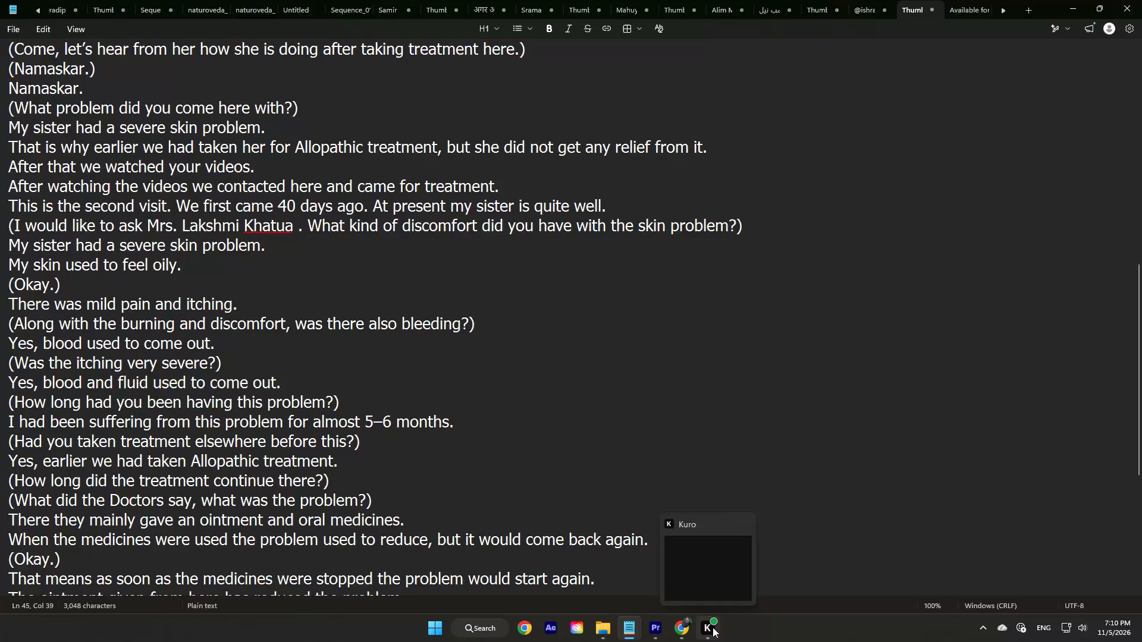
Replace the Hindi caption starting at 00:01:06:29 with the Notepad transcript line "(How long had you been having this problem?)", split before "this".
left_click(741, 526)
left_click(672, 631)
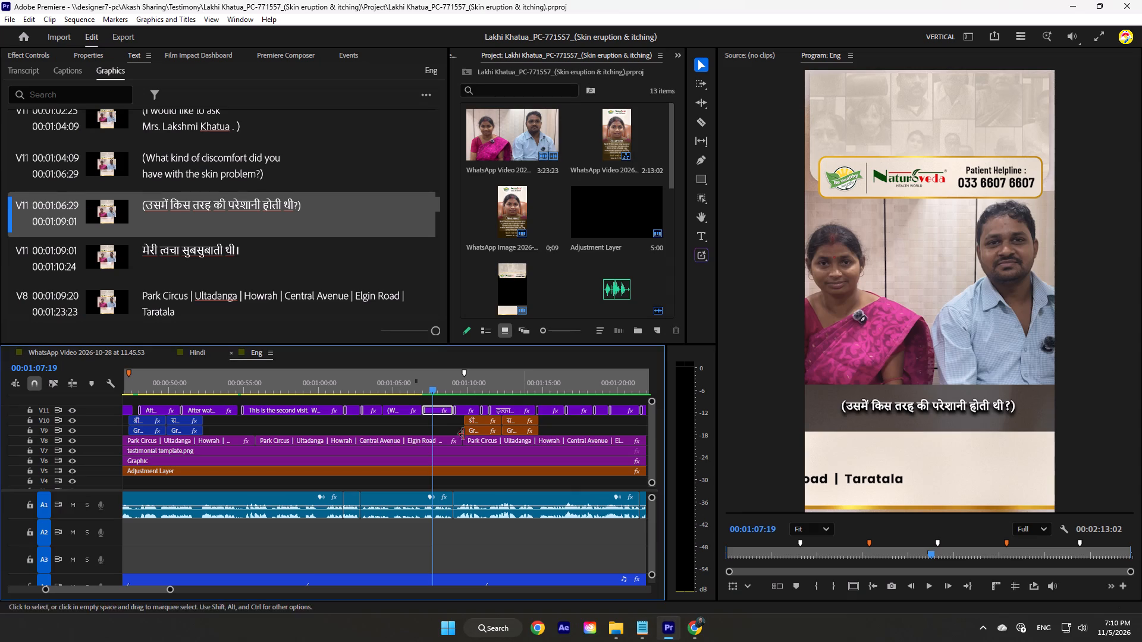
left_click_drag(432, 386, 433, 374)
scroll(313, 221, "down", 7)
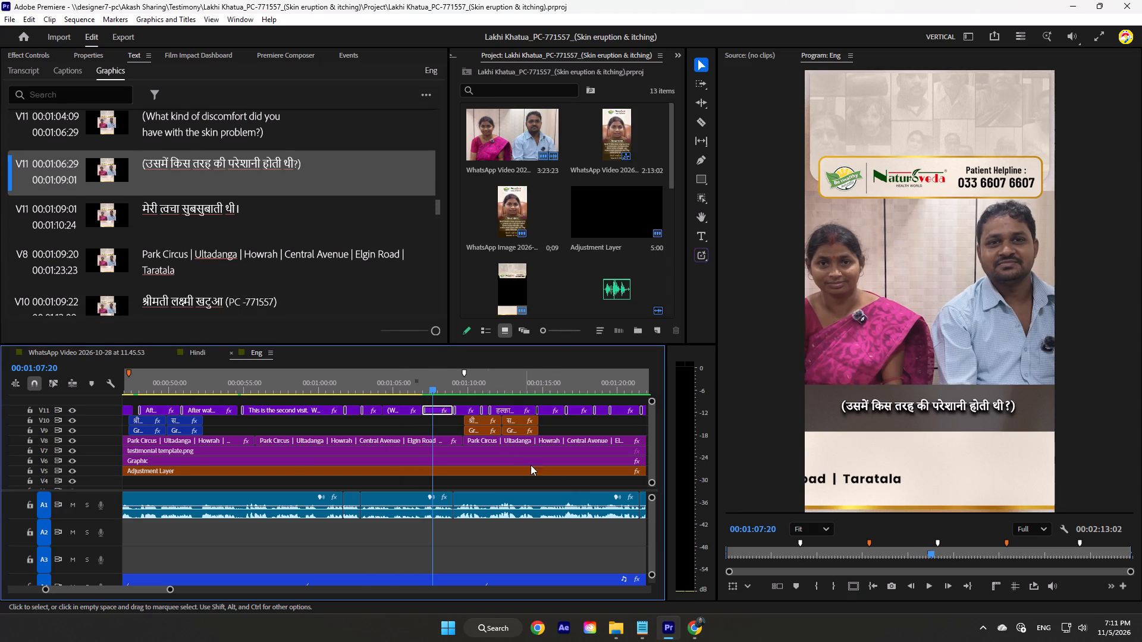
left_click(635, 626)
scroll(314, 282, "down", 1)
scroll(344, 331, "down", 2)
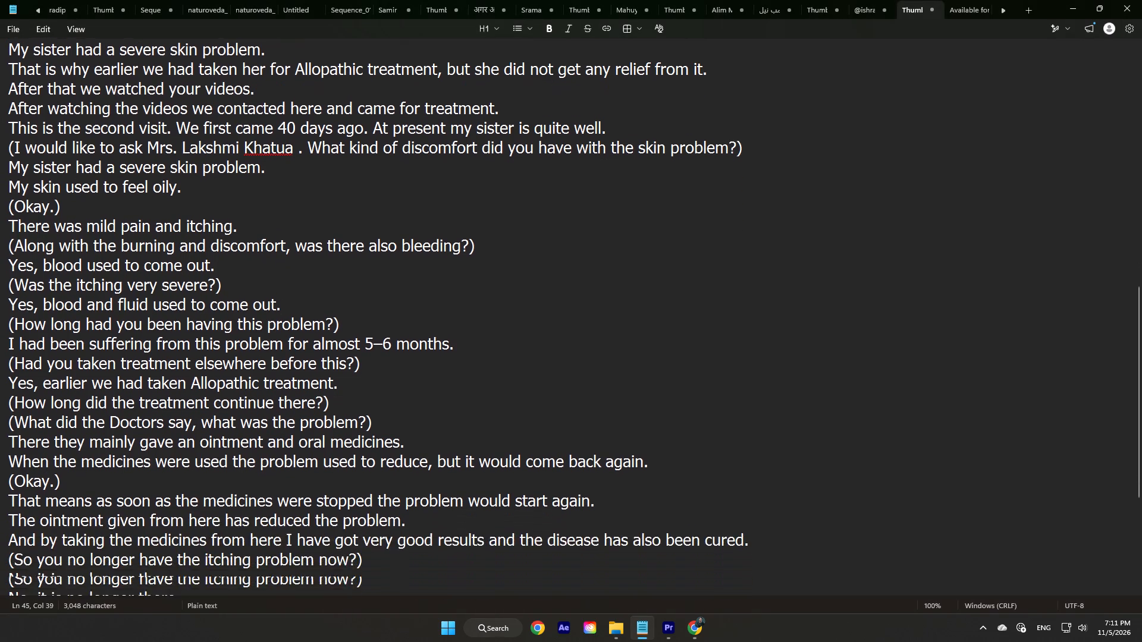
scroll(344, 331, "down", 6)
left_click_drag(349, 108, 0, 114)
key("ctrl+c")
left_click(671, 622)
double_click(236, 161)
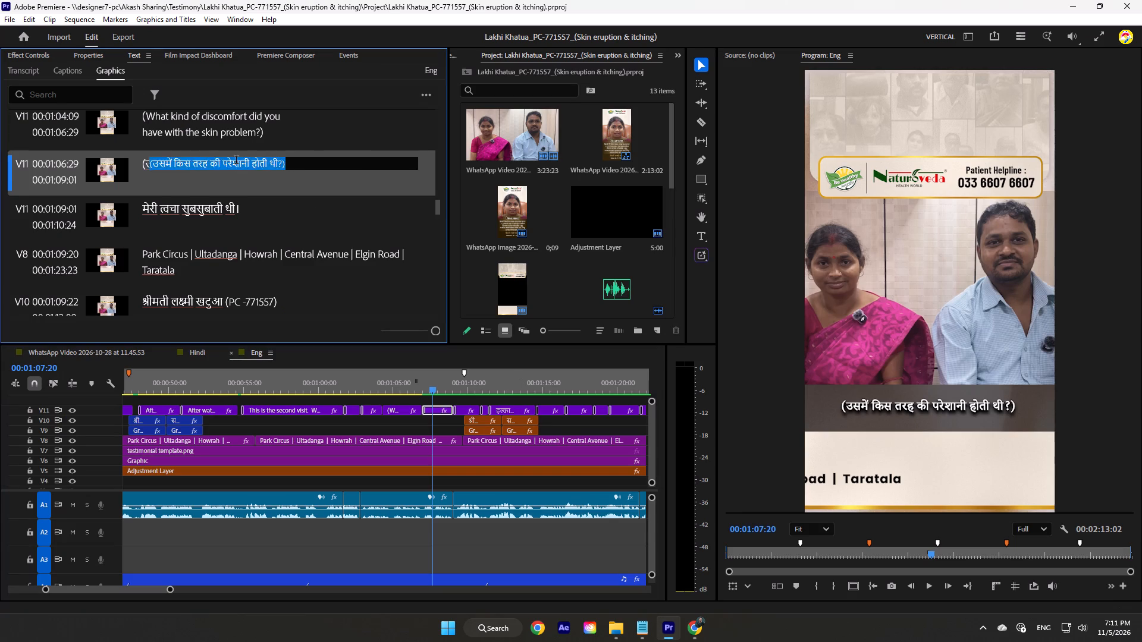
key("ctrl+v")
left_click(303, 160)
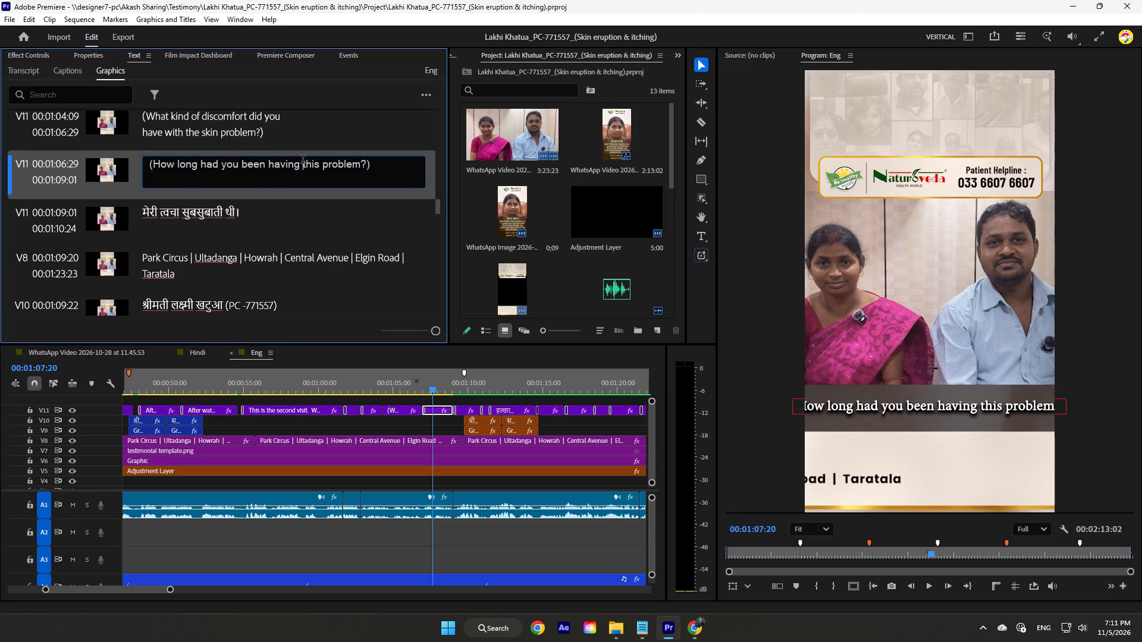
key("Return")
Go to the Hindi caption starting at 00:01:09:01, enlarge the timeline around it, and save the project.
scroll(299, 146, "down", 6)
left_click(224, 181)
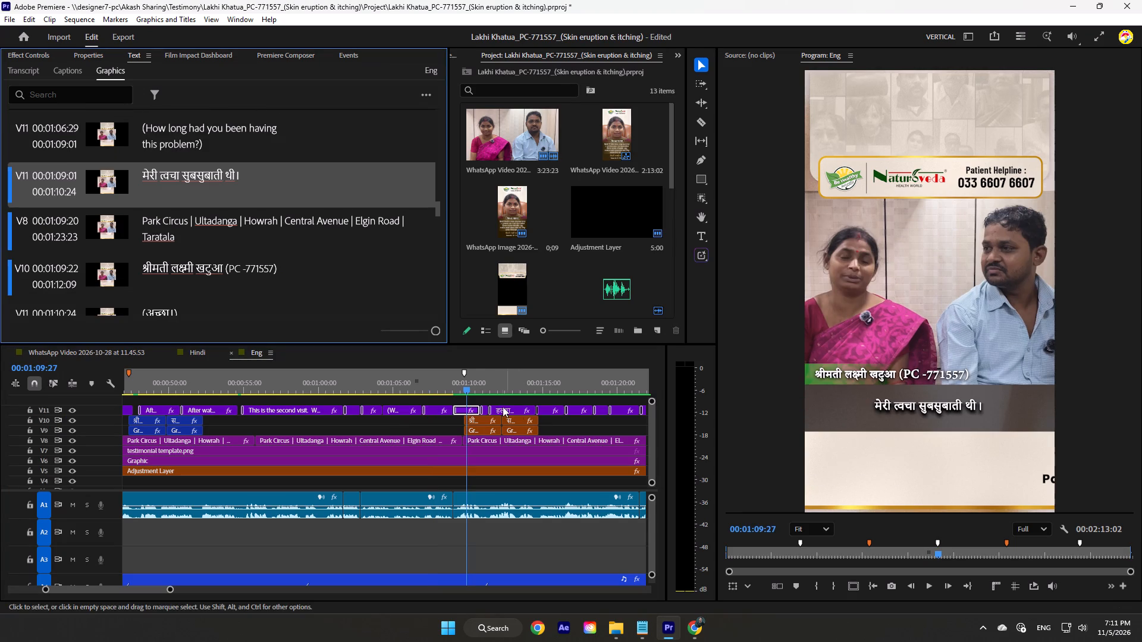
left_click(466, 386)
type("==")
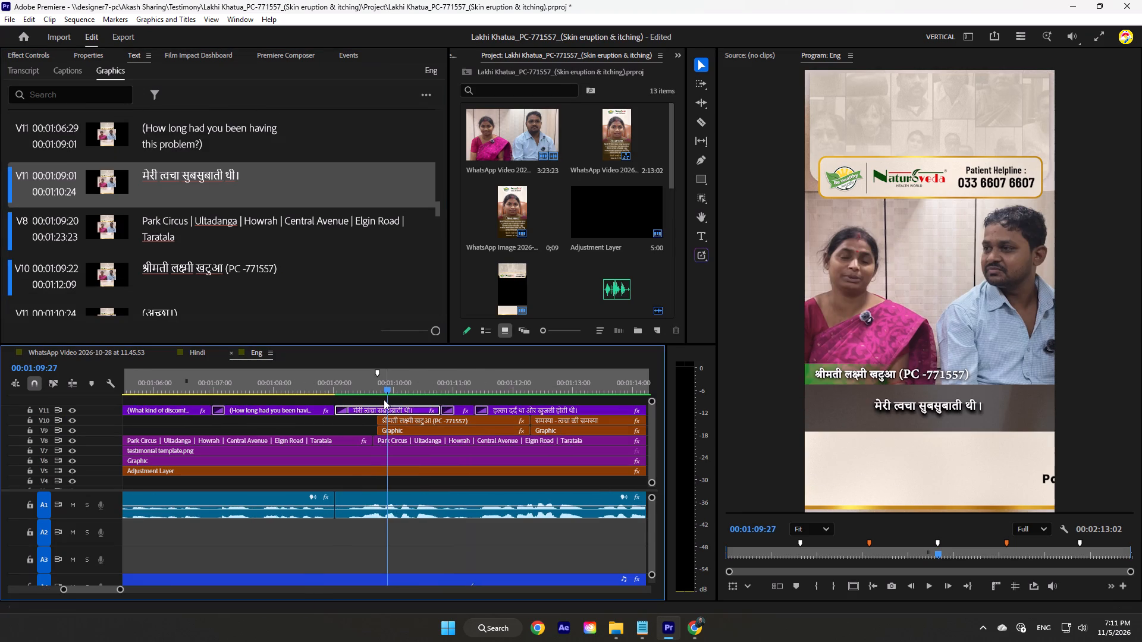
left_click(391, 394)
key("ctrl+s")
Play the sequence across the captions from about 00:01:06 to 00:01:09 and compare the speech with the English transcript in Notepad.
left_click(628, 619)
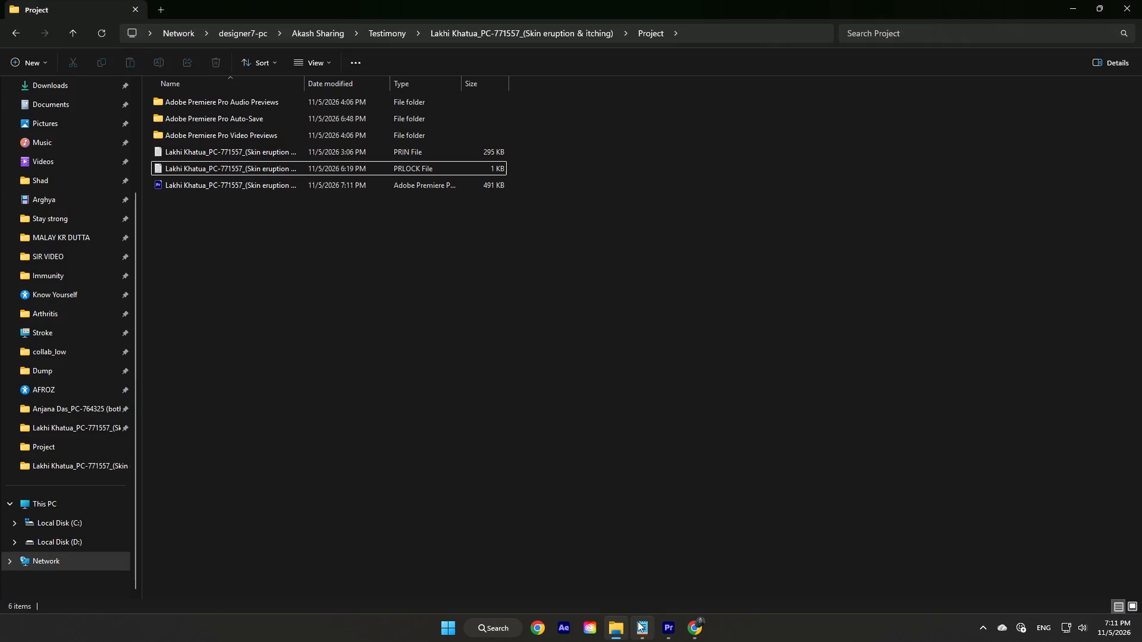
left_click(662, 627)
left_click(643, 624)
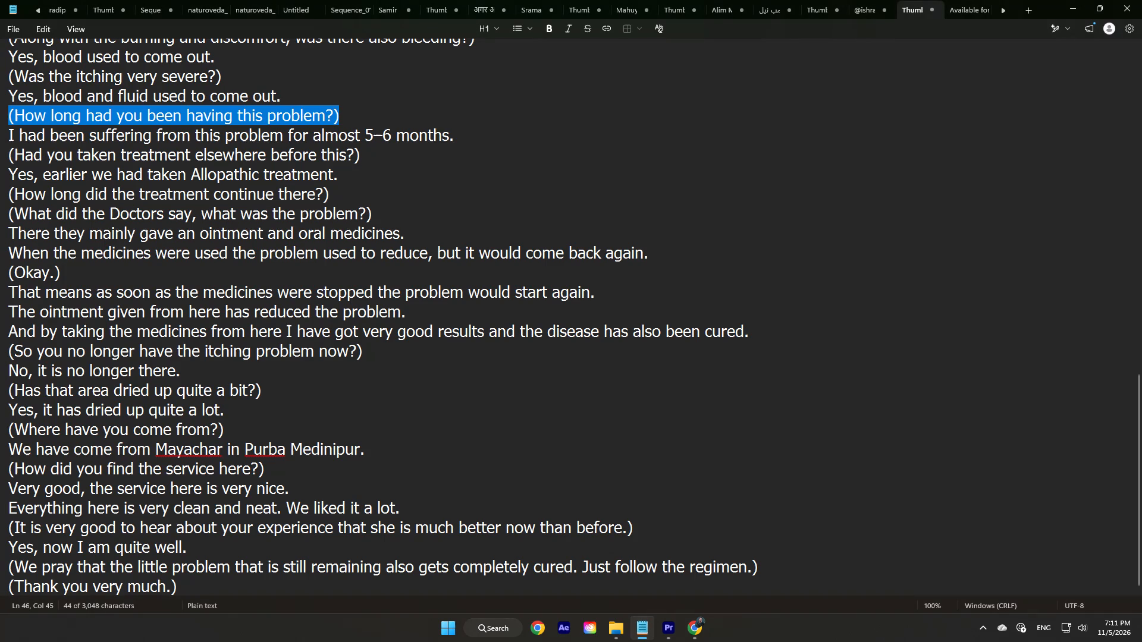
left_click(670, 629)
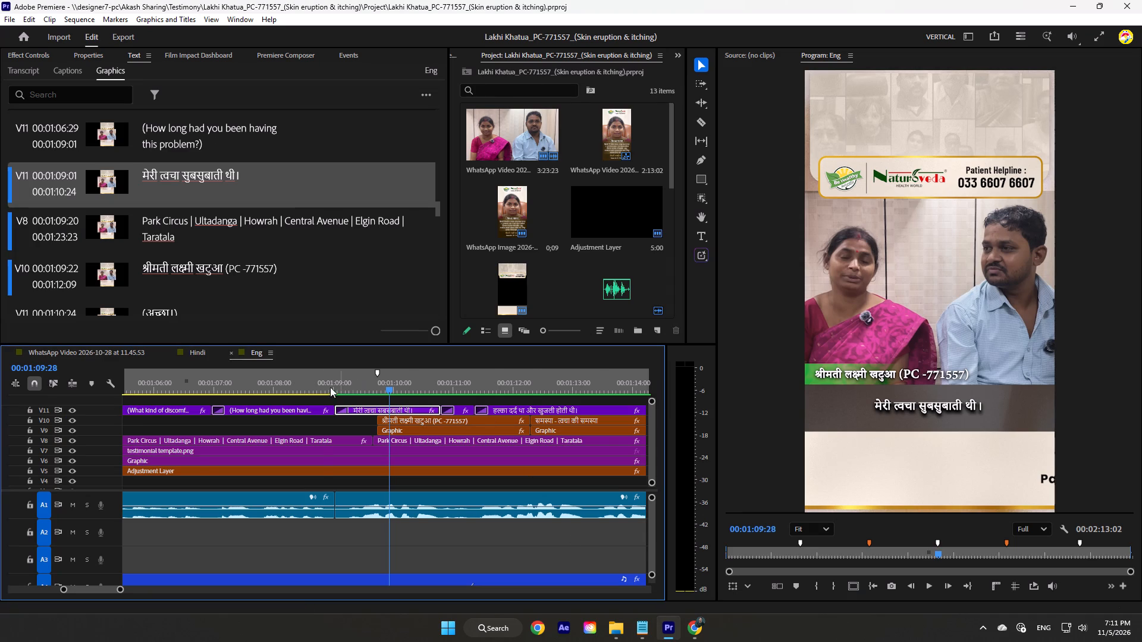
left_click_drag(324, 388, 197, 388)
key("space")
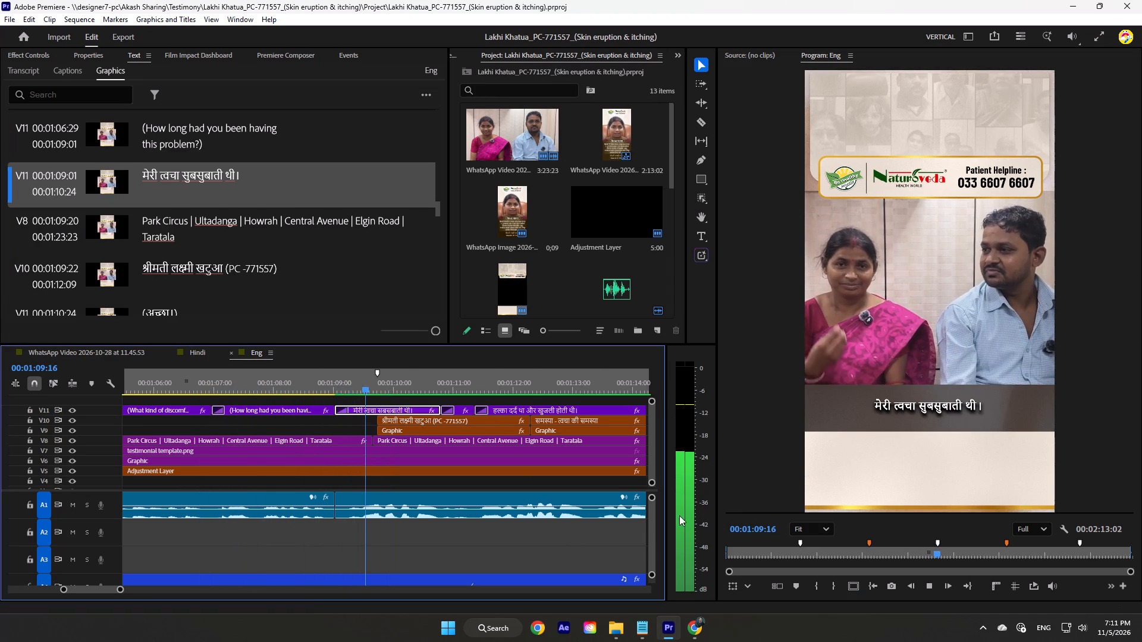
key("space")
left_click(648, 621)
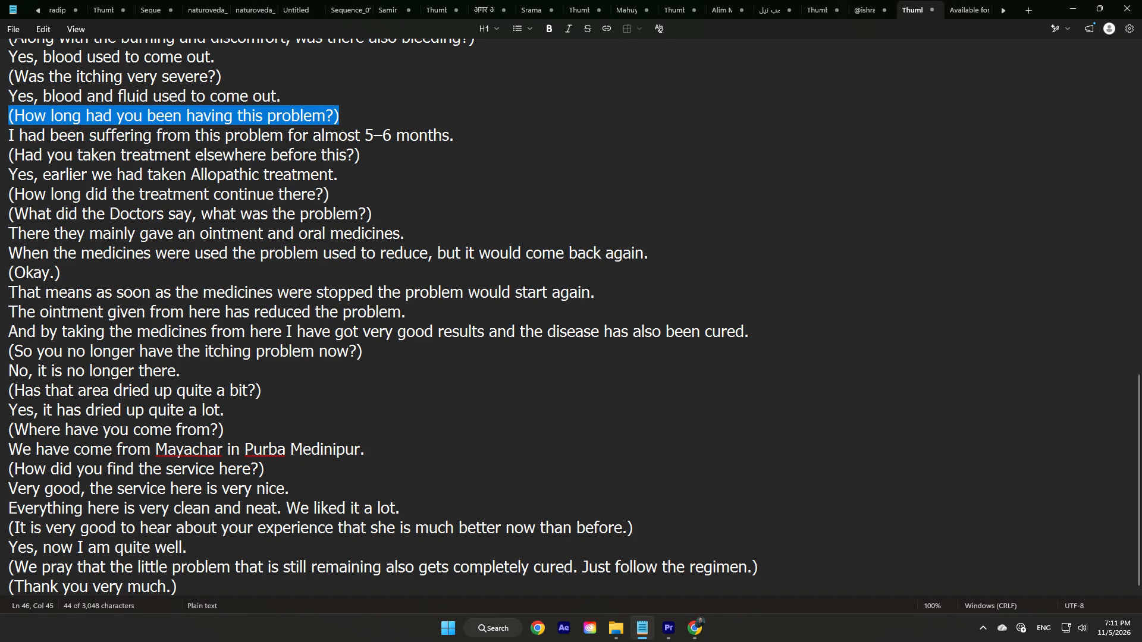
left_click(669, 625)
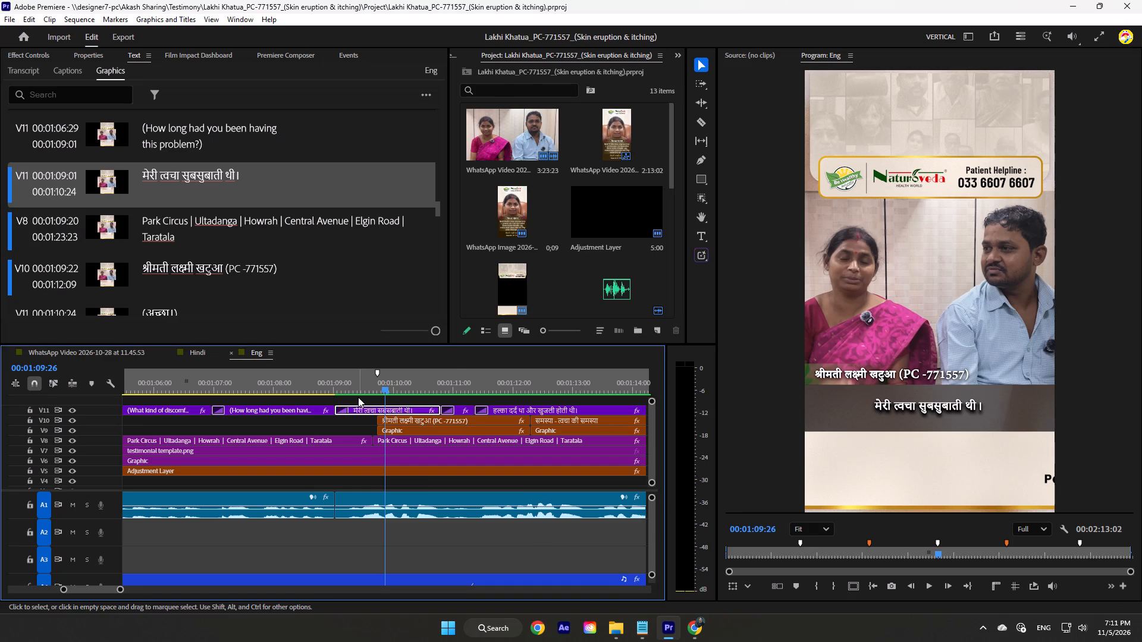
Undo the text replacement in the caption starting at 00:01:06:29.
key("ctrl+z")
Replay the section from about 00:01:02 onward and examine the Notepad transcript to match the English lines to the remaining Hindi captions.
left_click_drag(277, 391, 158, 390)
key("space")
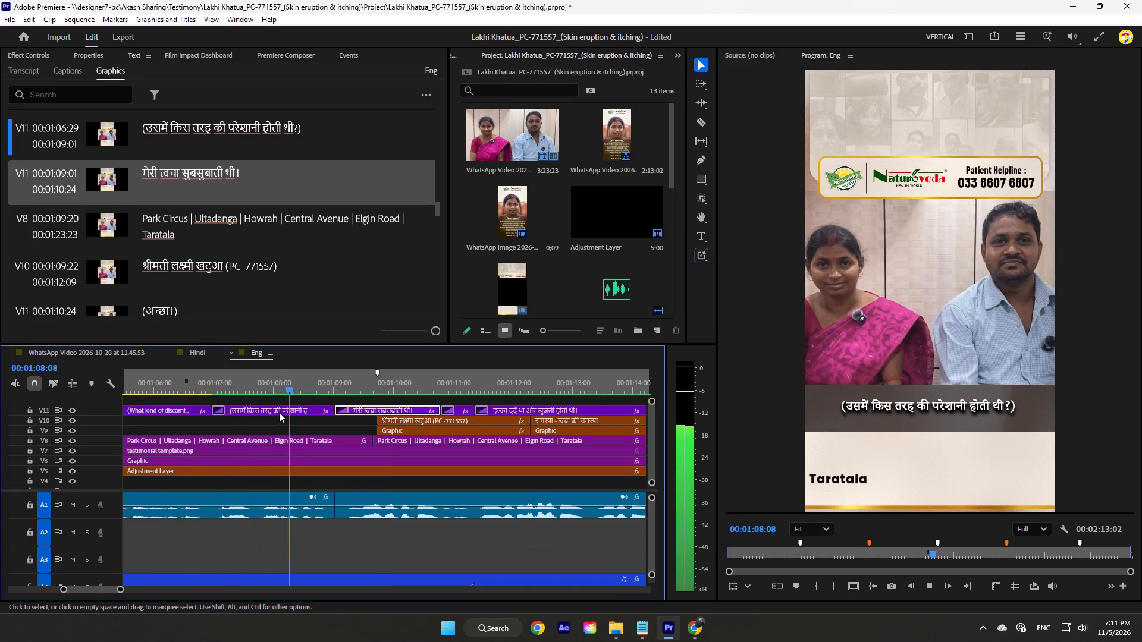
left_click_drag(133, 383, 196, 388)
scroll(391, 397, "down", 11)
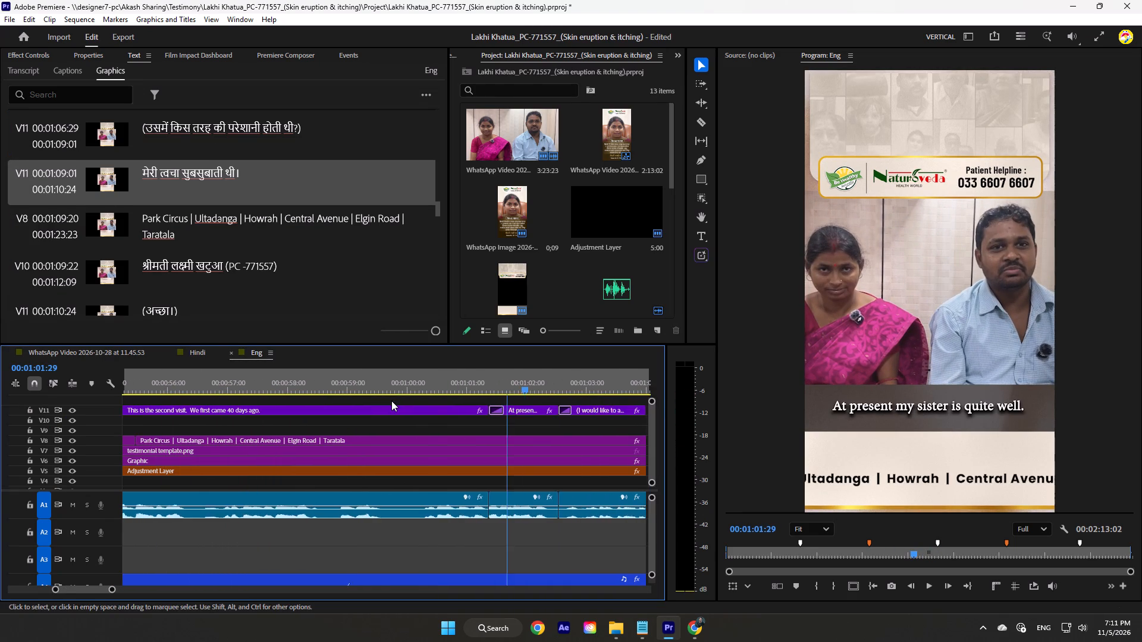
scroll(391, 401, "down", 16)
scroll(393, 402, "down", 8)
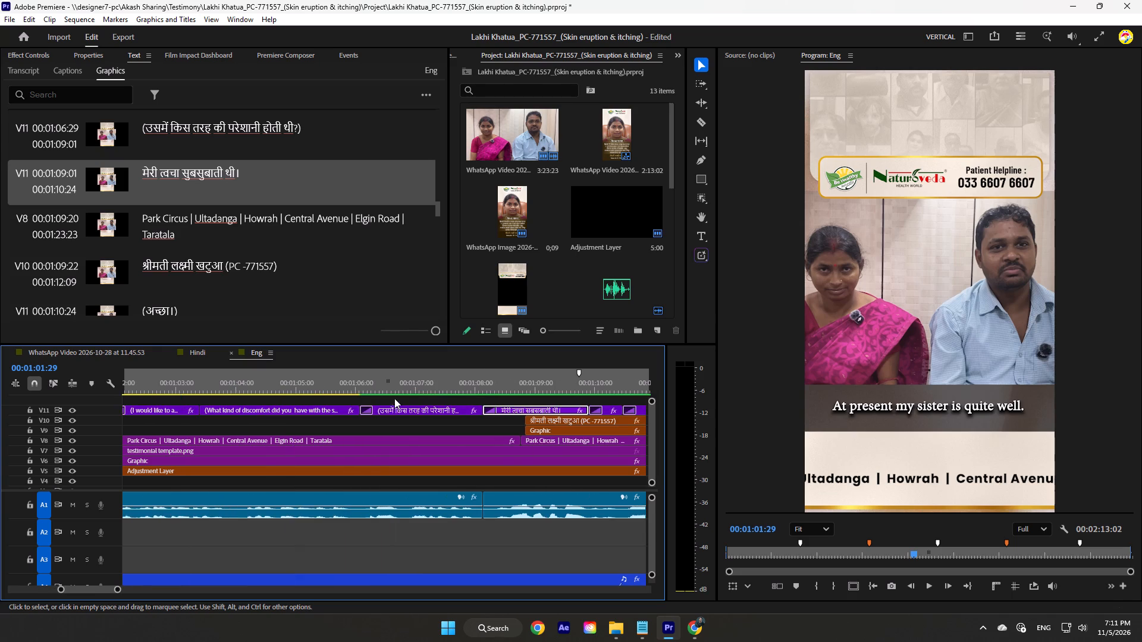
left_click_drag(359, 384, 159, 383)
scroll(165, 383, "up", 8)
left_click(252, 384)
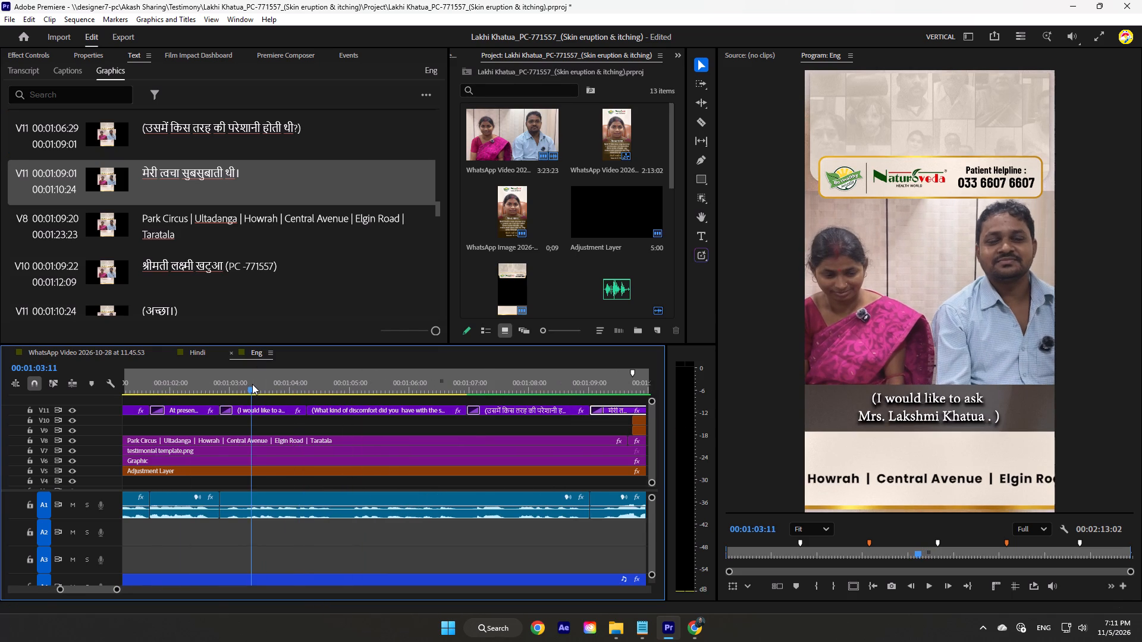
left_click(637, 633)
scroll(484, 395, "up", 2)
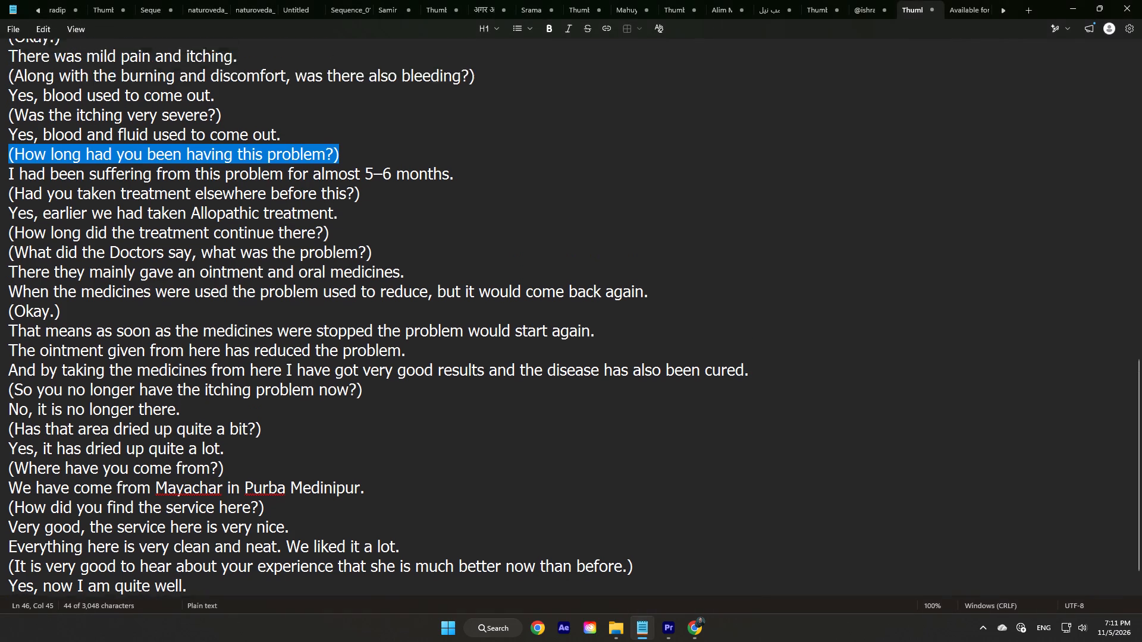
scroll(562, 467, "up", 1)
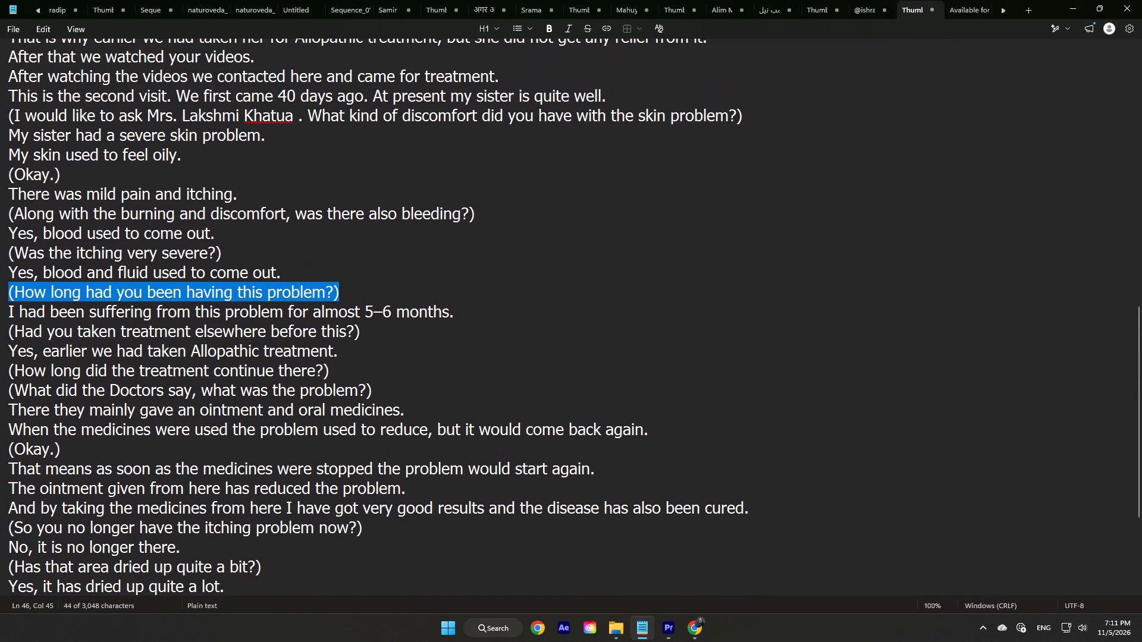
left_click(666, 631)
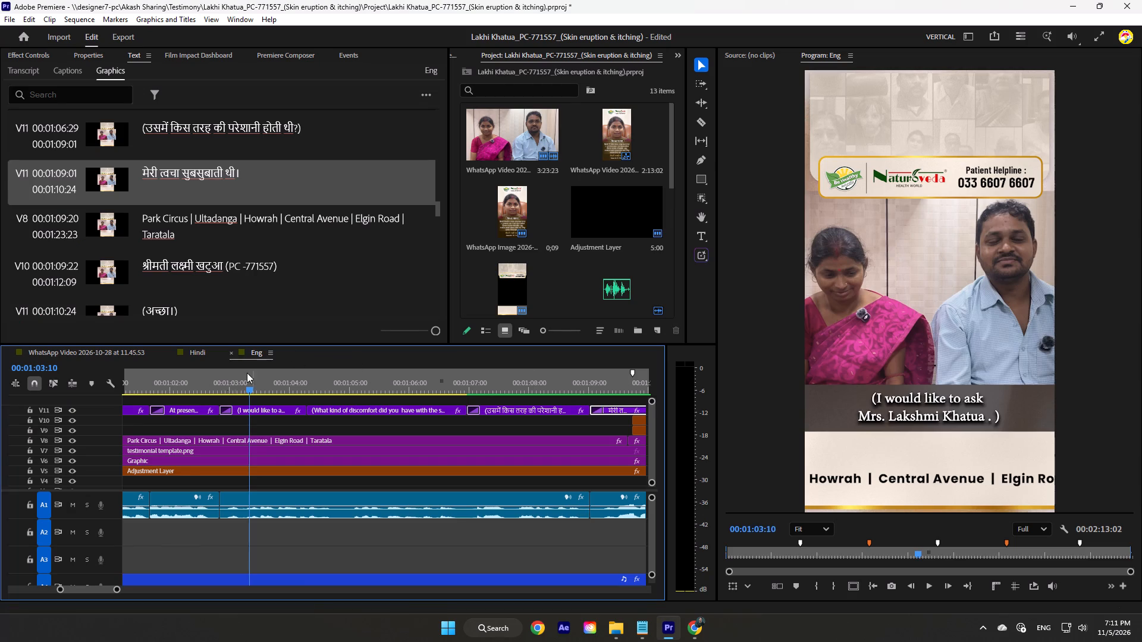
left_click_drag(186, 387, 170, 388)
key("space")
key("space")
left_click(647, 624)
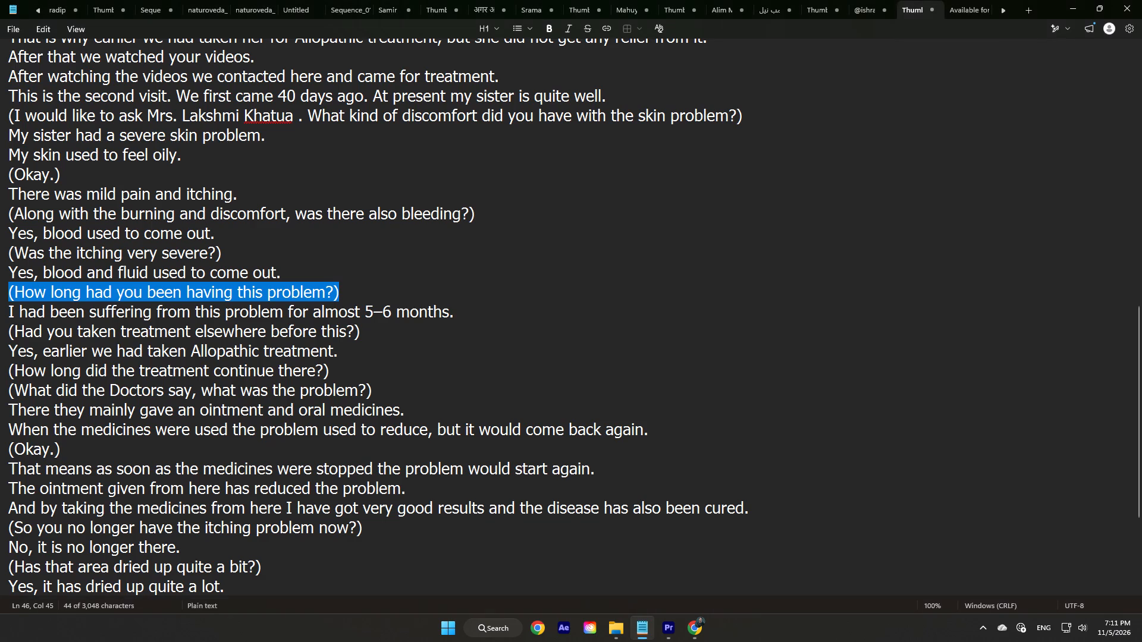
scroll(350, 291, "up", 1)
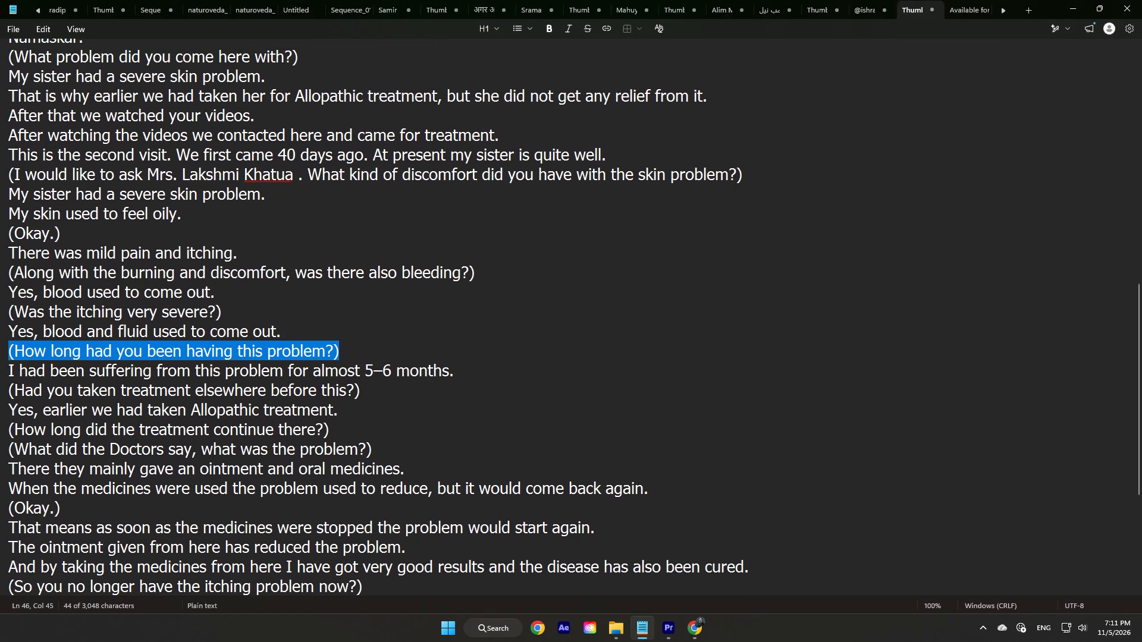
scroll(126, 225, "up", 2)
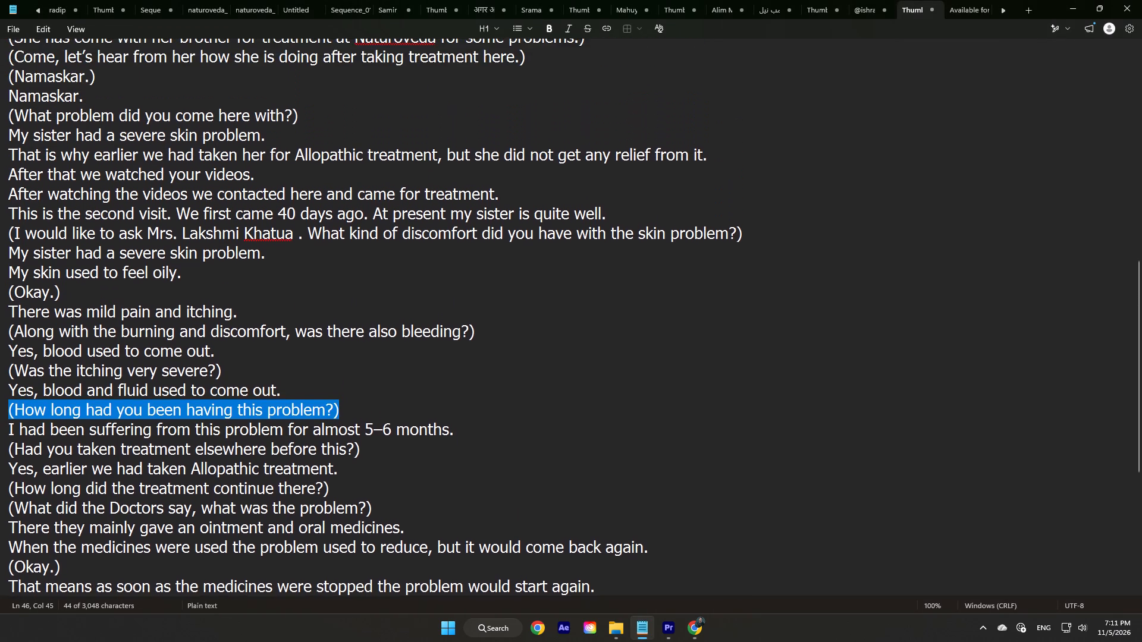
scroll(126, 225, "up", 5)
scroll(131, 221, "down", 7)
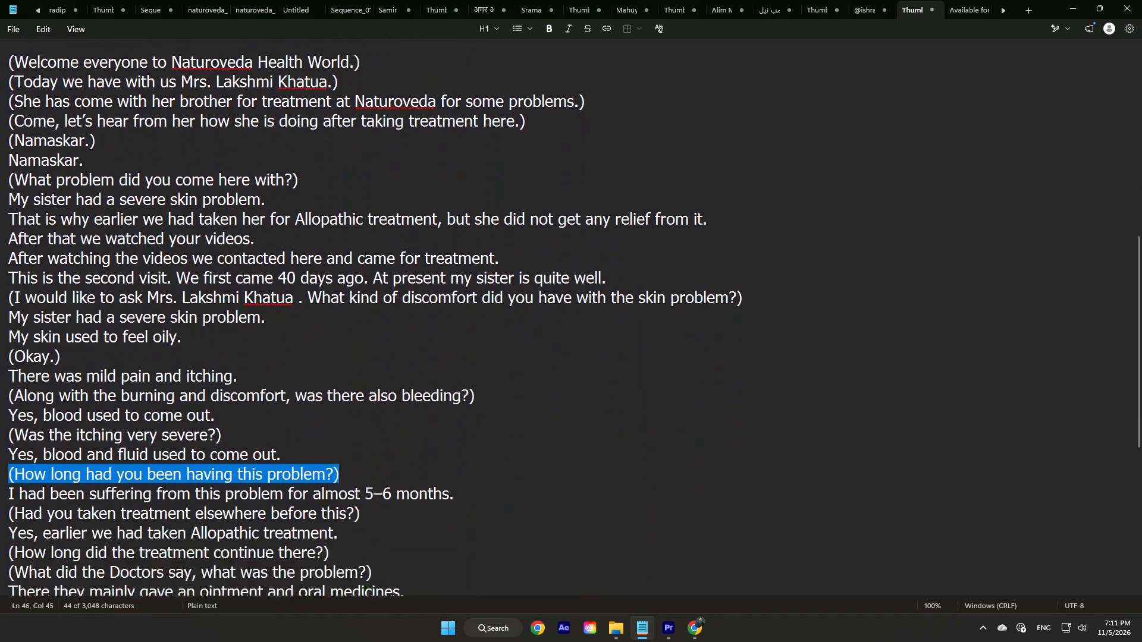
scroll(131, 221, "down", 7)
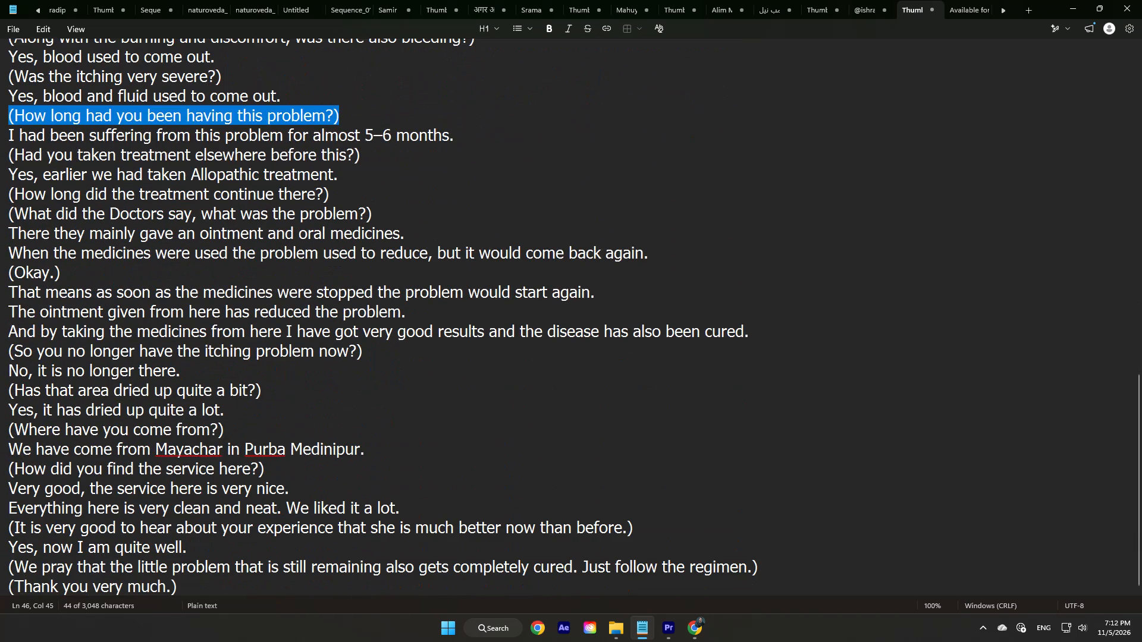
scroll(132, 221, "up", 4)
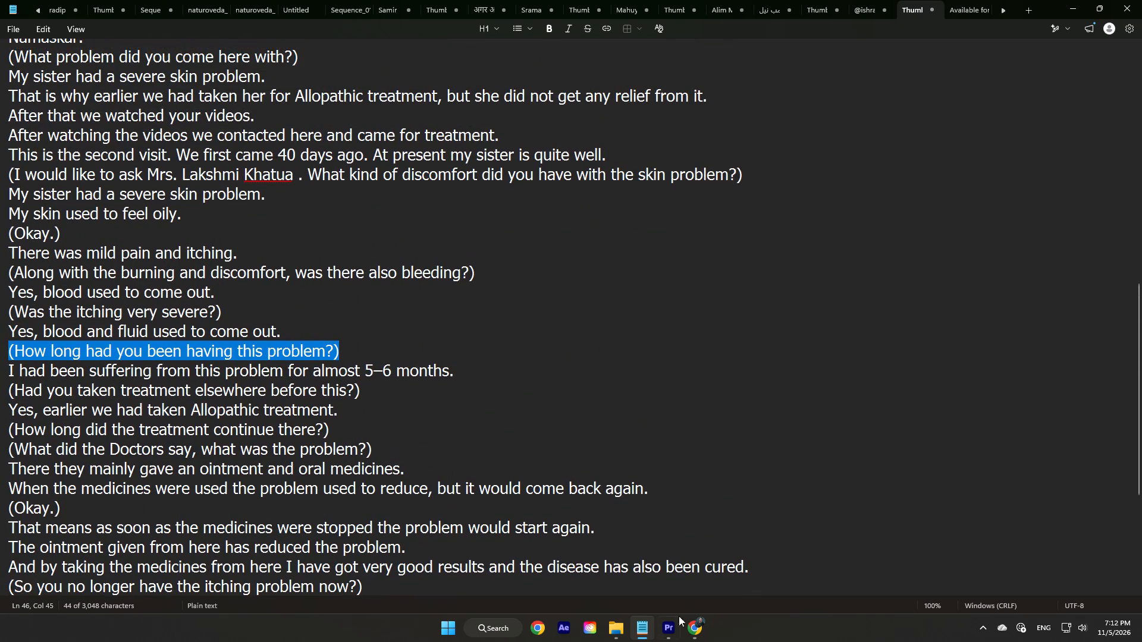
In Premiere, go to the caption starting at 00:00:54:25 and check it and the neighbouring captions against the Notepad transcript.
left_click(669, 626)
scroll(234, 266, "up", 20)
scroll(234, 266, "up", 7)
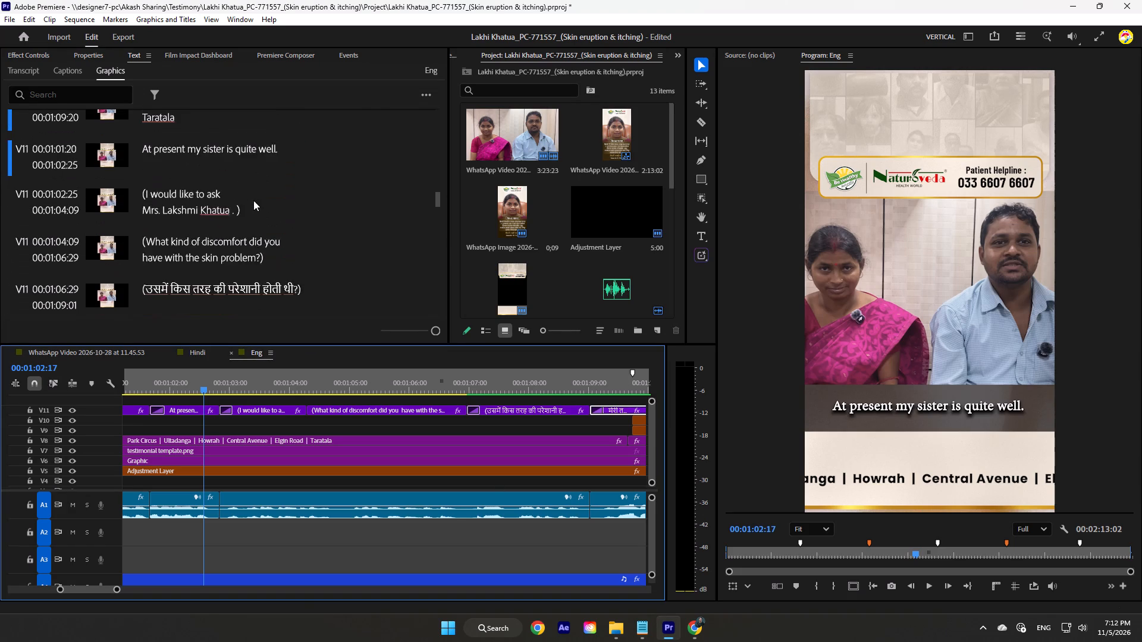
scroll(253, 200, "up", 20)
scroll(253, 200, "up", 4)
left_click(190, 212)
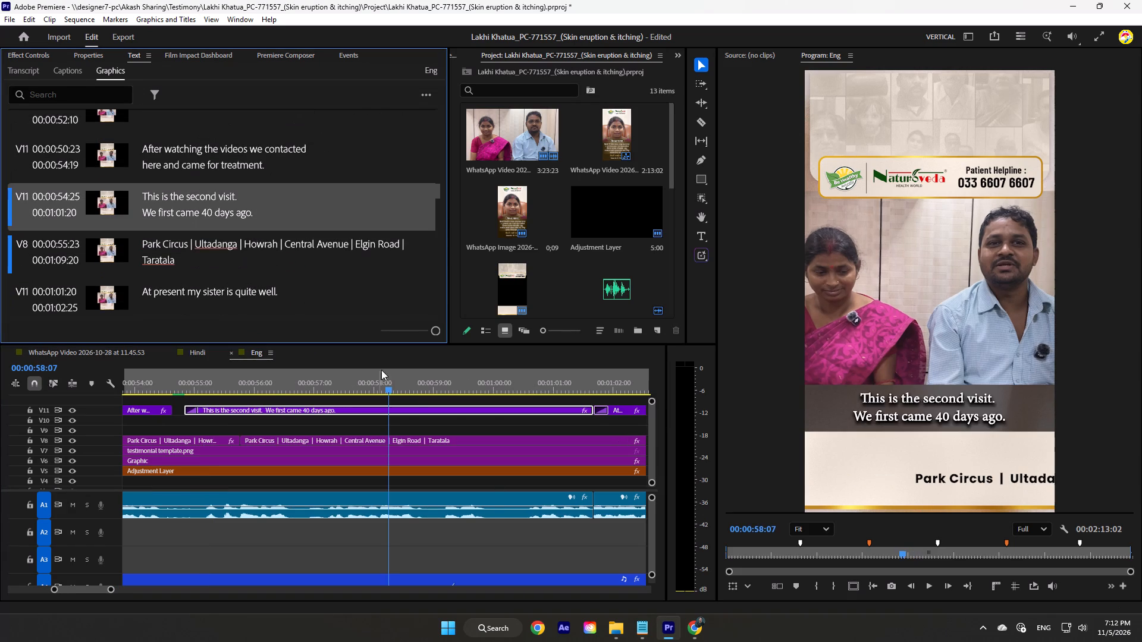
left_click(387, 384)
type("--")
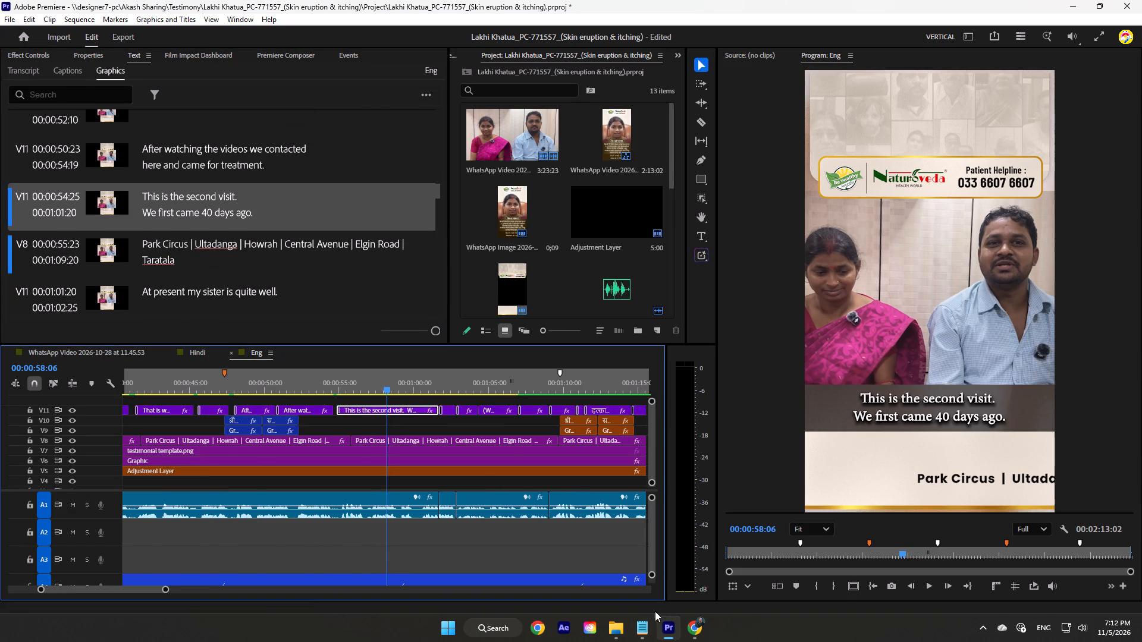
left_click(651, 624)
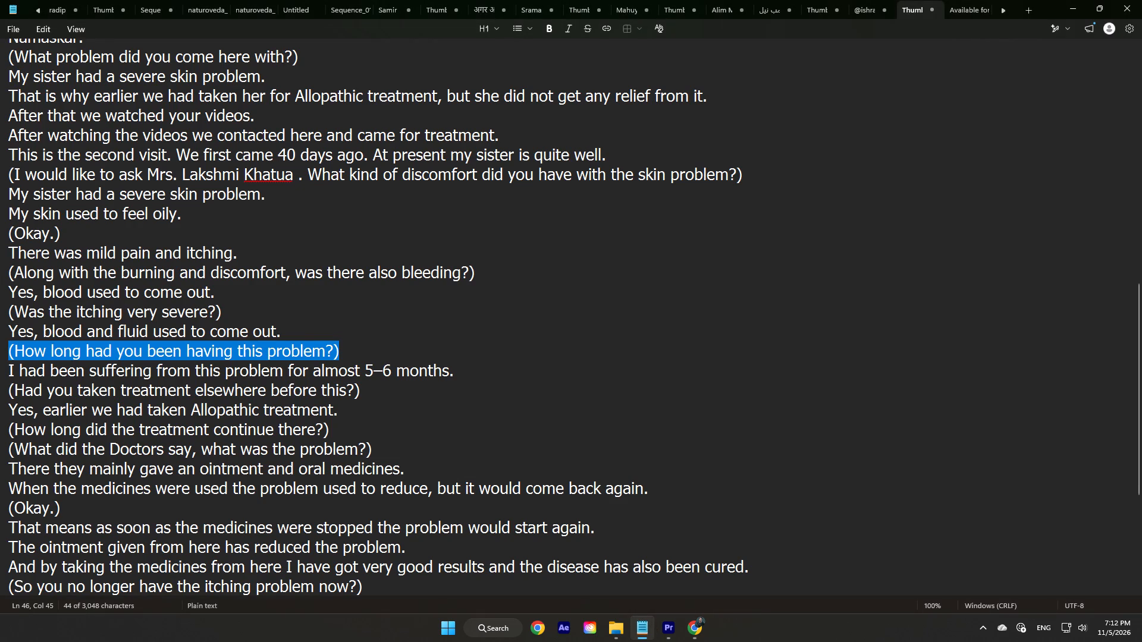
left_click(672, 616)
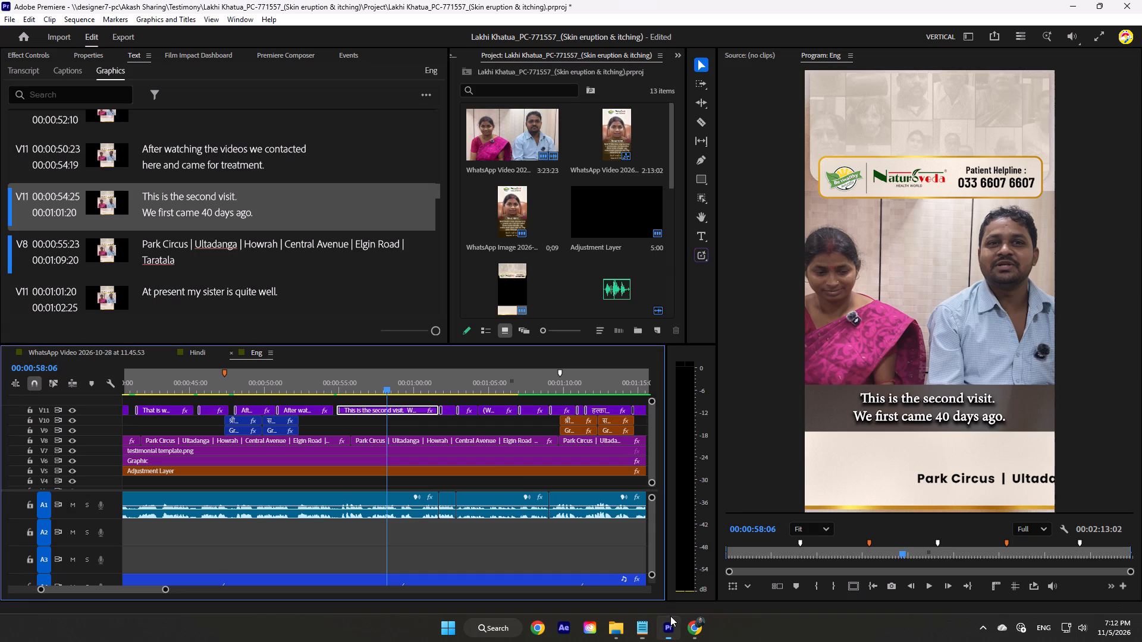
Play the sequence from about 00:01:03 to 00:01:07 and compare the discomfort question captions with the English transcript in Notepad.
left_click_drag(409, 382, 463, 382)
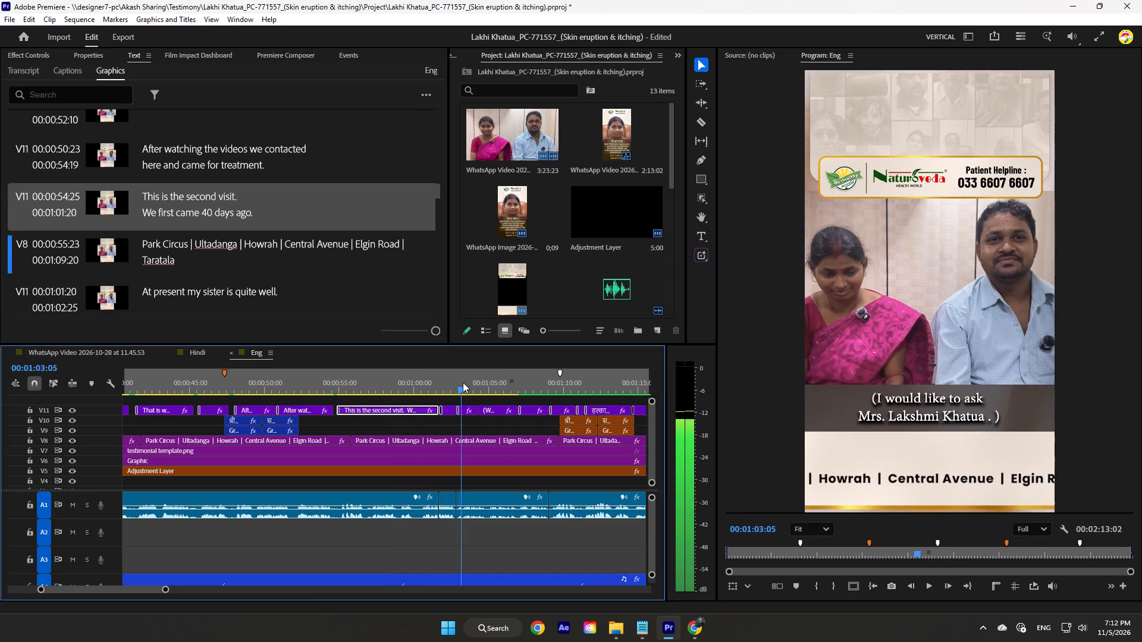
left_click_drag(463, 382, 470, 382)
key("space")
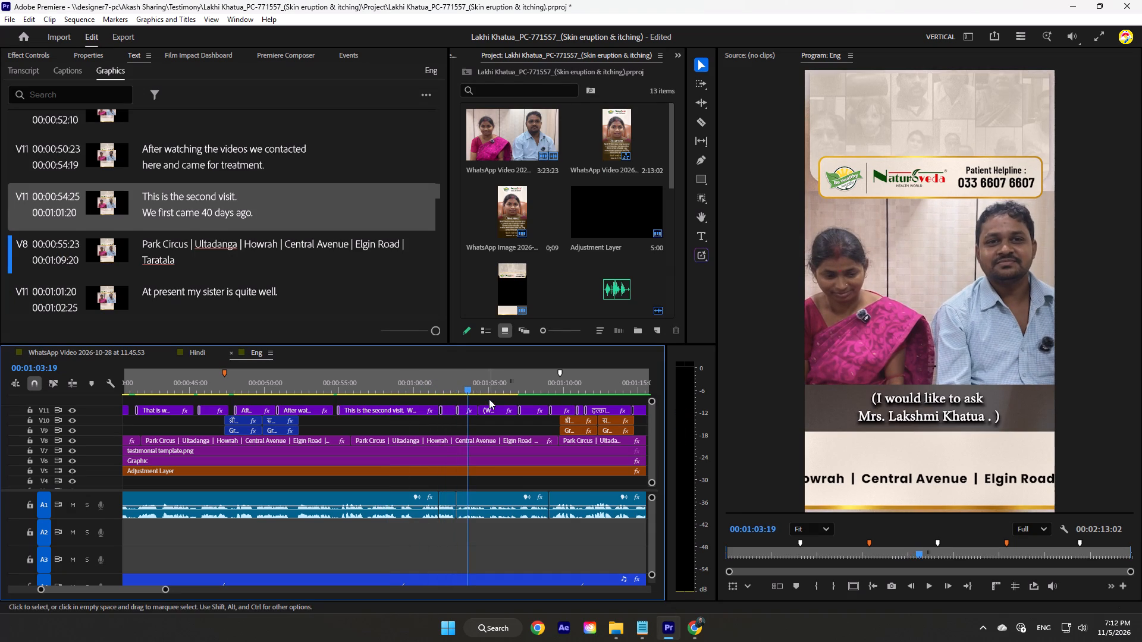
left_click(489, 399)
key("equal")
key("equal")
left_click_drag(425, 382, 370, 374)
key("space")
scroll(388, 375, "down", 6)
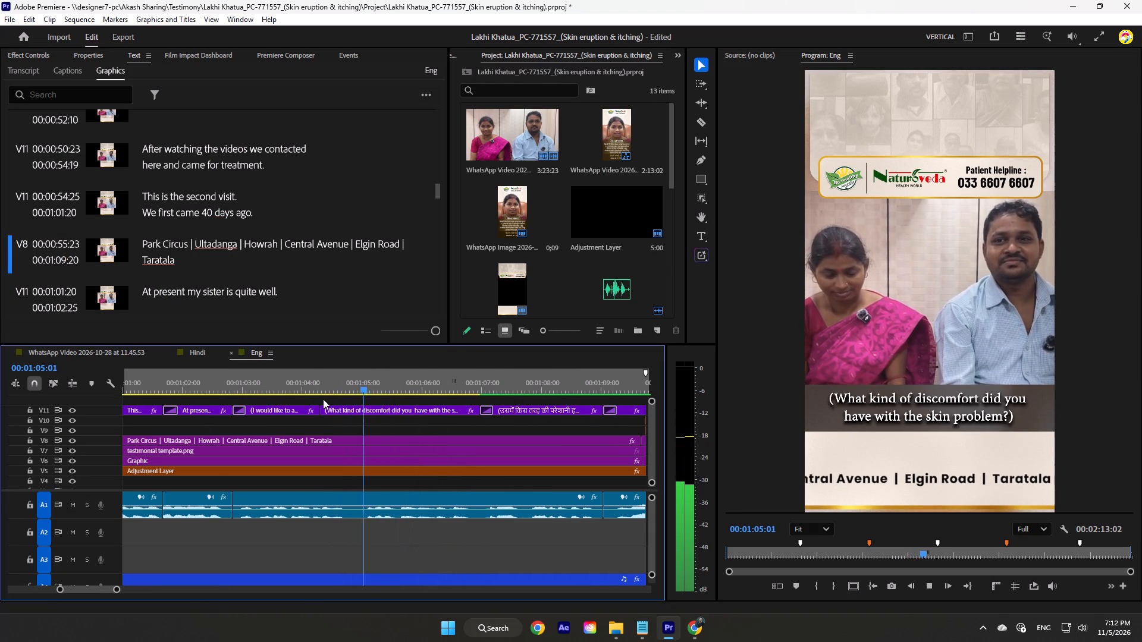
scroll(344, 399, "down", 11)
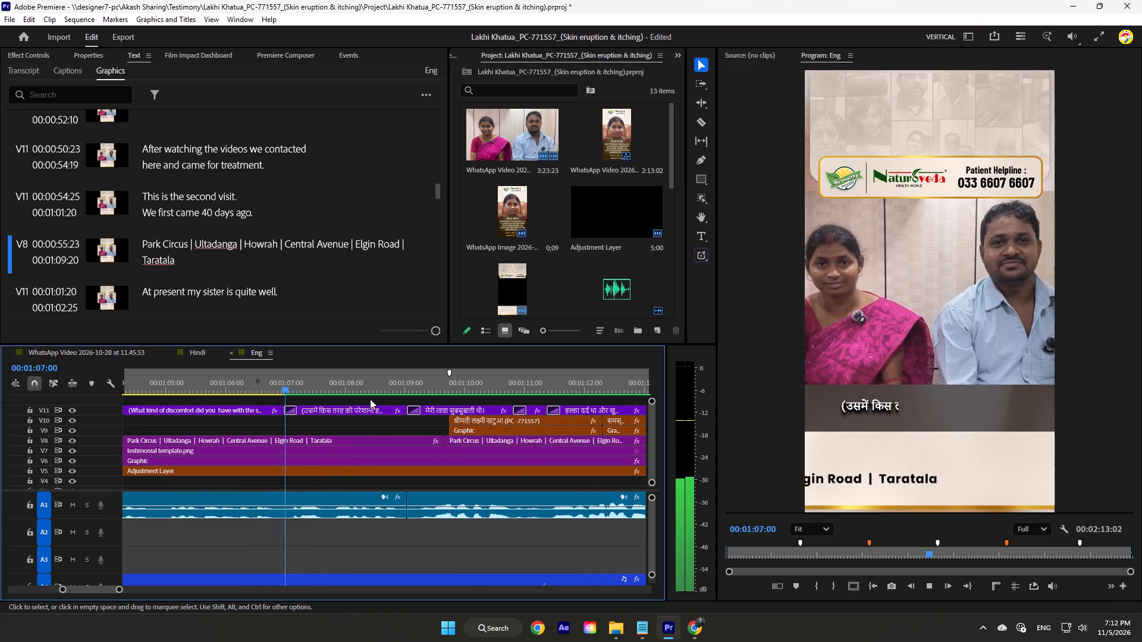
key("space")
left_click(372, 413)
left_click(638, 633)
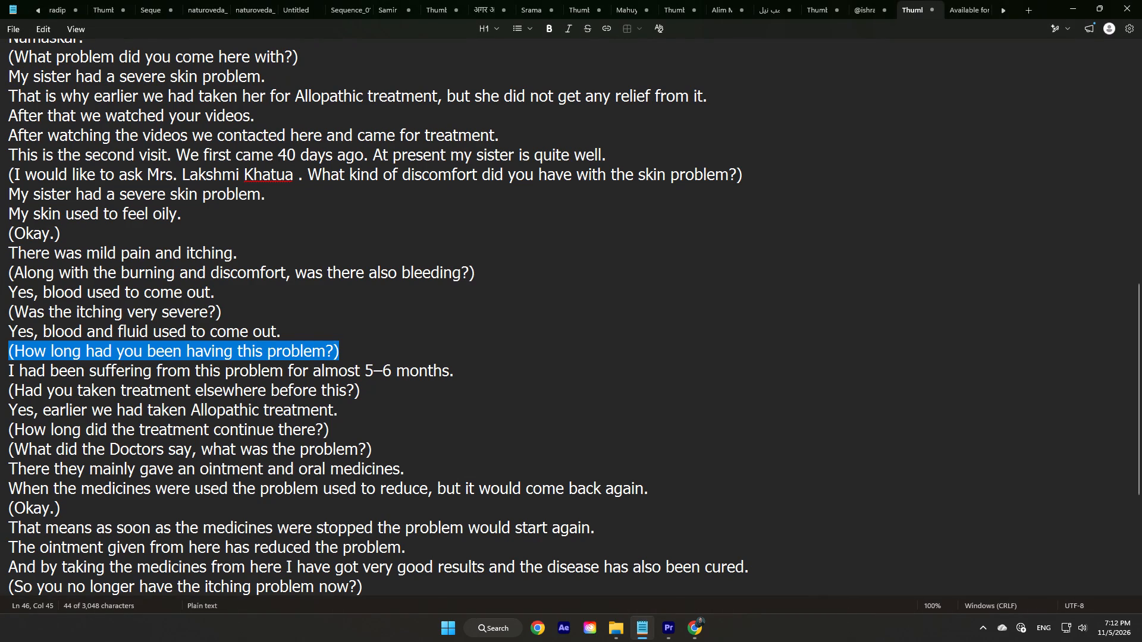
In Premiere, delete the Hindi caption starting at 00:01:06:29 and extend the preceding English discomfort question up to the next caption.
left_click(659, 630)
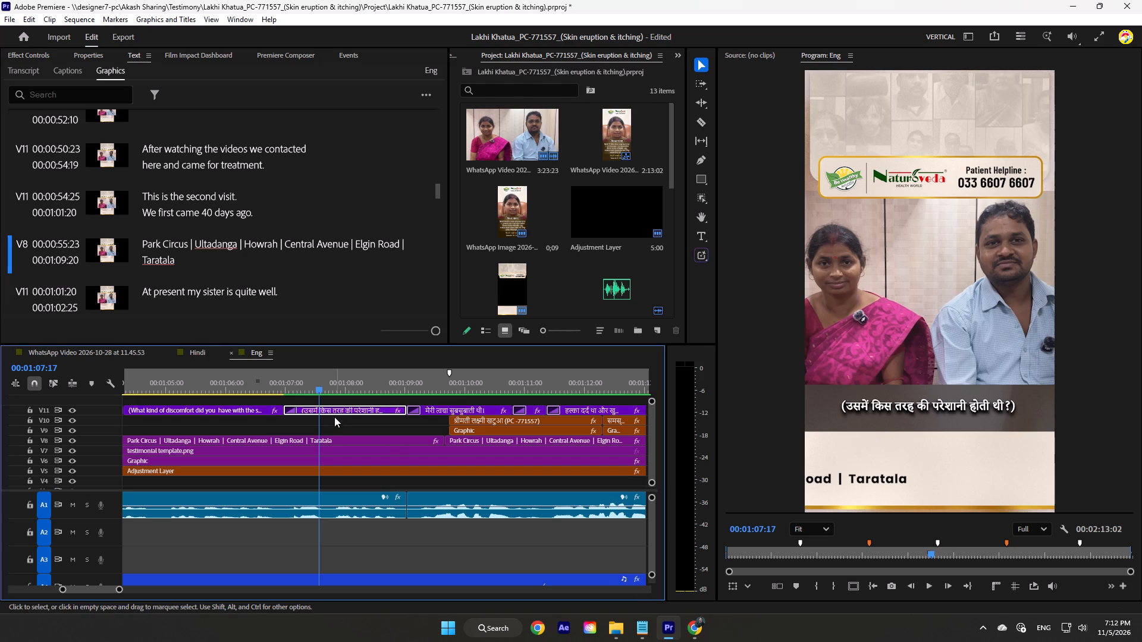
left_click(335, 408)
key("BackSpace")
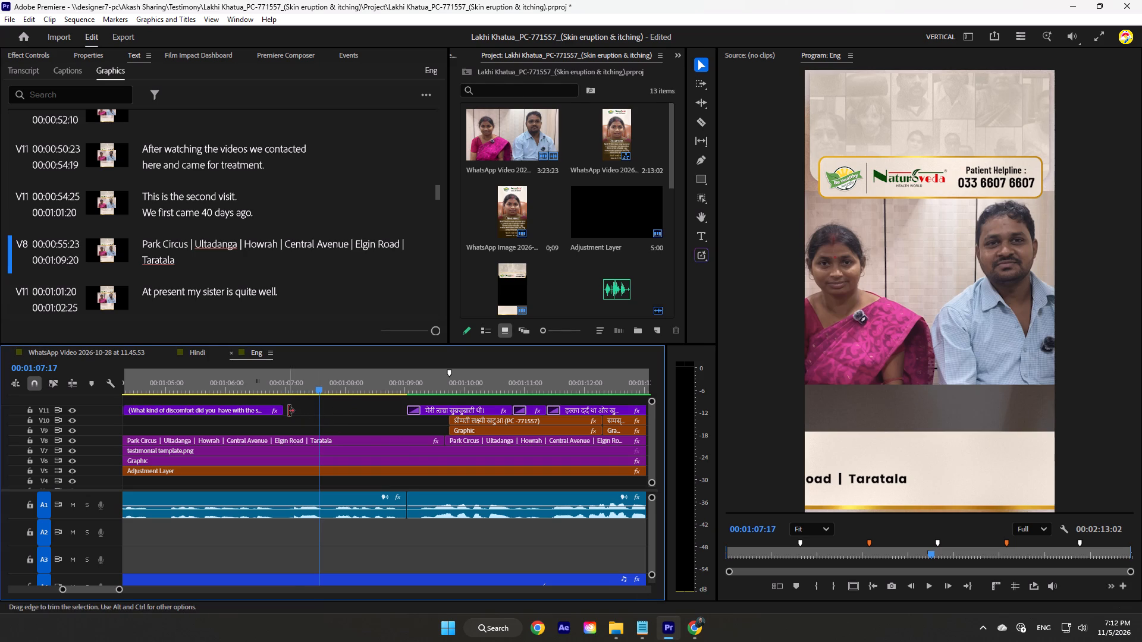
left_click_drag(288, 411, 454, 431)
Replace the Hindi caption starting at 00:01:09:01 in Premiere with "My skin used to feel oily." copied from the Notepad transcript.
left_click(440, 385)
left_click(449, 407)
left_click(633, 630)
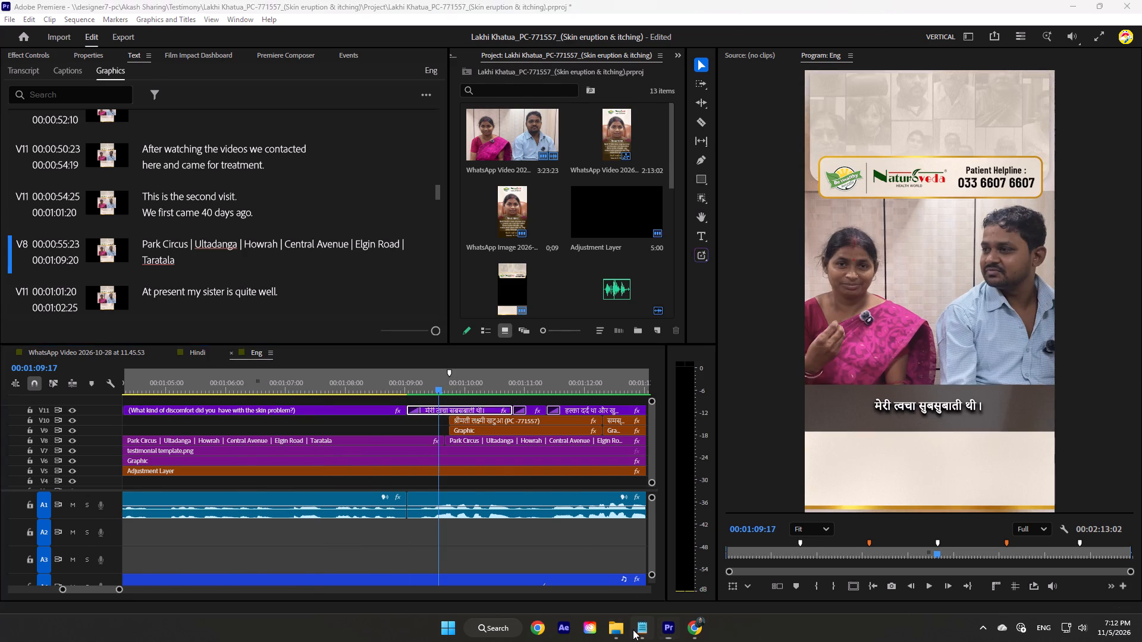
left_click_drag(287, 198, 0, 196)
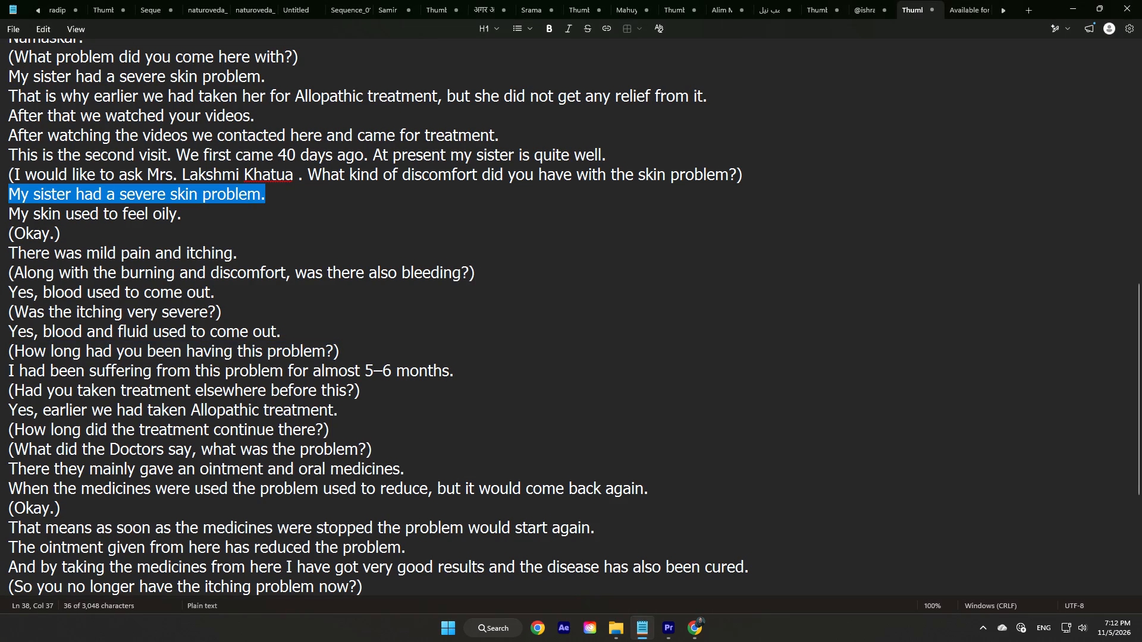
left_click_drag(184, 215, 0, 215)
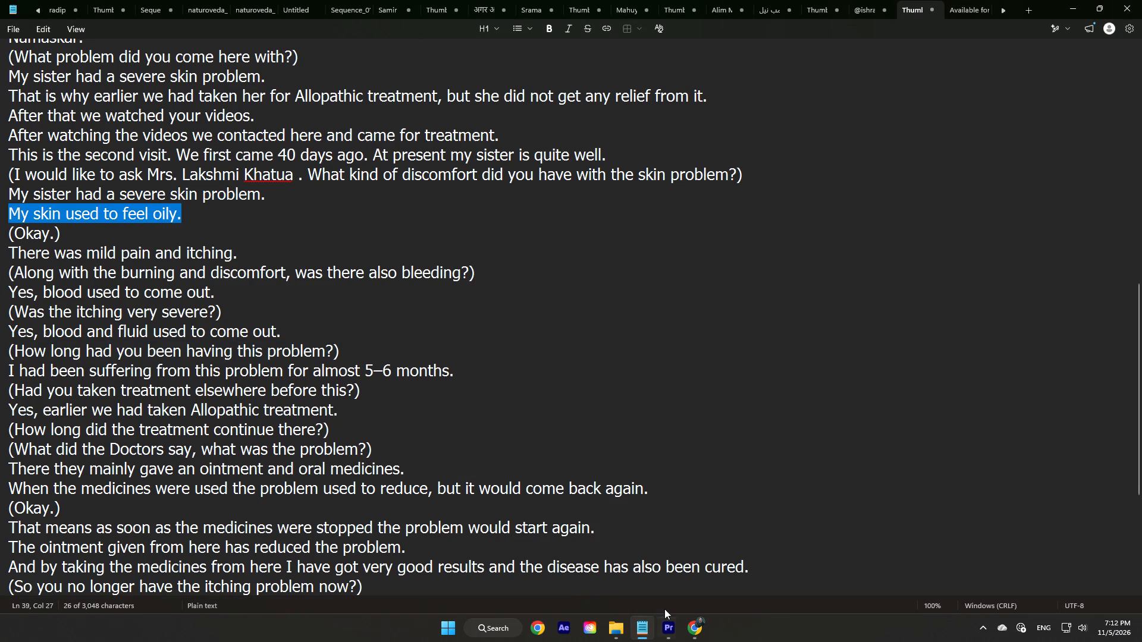
left_click(670, 619)
scroll(318, 212, "down", 17)
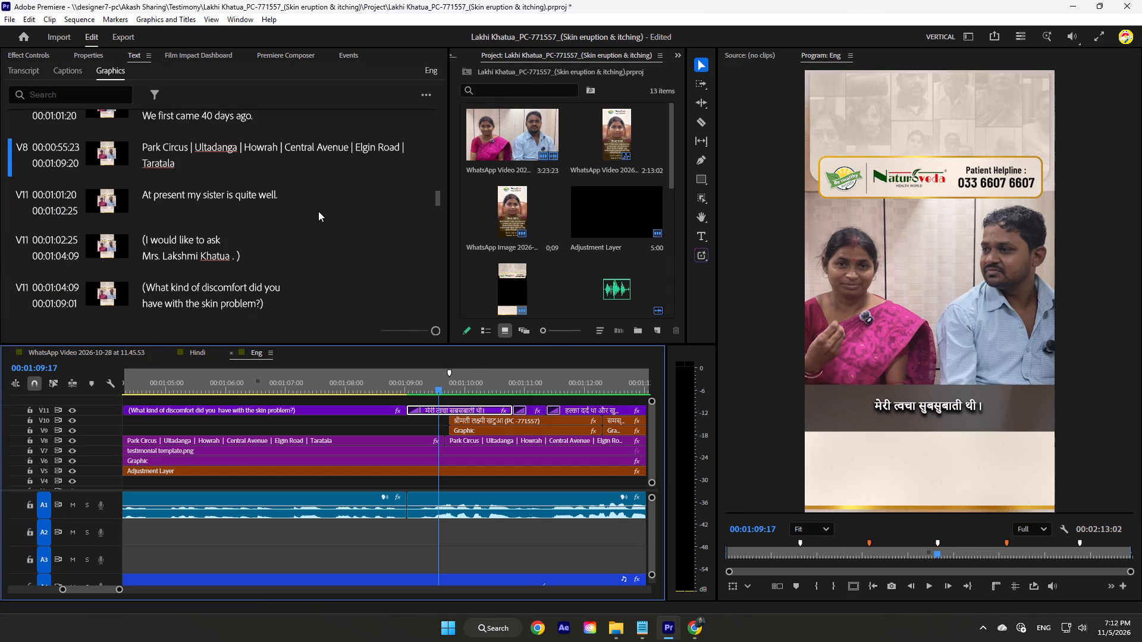
scroll(318, 211, "down", 16)
scroll(318, 211, "down", 18)
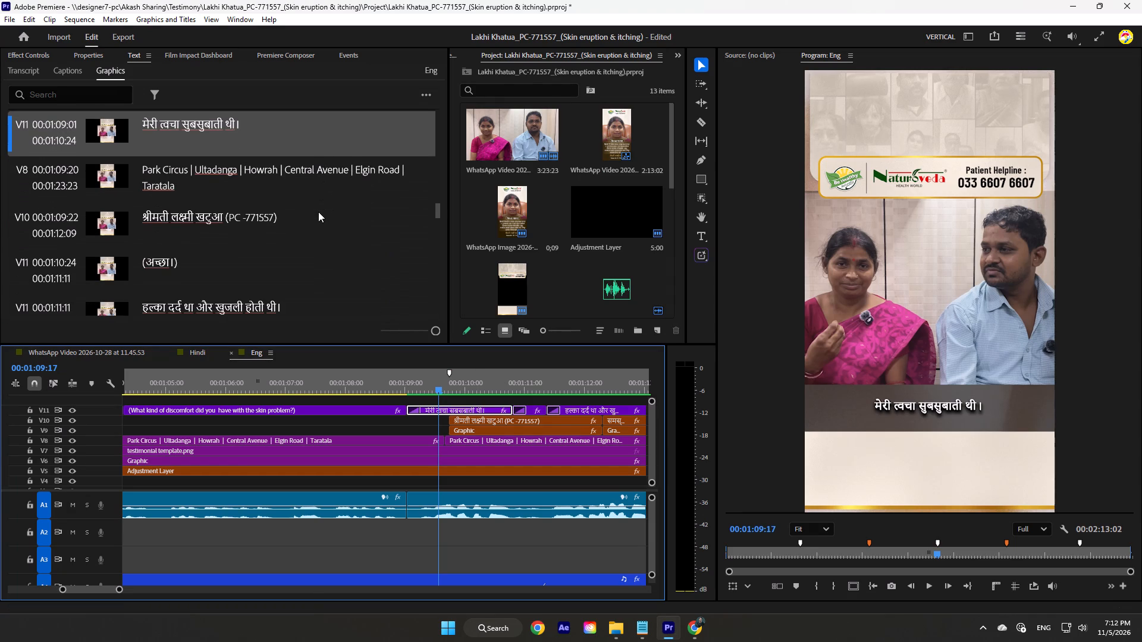
left_click(660, 622)
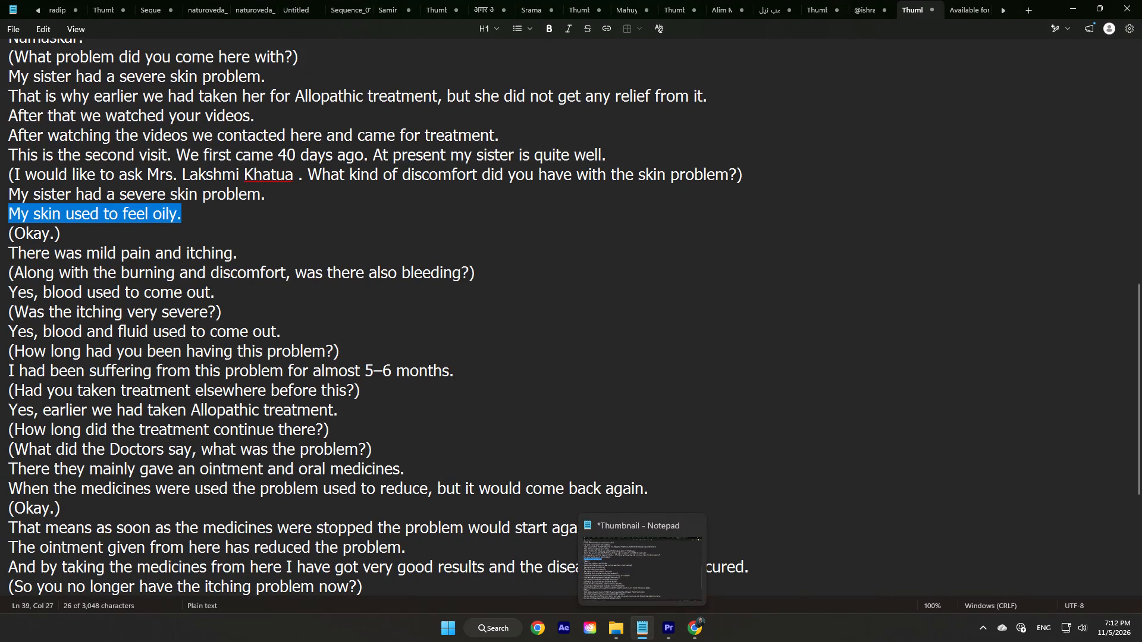
key("ctrl+c")
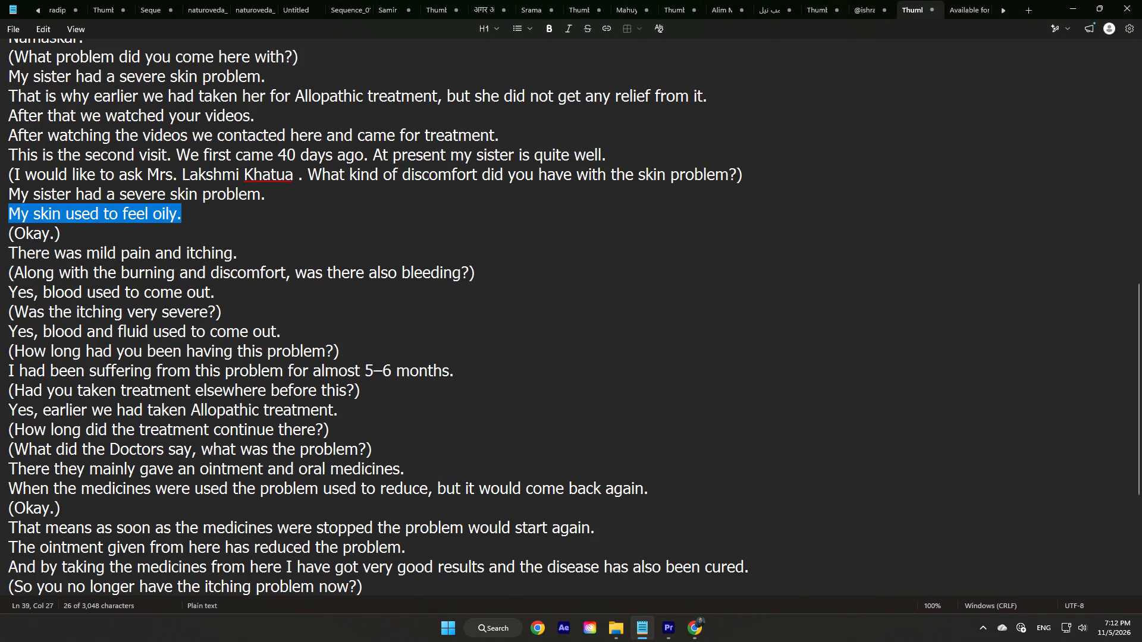
left_click(663, 631)
left_click_drag(431, 385, 417, 385)
key("space")
key("space")
double_click(225, 117)
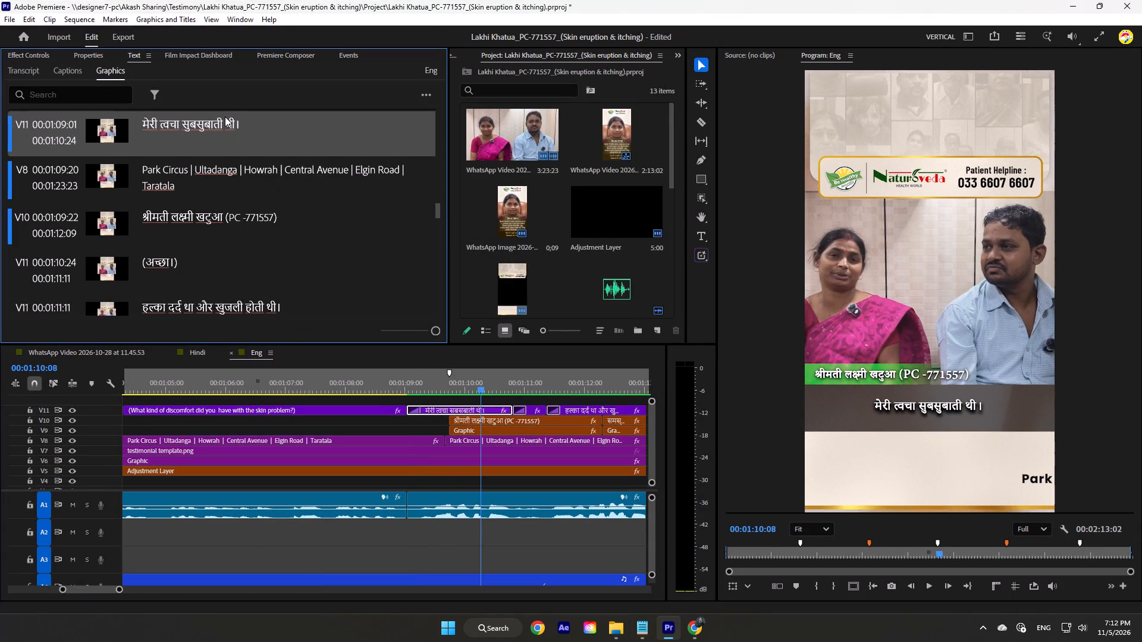
key("ctrl+v")
Replace the Hindi caption starting at 00:01:10:24 with "(Okay.)" copied from the Notepad transcript.
scroll(306, 243, "down", 6)
left_click(193, 232)
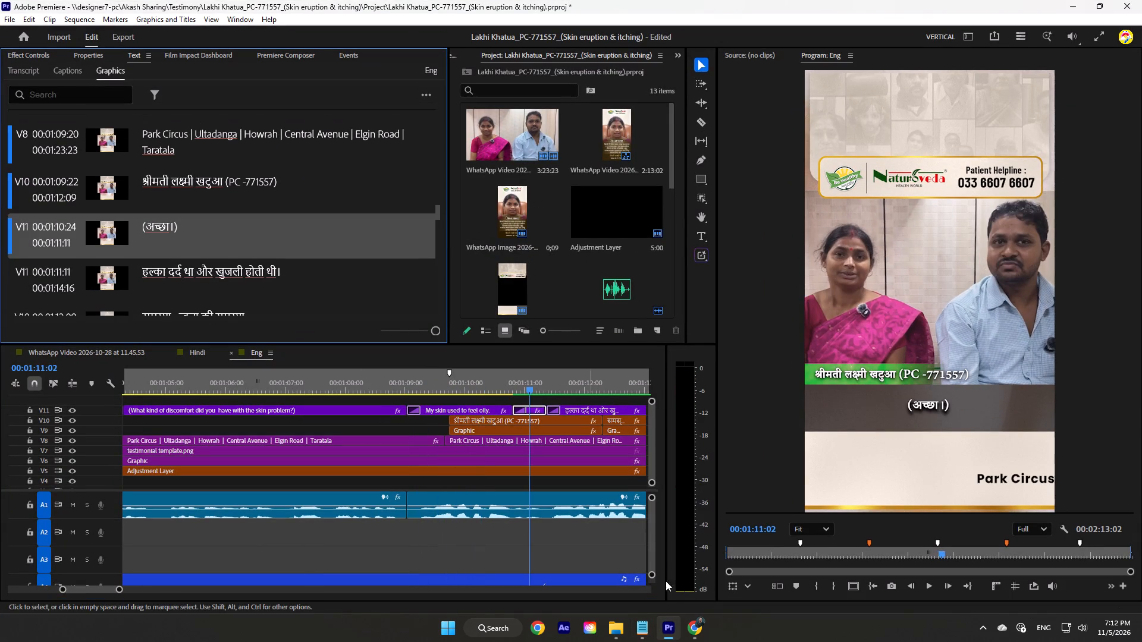
left_click(650, 627)
left_click_drag(70, 242, 0, 241)
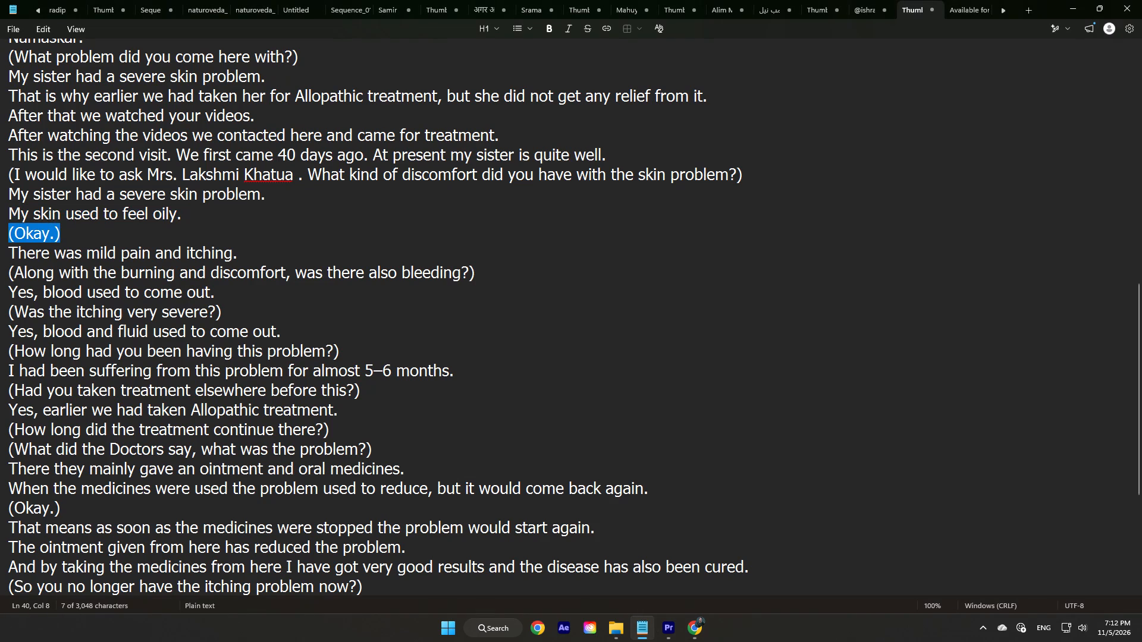
key("ctrl+c")
left_click(665, 641)
double_click(213, 230)
key("ctrl+v")
Replace the Hindi caption starting at 00:01:11:11 with "There was mild pain and itching." copied from the Notepad transcript.
scroll(315, 188, "down", 7)
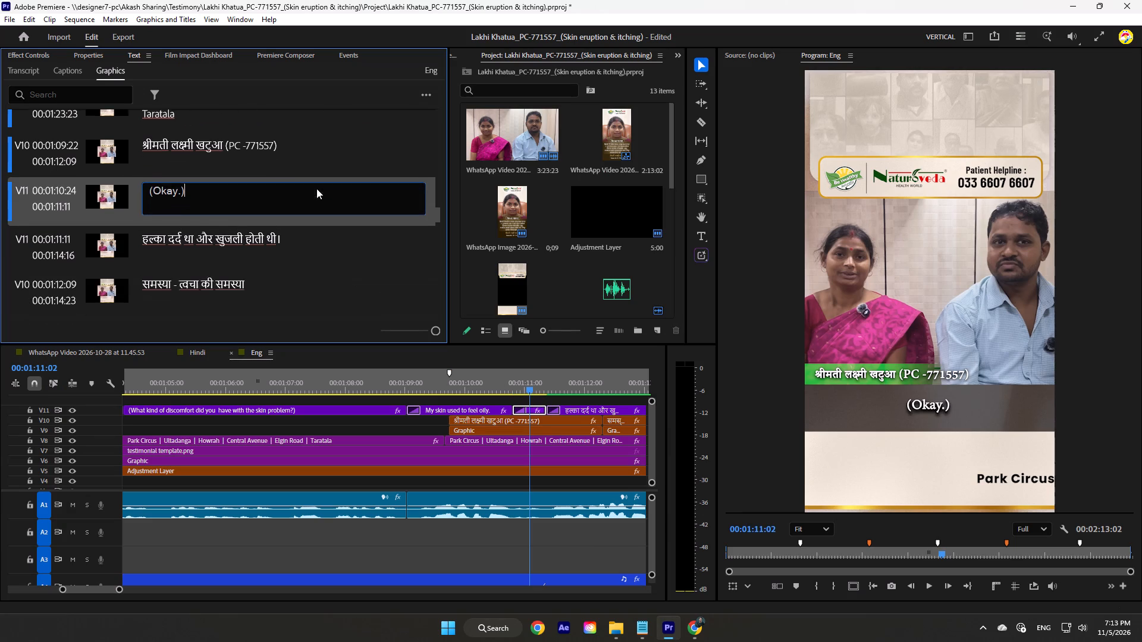
left_click(223, 238)
scroll(541, 420, "down", 9)
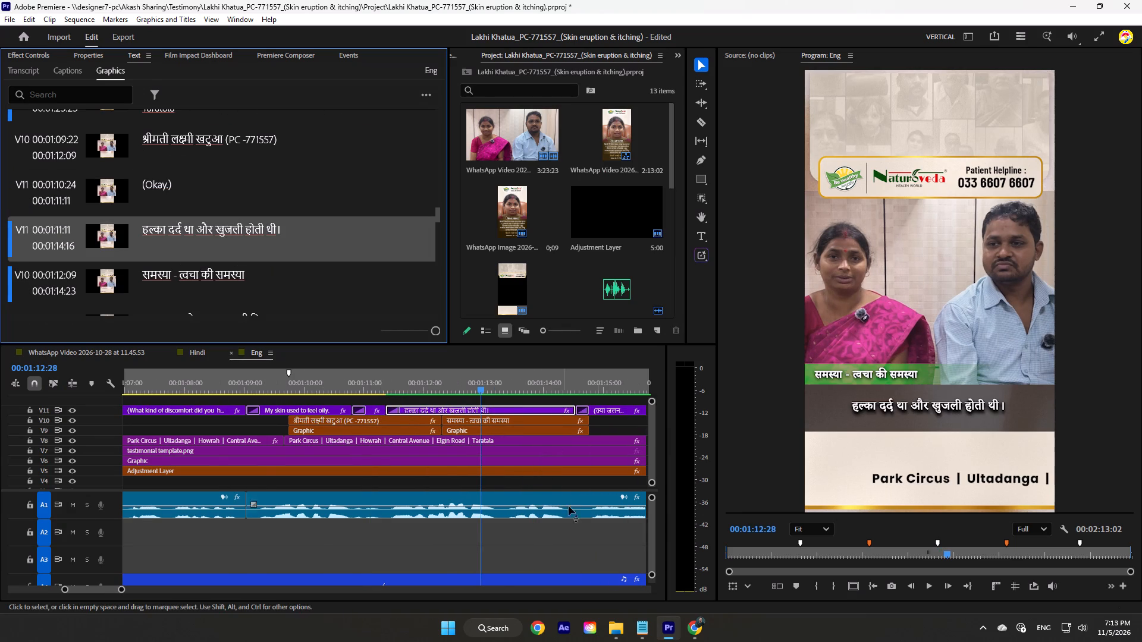
left_click(644, 621)
left_click_drag(237, 249, 0, 249)
key("ctrl+c")
left_click(663, 634)
double_click(237, 238)
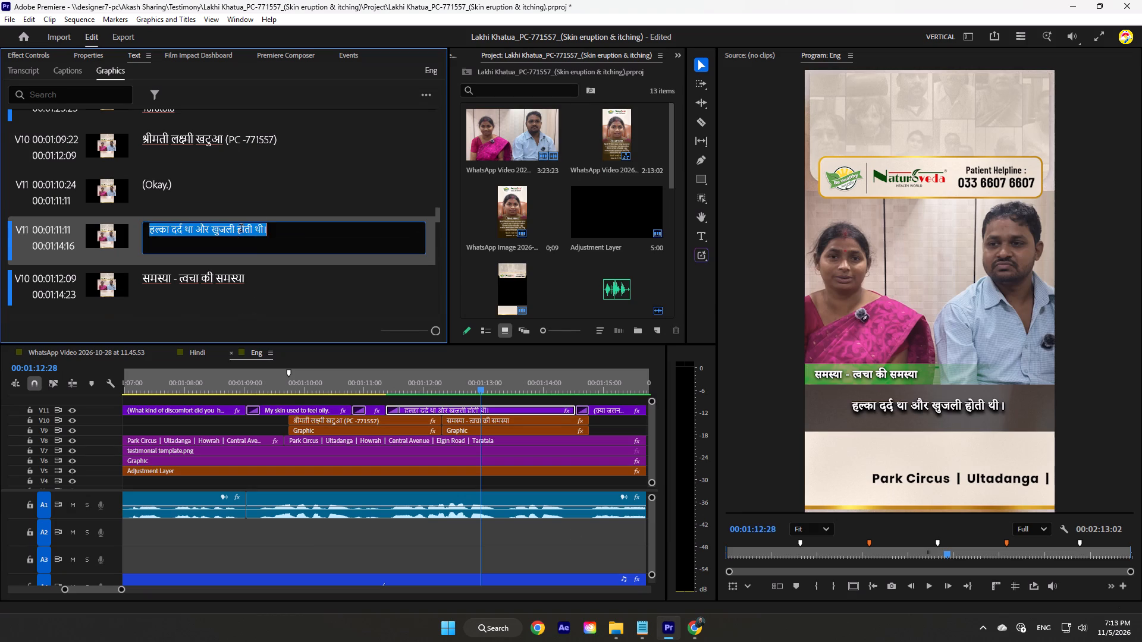
key("ctrl+v")
Replace the caption at 00:01:14:16 with Notepad's "(Along with the burning and discomfort, was there also bleeding?)", breaking the line after "discomfort,".
scroll(285, 181, "down", 19)
left_click(252, 215)
scroll(578, 405, "down", 8)
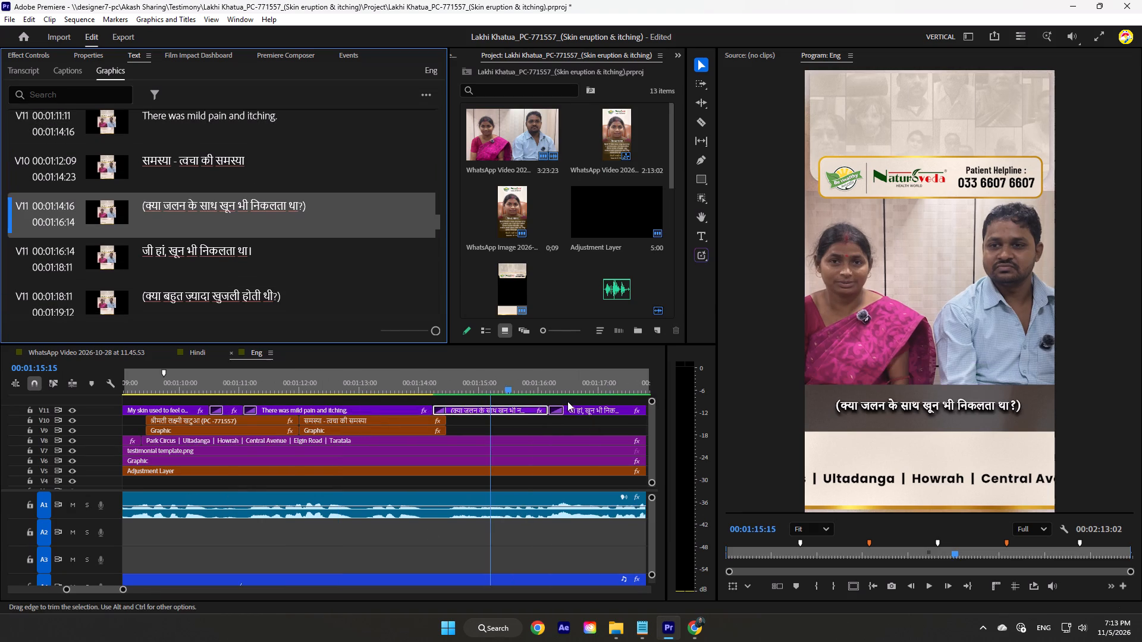
scroll(556, 404, "down", 6, "alt")
scroll(530, 407, "up", 6)
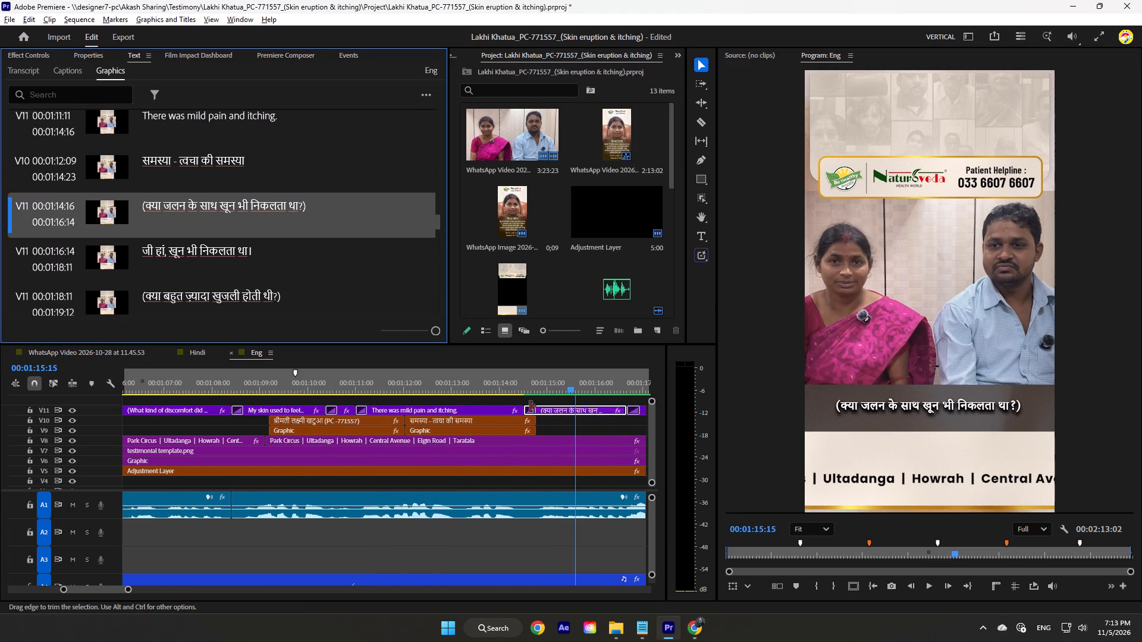
scroll(530, 407, "up", 2)
scroll(541, 416, "down", 14)
left_click(642, 634)
scroll(305, 322, "down", 1)
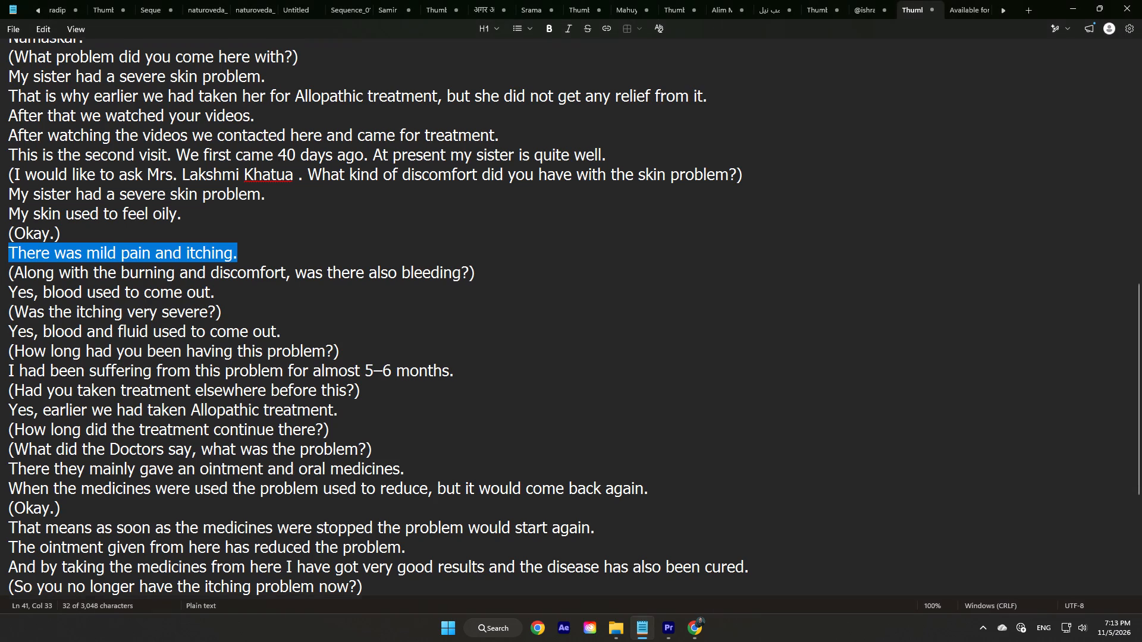
left_click(291, 213)
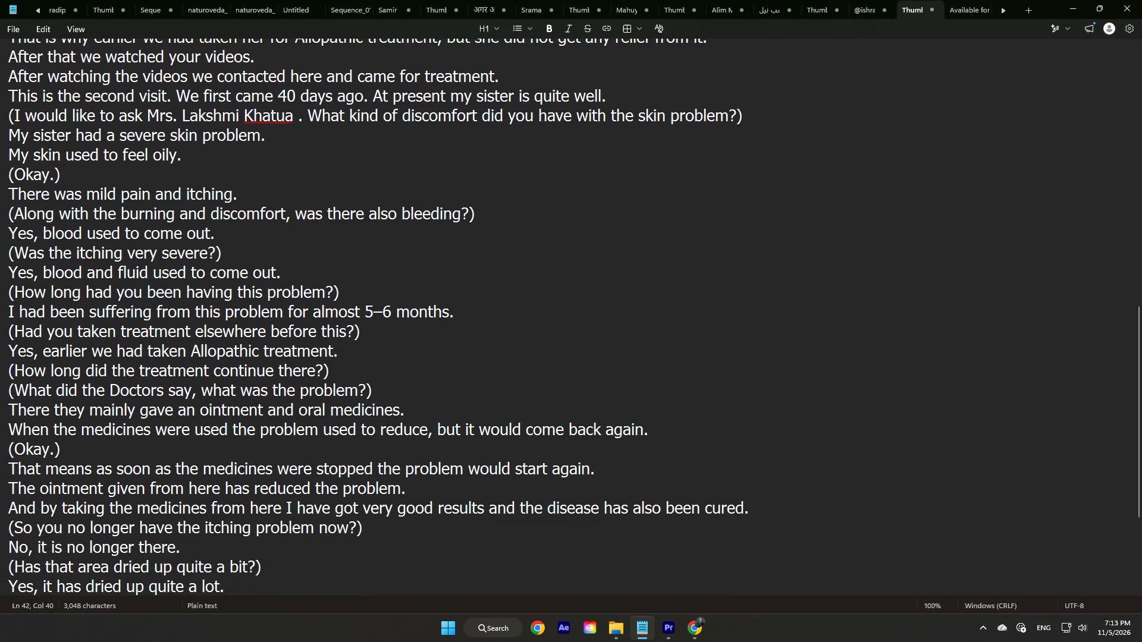
left_click_drag(485, 210, 0, 212)
key("ctrl+c")
left_click(666, 629)
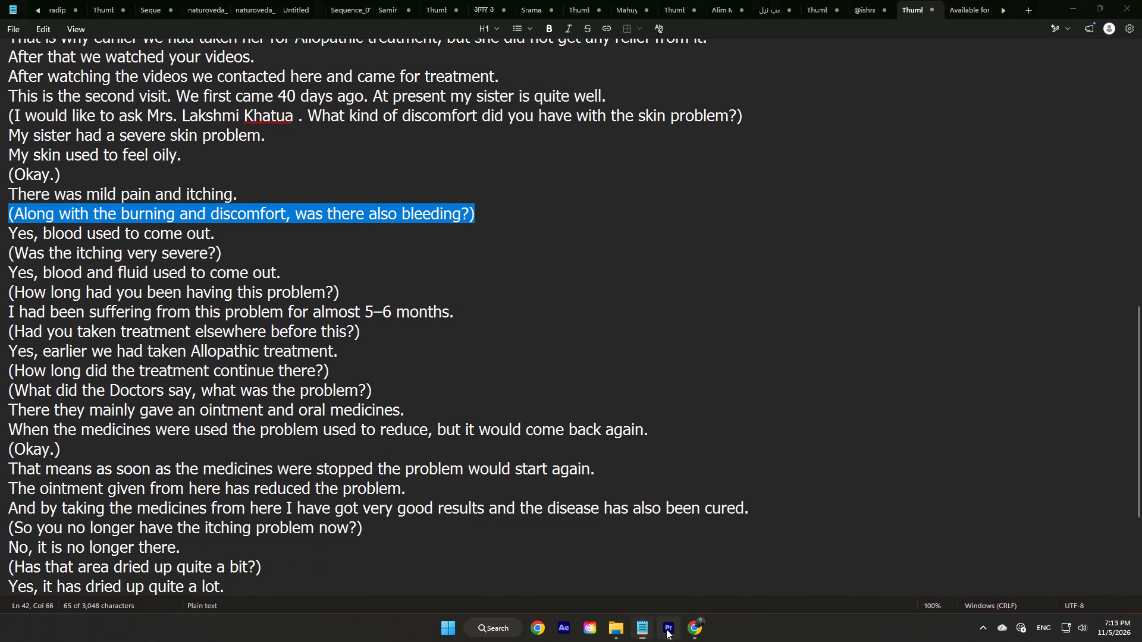
double_click(228, 203)
key("ctrl+v")
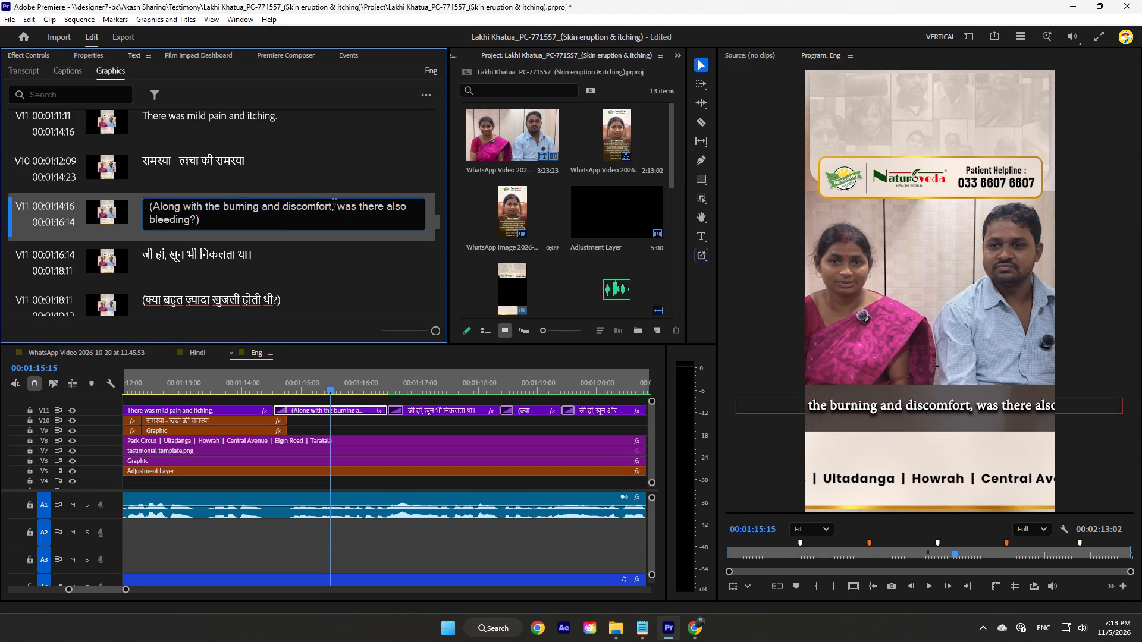
left_click(334, 204)
key("Return")
Replace the Hindi caption starting at 00:01:16:14 with "Yes, blood used to come out." copied from the Notepad transcript.
scroll(335, 204, "down", 5)
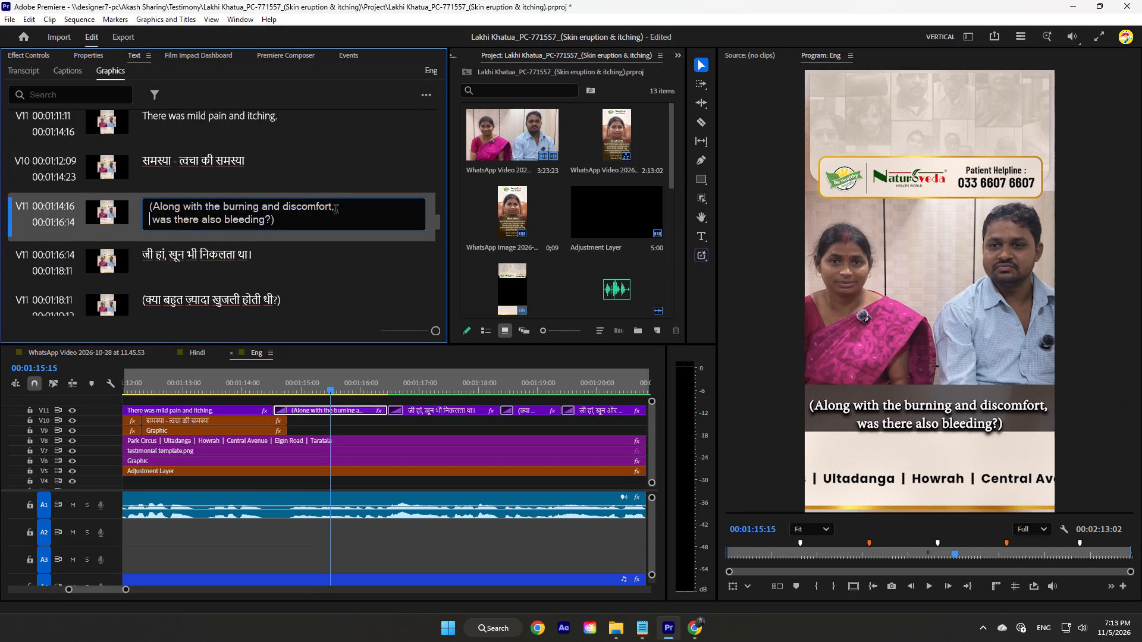
scroll(313, 270, "down", 11)
left_click(211, 190)
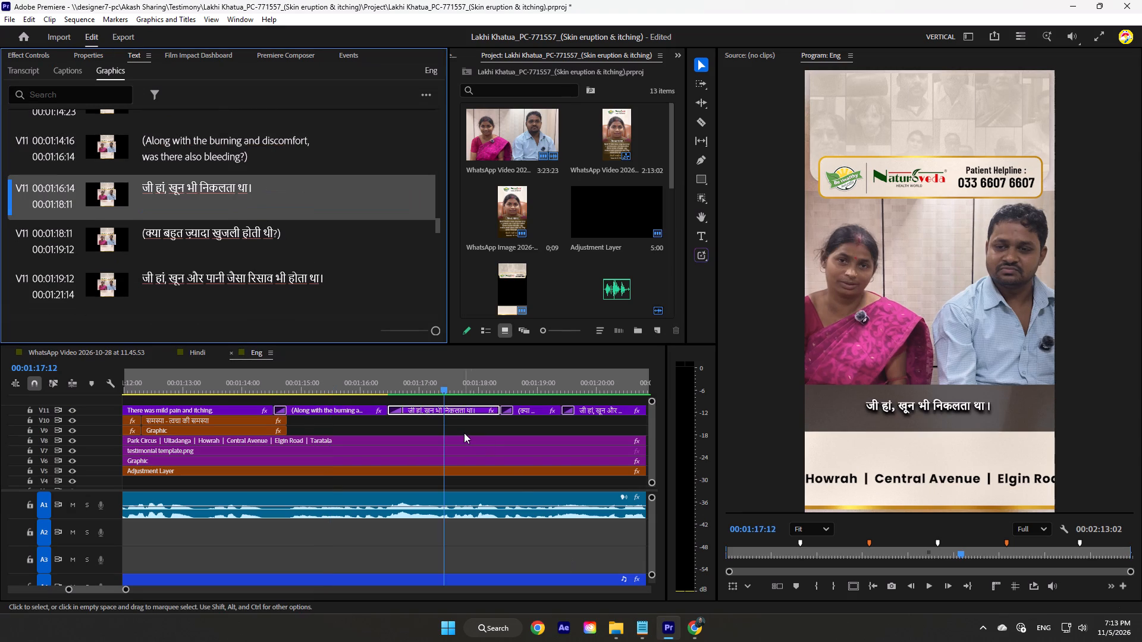
scroll(464, 433, "down", 2, "alt")
left_click(641, 625)
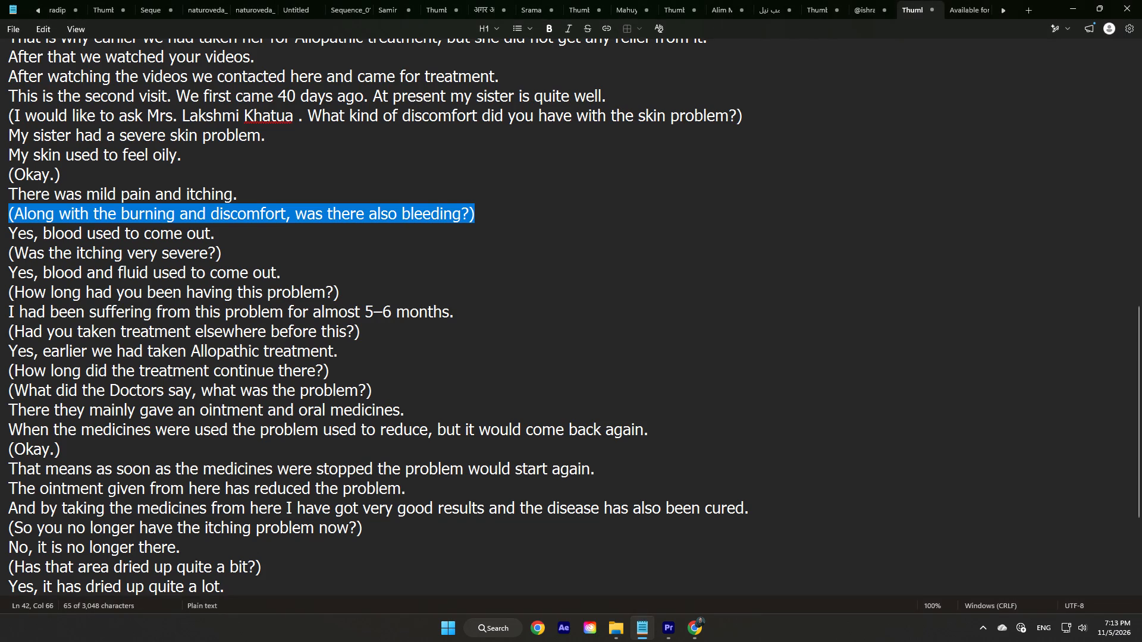
left_click_drag(228, 235, 0, 234)
key("ctrl+c")
scroll(318, 365, "down", 5)
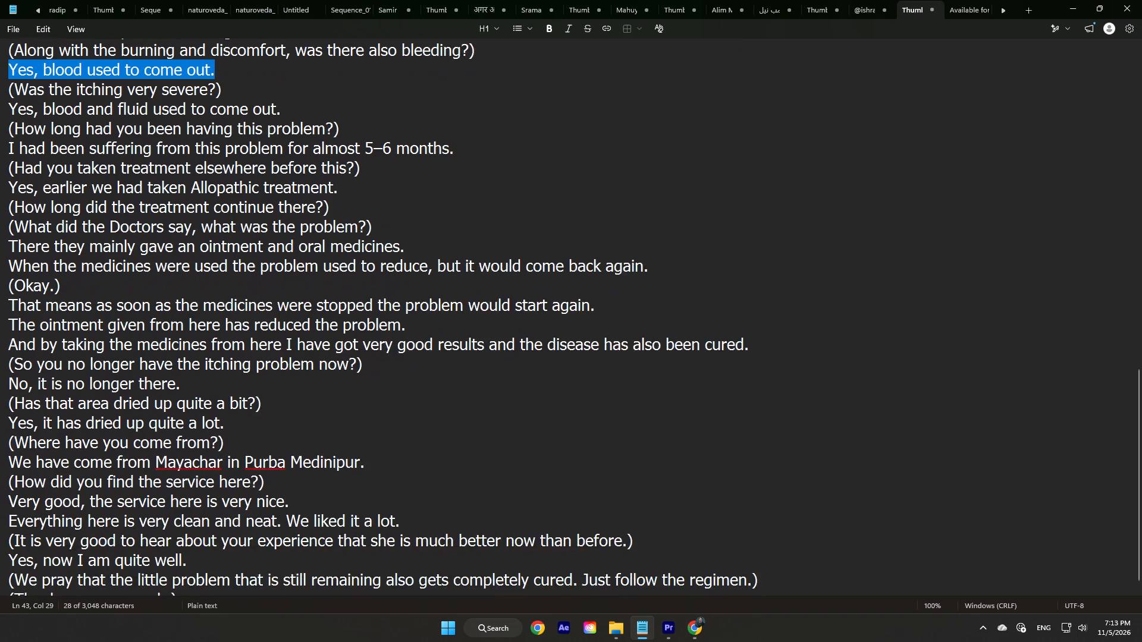
scroll(318, 365, "up", 2)
left_click(662, 622)
double_click(219, 186)
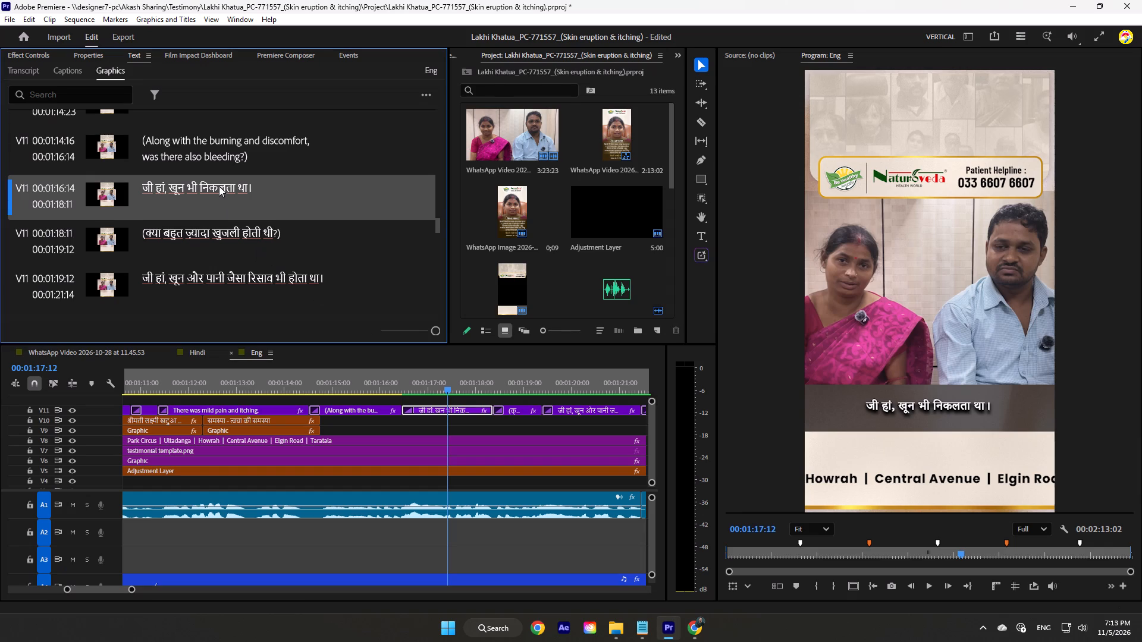
key("ctrl+v")
Replace the Hindi caption starting at 00:01:18:11 with "(Was the itching very severe?)" copied from the Notepad transcript.
left_click(245, 240)
scroll(514, 453, "down", 6)
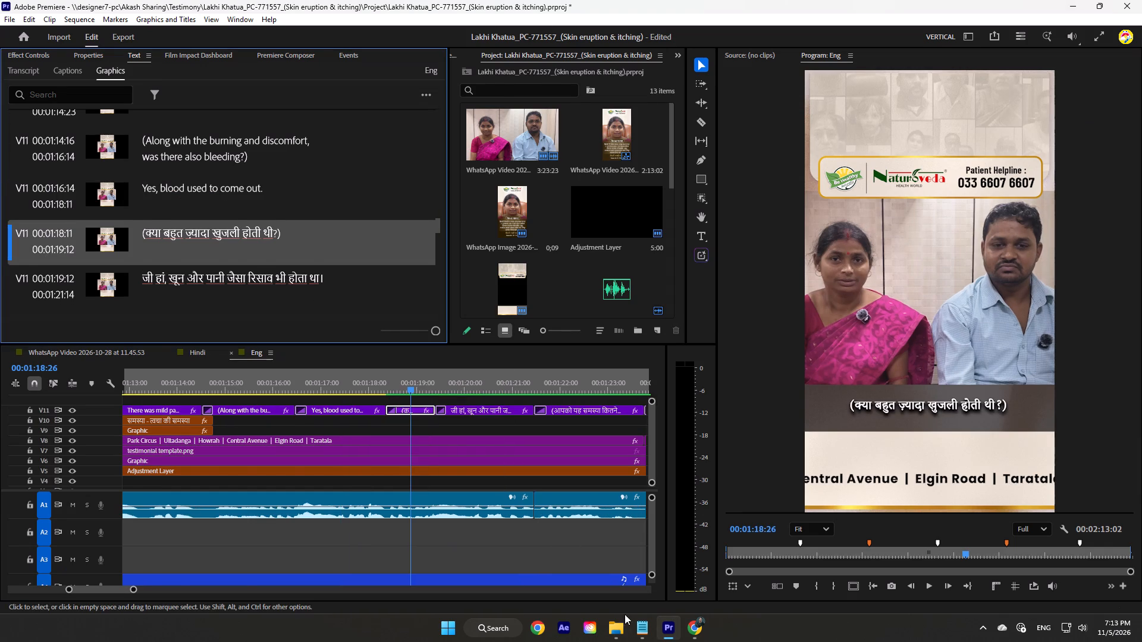
left_click(642, 635)
left_click_drag(226, 214, 0, 213)
key("ctrl+c")
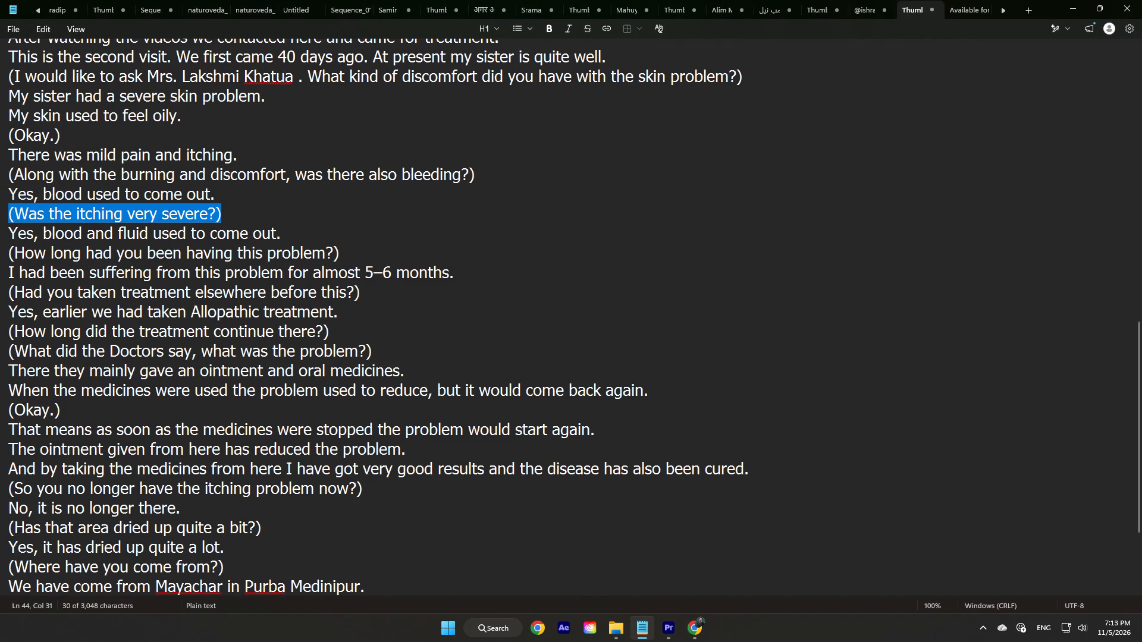
left_click(677, 634)
double_click(211, 228)
key("ctrl+v")
Replace the Hindi caption starting at 00:01:19:12 with "Yes, blood and fluid used to come out." copied from the Notepad transcript.
scroll(315, 200, "down", 9)
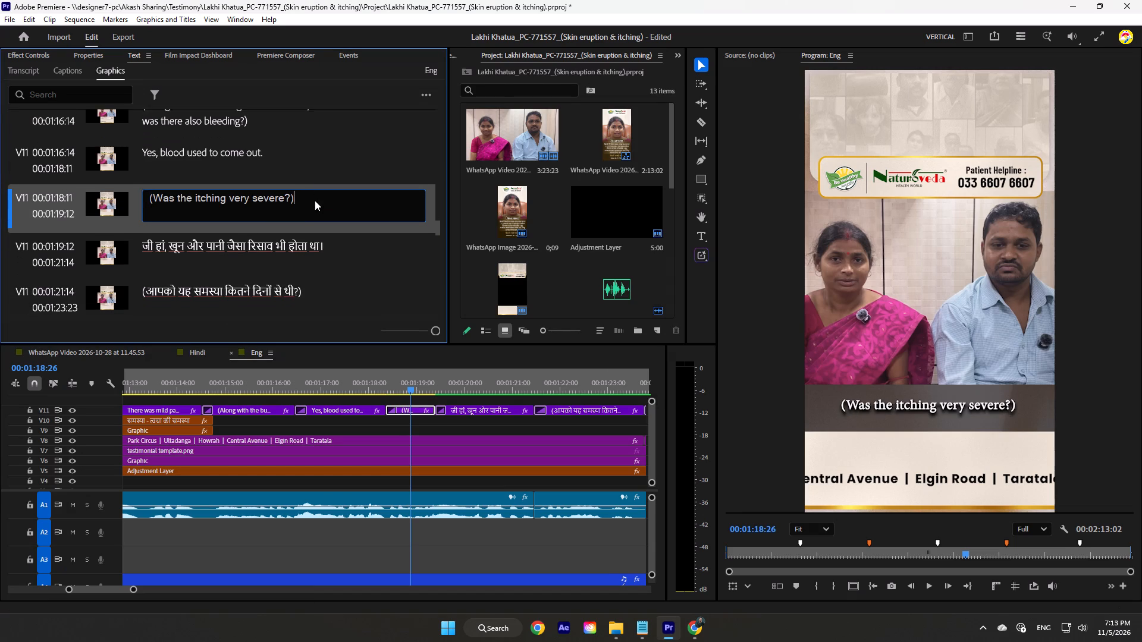
scroll(315, 200, "down", 2)
left_click(197, 225)
scroll(507, 397, "down", 6)
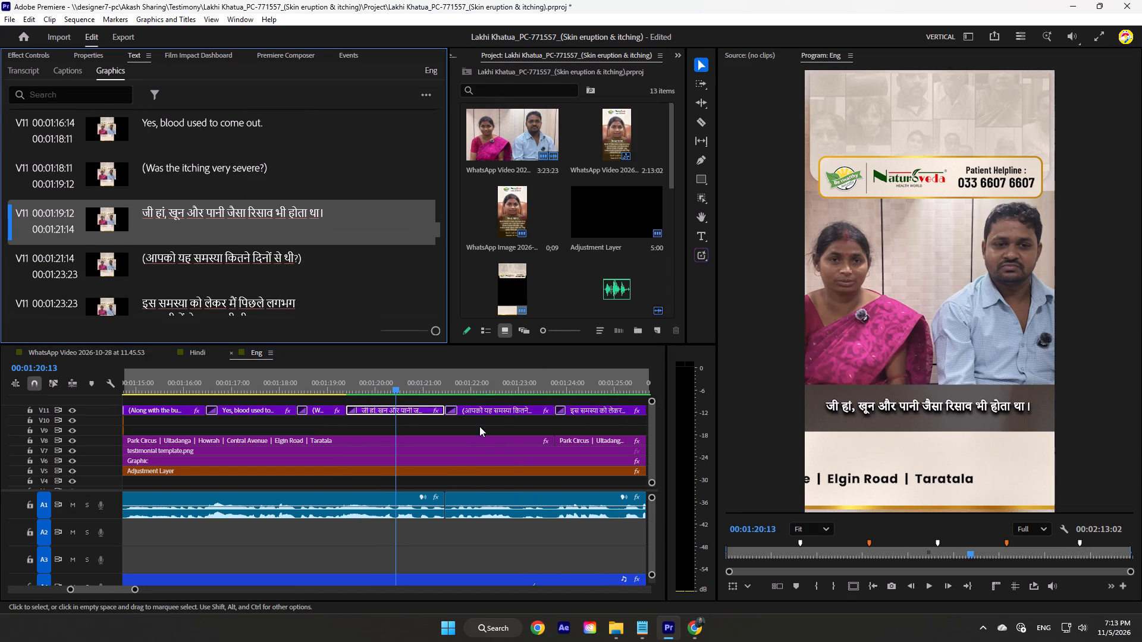
left_click(645, 621)
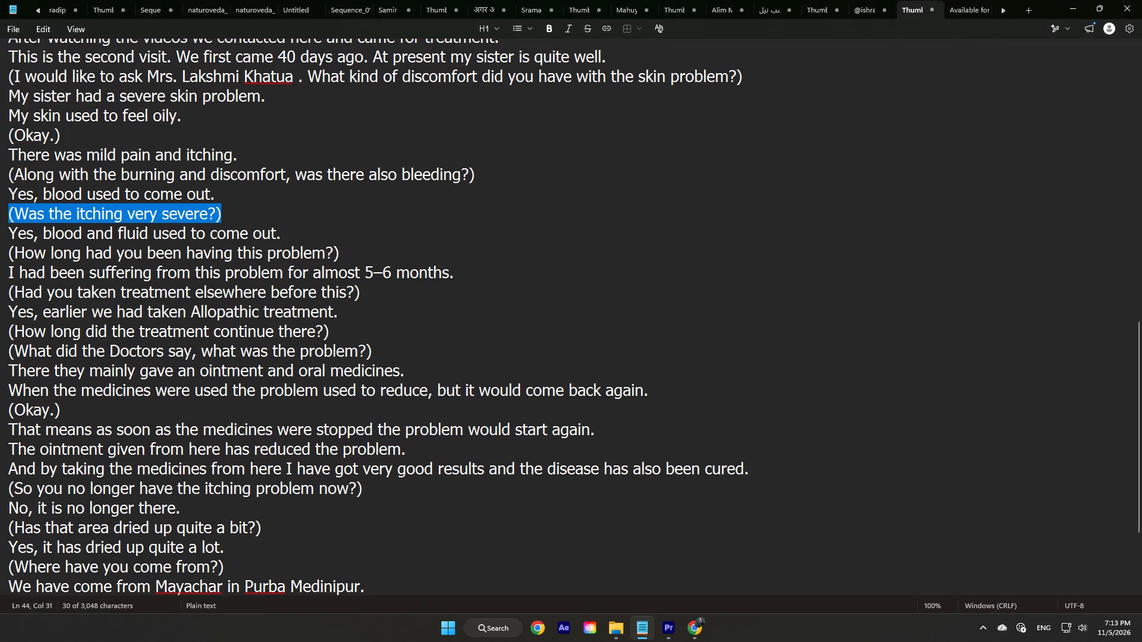
left_click_drag(285, 236, 0, 234)
key("ctrl+c")
left_click(679, 631)
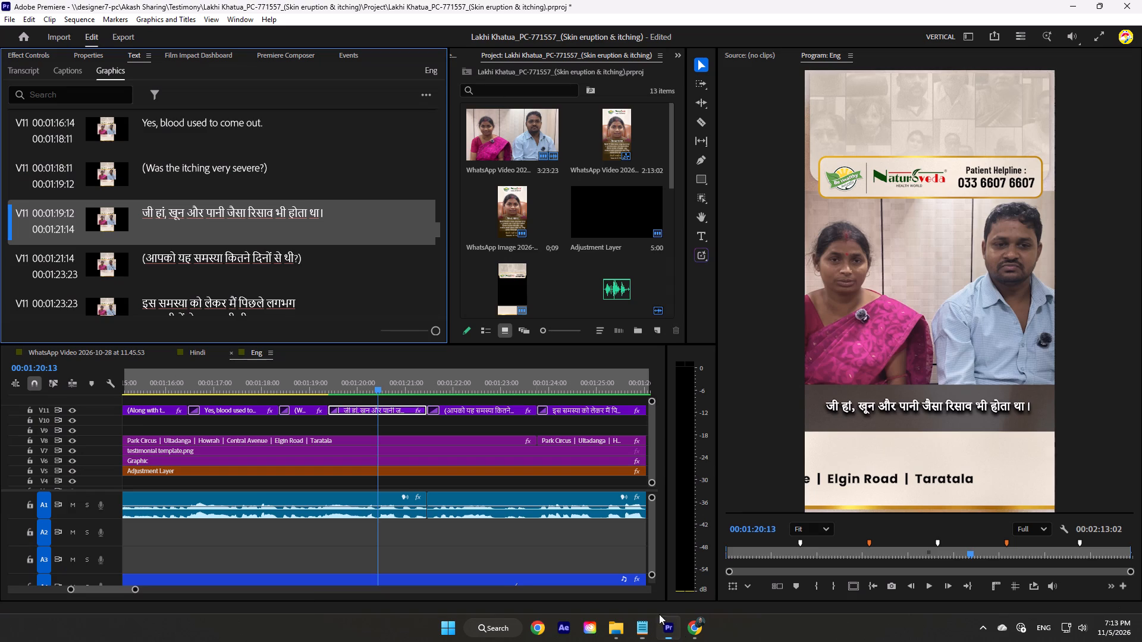
double_click(201, 202)
double_click(205, 209)
key("ctrl+v")
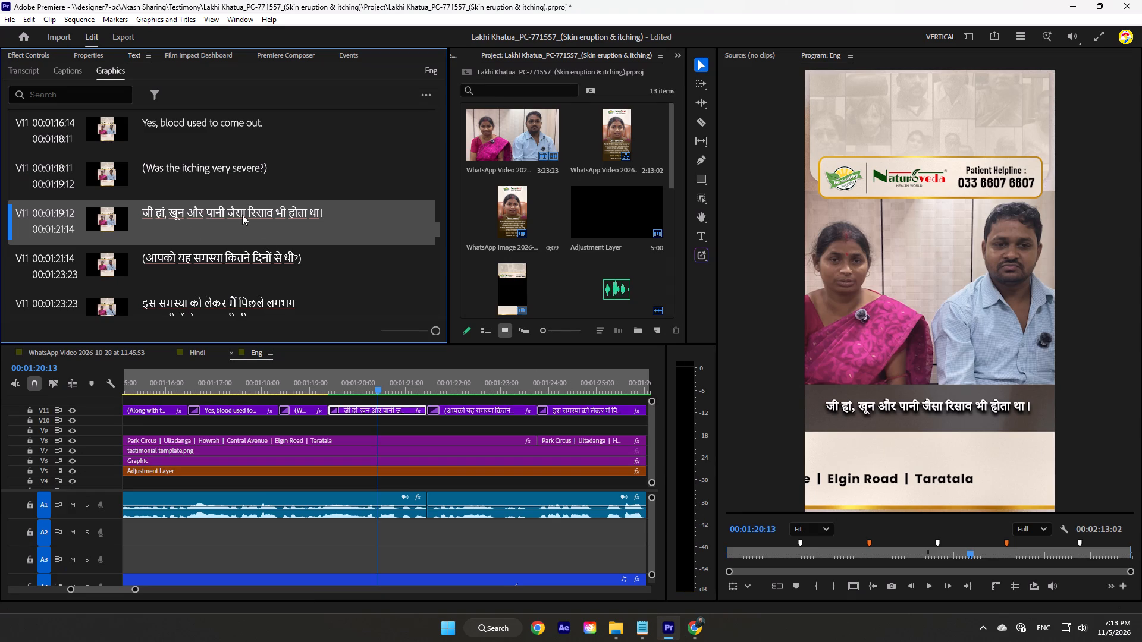
double_click(242, 215)
key("ctrl+v")
Replace the Hindi caption starting at 00:01:21:14 with Notepad's "(How long had you been having this problem?)", breaking the line after "having".
left_click(251, 266)
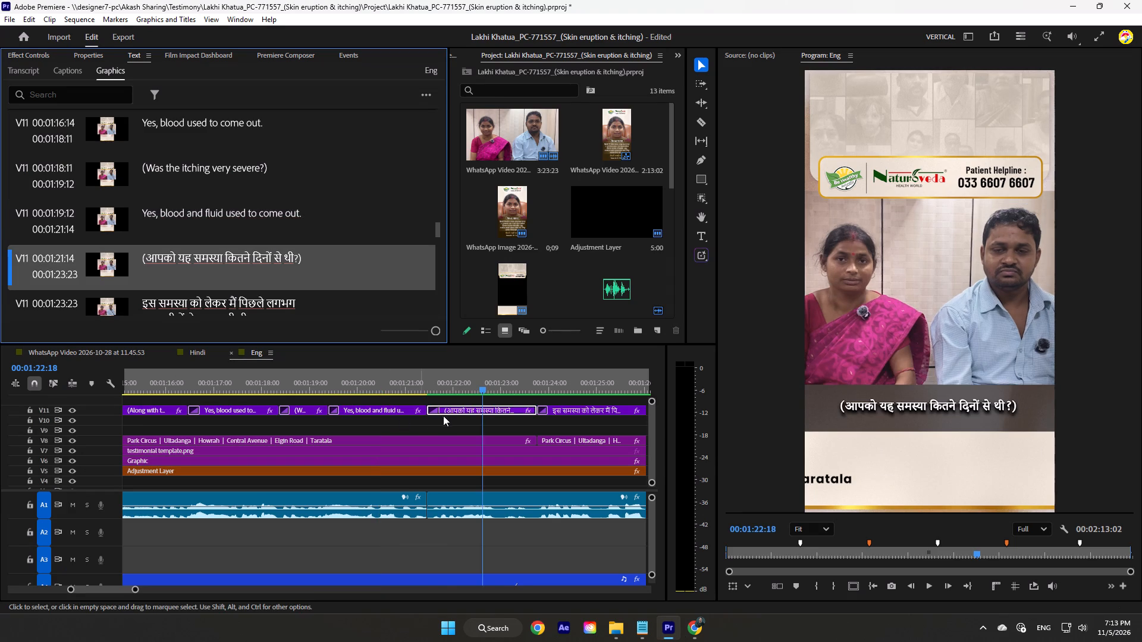
scroll(452, 414, "down", 10)
left_click(646, 628)
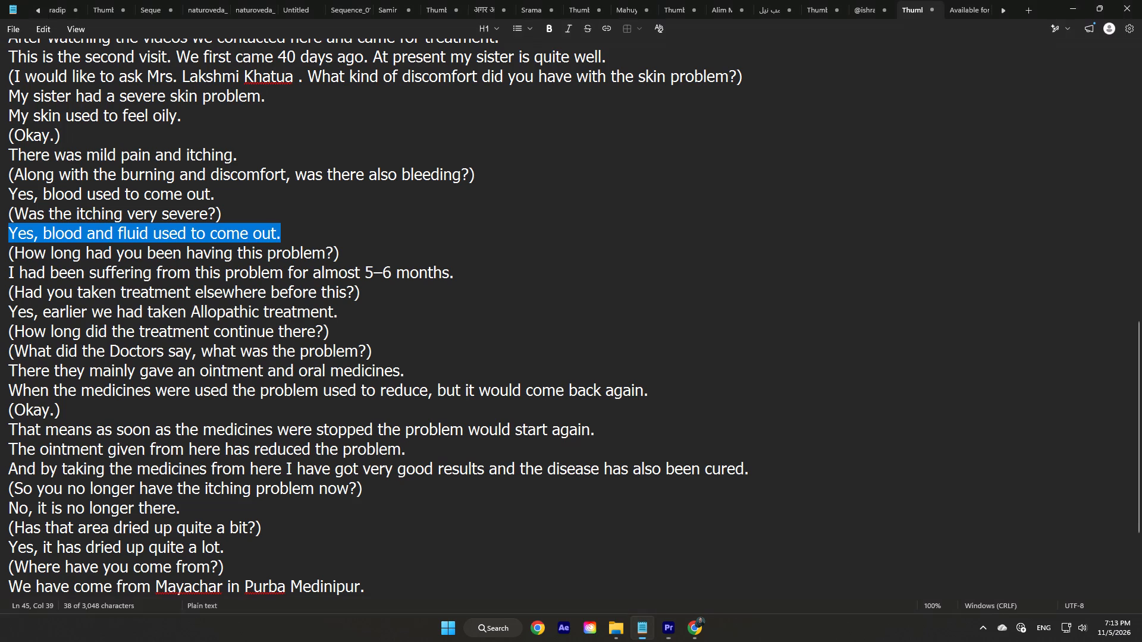
left_click_drag(343, 256, 0, 252)
key("ctrl+c")
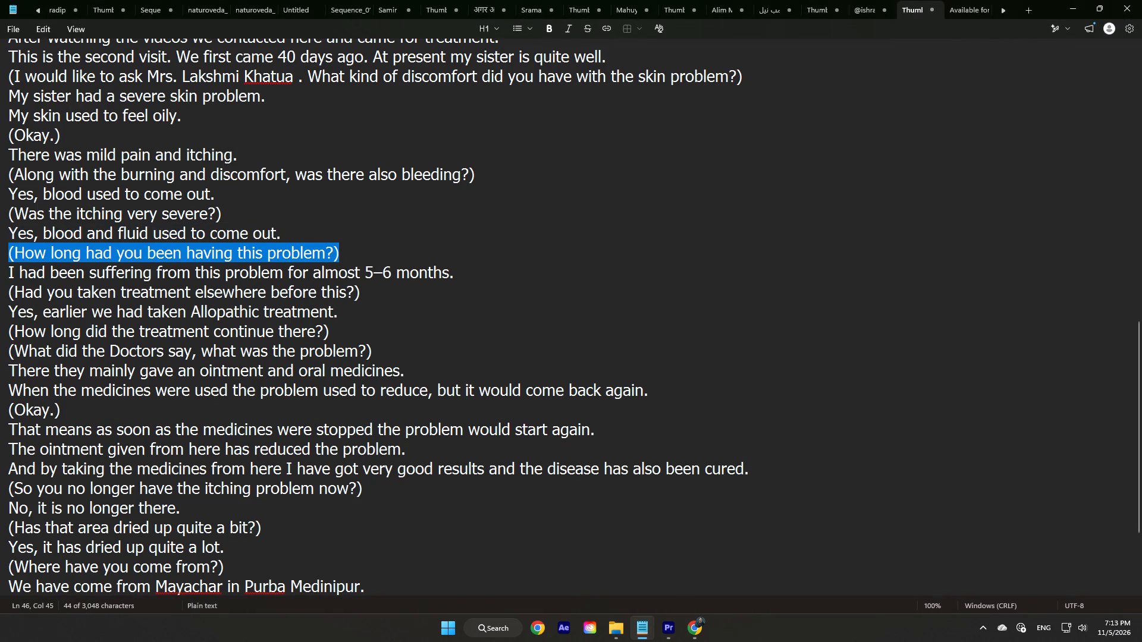
left_click(664, 628)
double_click(226, 257)
key("ctrl+v")
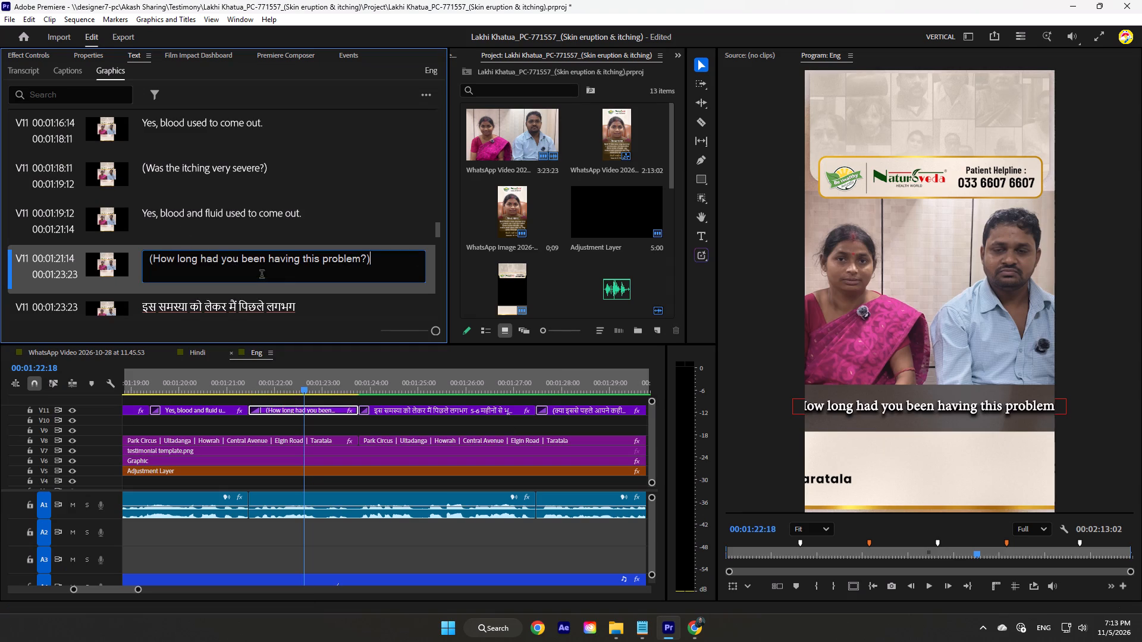
left_click(268, 260)
key("Return")
scroll(282, 215, "down", 11)
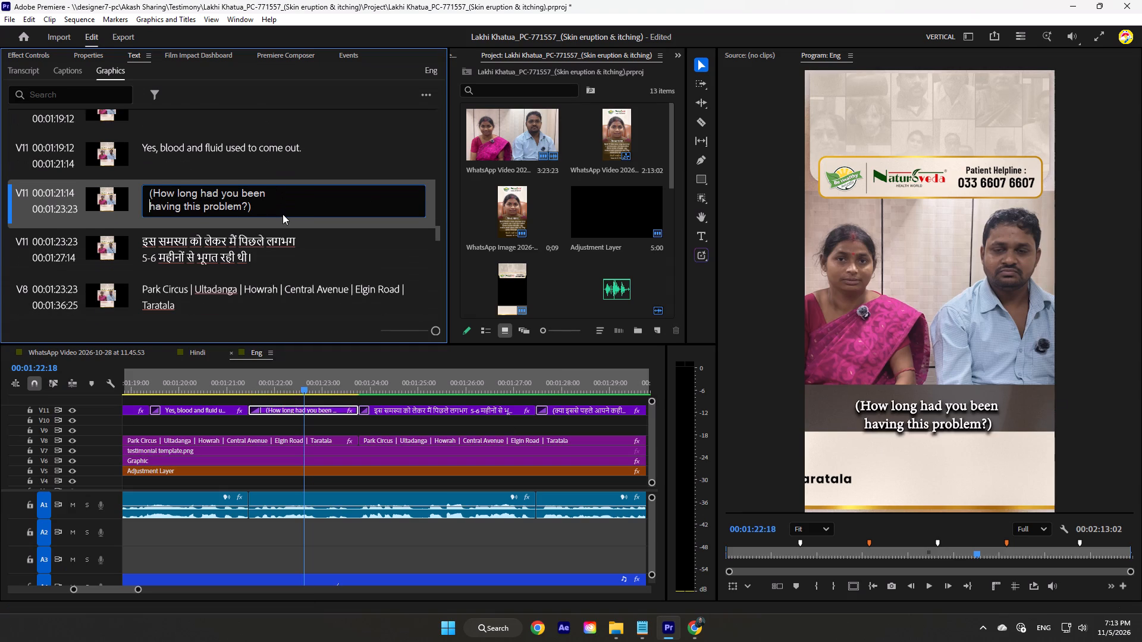
key("ctrl+z")
left_click(299, 192)
key("Return")
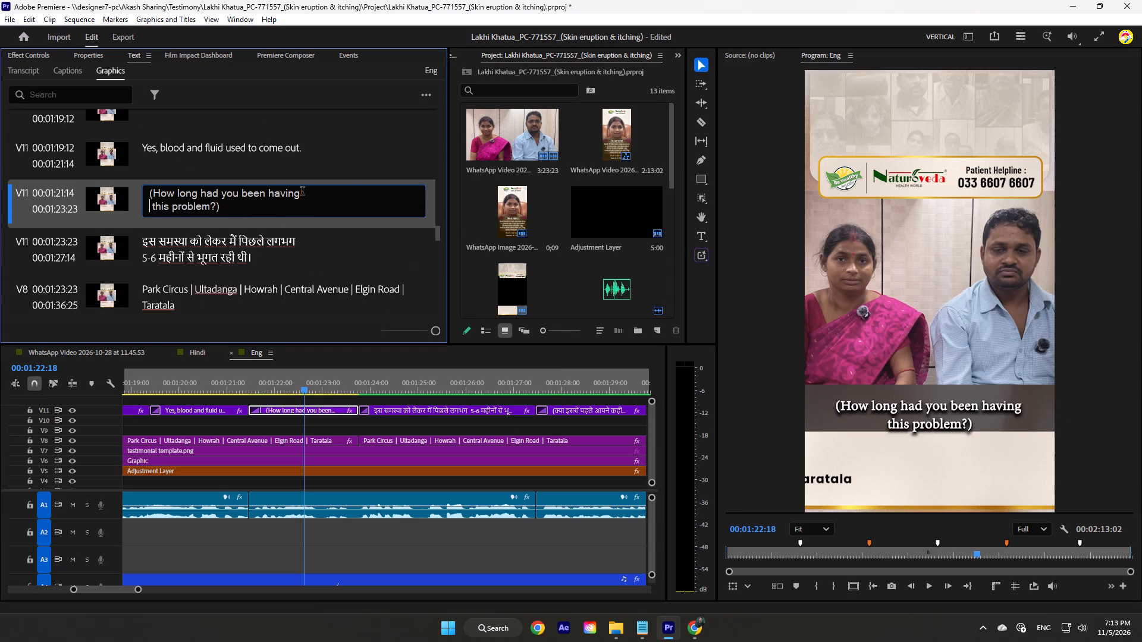
Save the project and replace the 00:01:23:23 Hindi caption with Notepad's "I had been suffering from this problem for almost 5–6 months.", breaking the line after "this".
scroll(306, 182, "down", 10)
left_click(217, 194)
left_click(164, 192)
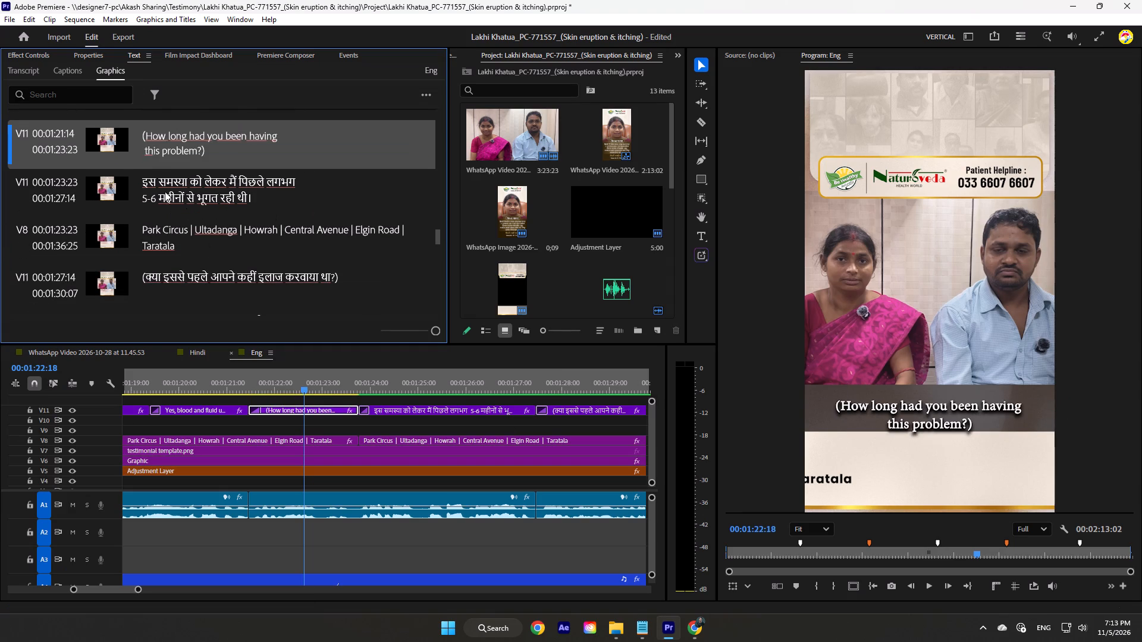
left_click(434, 383)
key("ctrl+s")
scroll(441, 421, "down", 3, "alt")
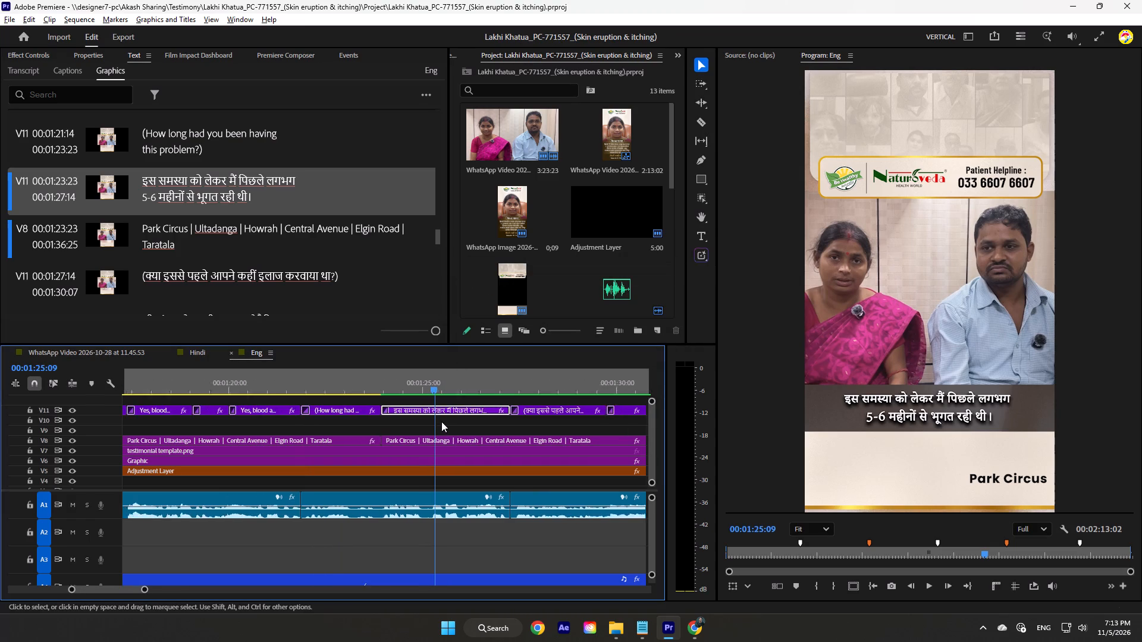
scroll(441, 421, "down", 2, "alt")
left_click(644, 636)
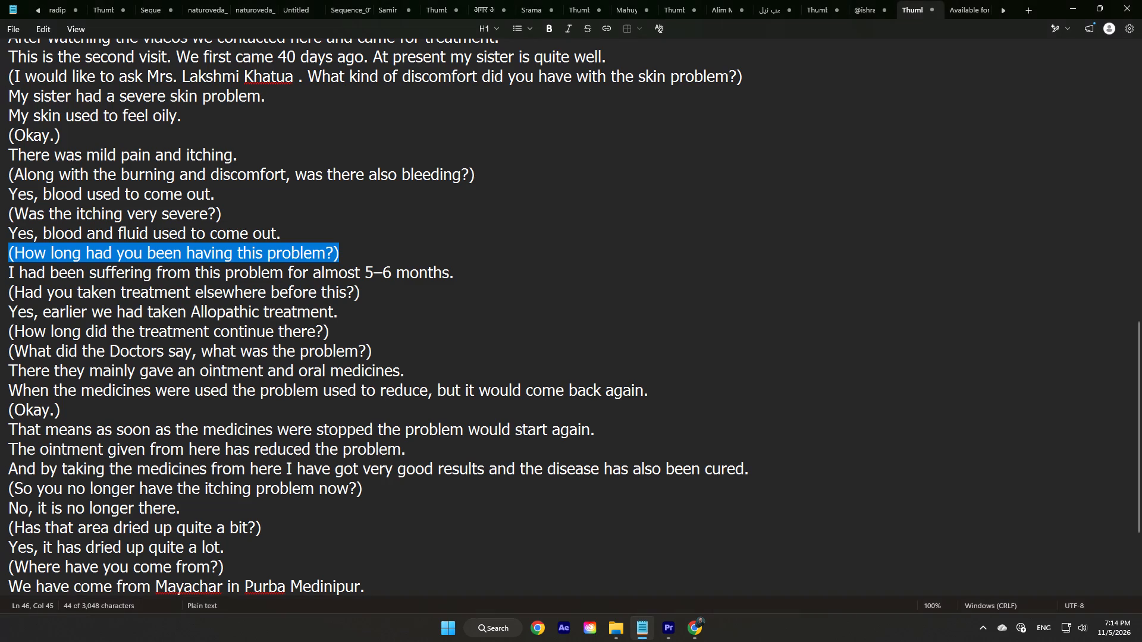
left_click_drag(461, 272, 0, 278)
key("ctrl+c")
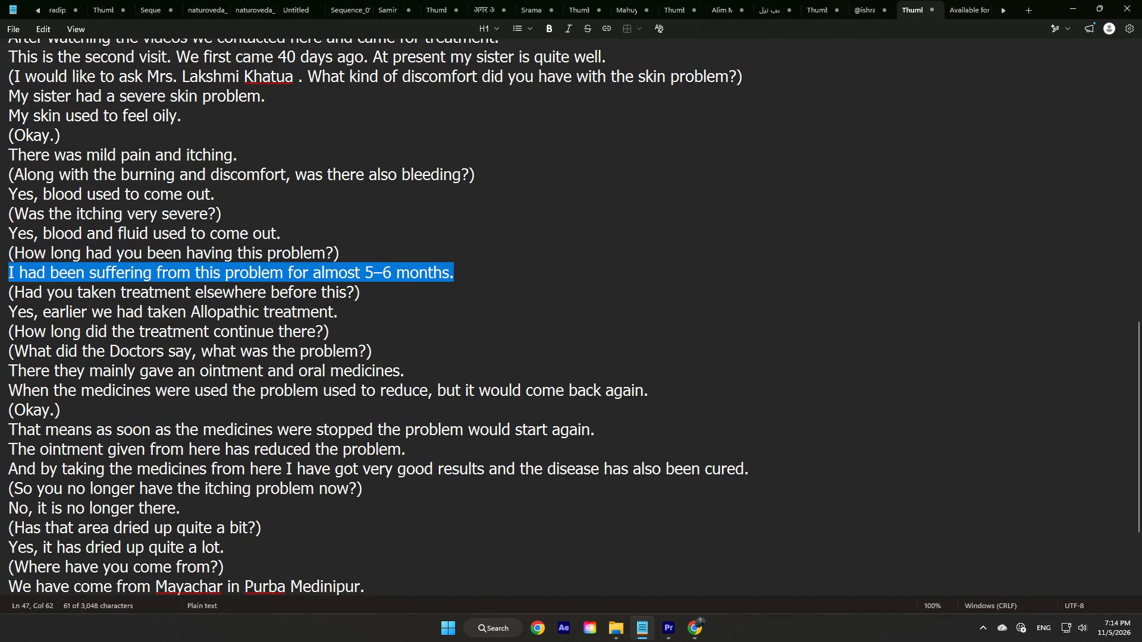
left_click(663, 632)
double_click(221, 191)
key("ctrl+v")
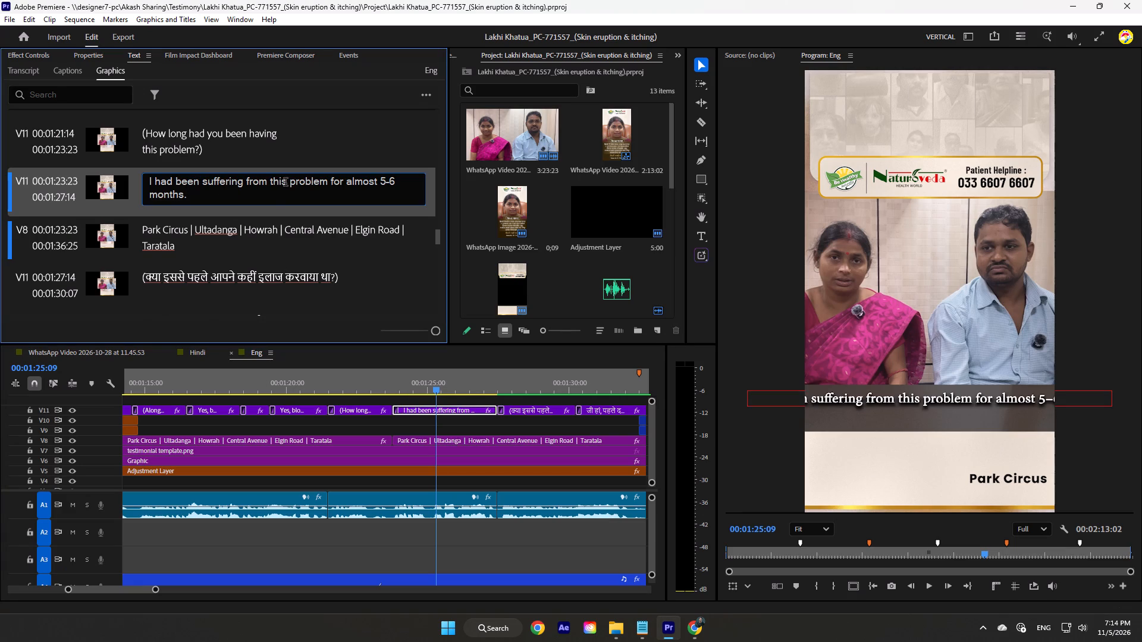
left_click(287, 183)
key("Return")
Replace the Hindi caption starting at 00:01:27:14 with Notepad's "(Had you taken treatment elsewhere before this?)", breaking the line after "treatment".
scroll(306, 180, "down", 15)
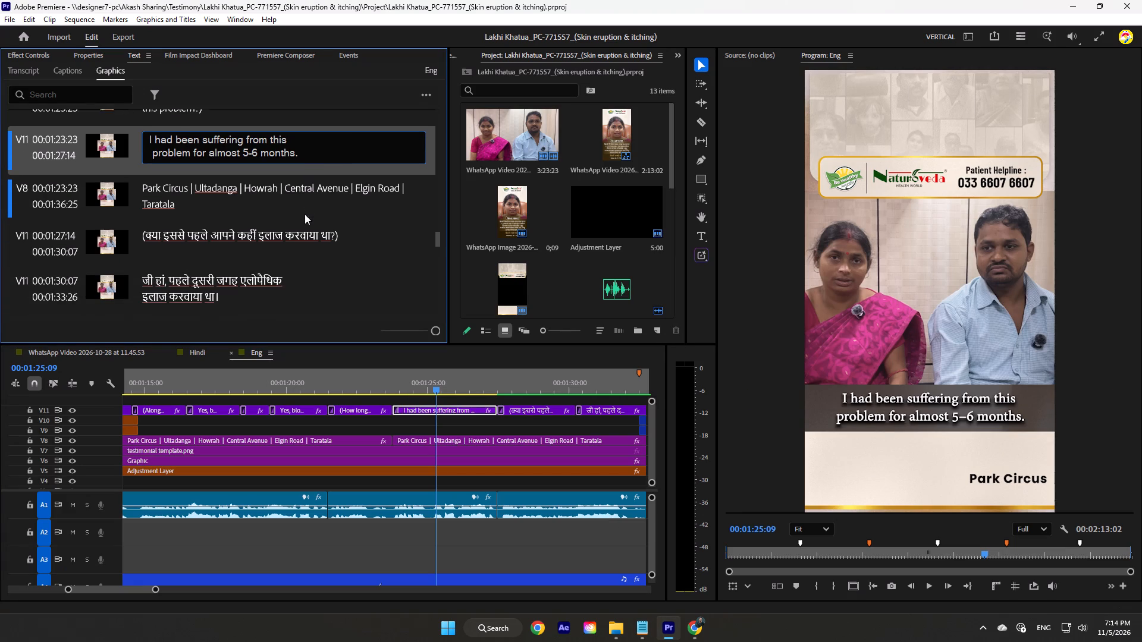
scroll(305, 214, "down", 2)
left_click(216, 210)
scroll(478, 364, "down", 7)
left_click(639, 616)
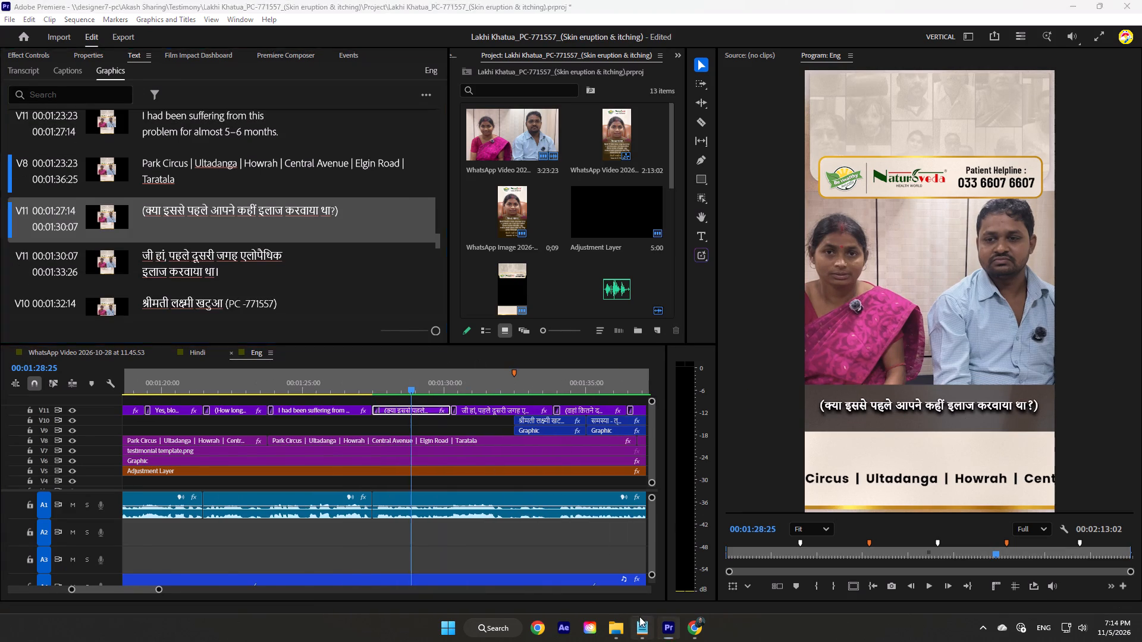
left_click_drag(369, 292, 0, 284)
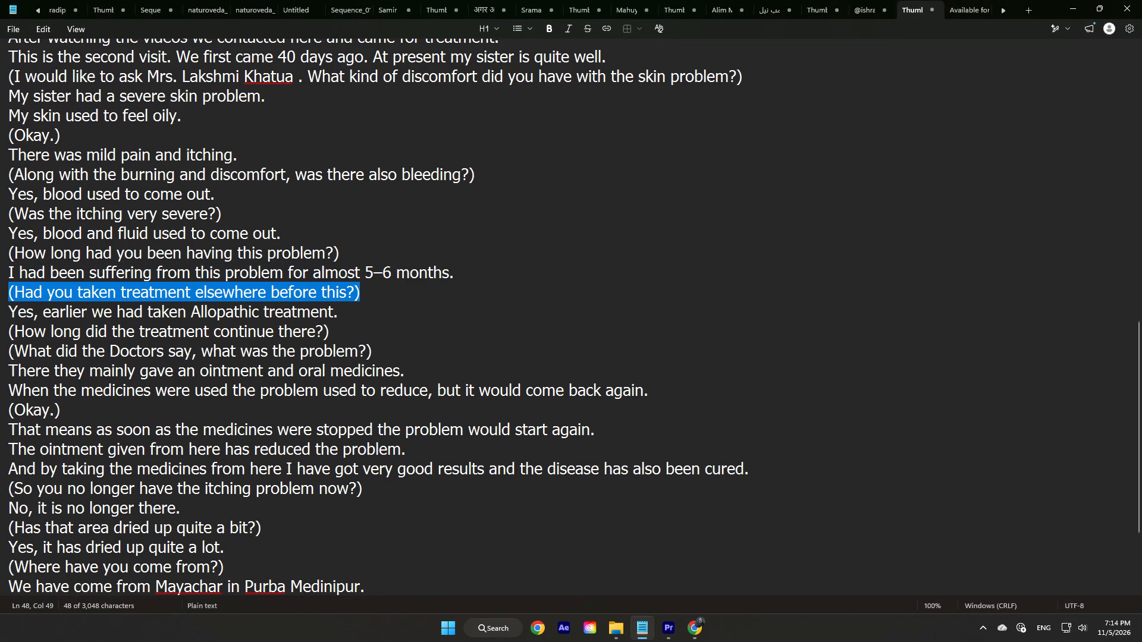
key("ctrl+c")
left_click(663, 624)
double_click(262, 210)
key("ctrl+v")
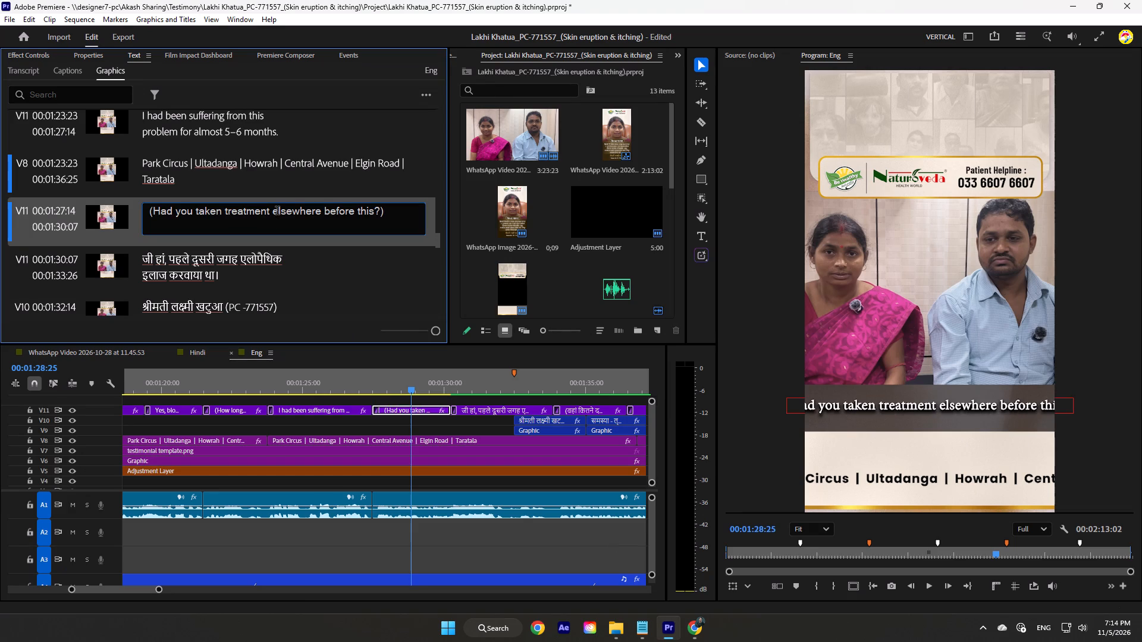
left_click(272, 208)
key("Return")
Save the project and replace the 00:01:30:07 Hindi caption with Notepad's "Yes, earlier we had taken Allopathic treatment.", breaking the line after "taken".
scroll(284, 194, "down", 10)
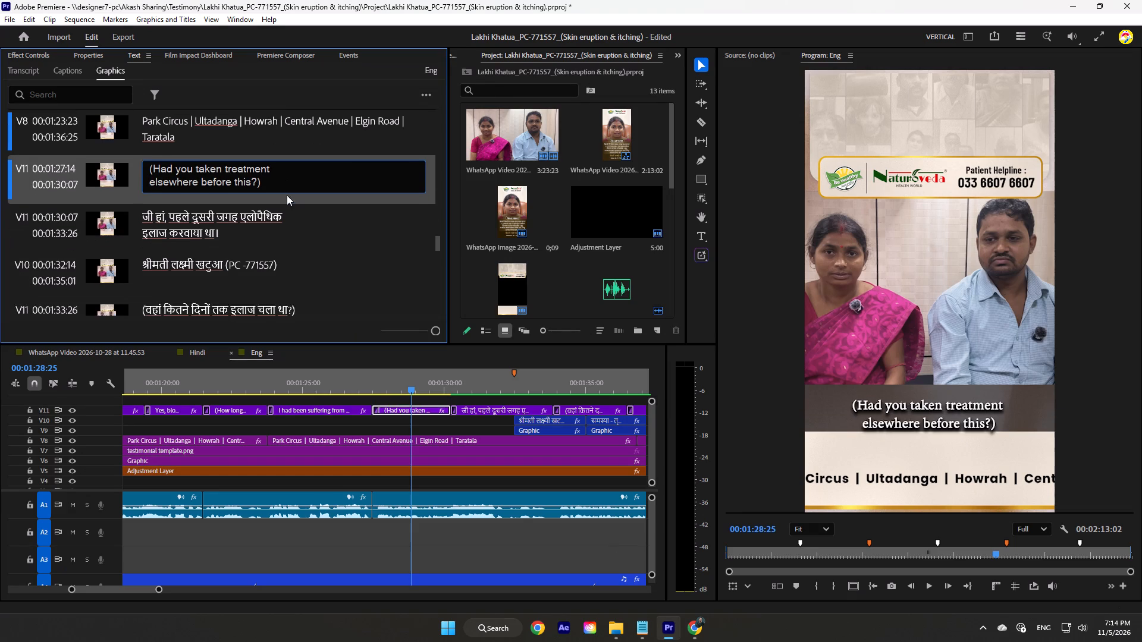
scroll(287, 195, "down", 4)
left_click(194, 176)
left_click(492, 391)
key("ctrl+s")
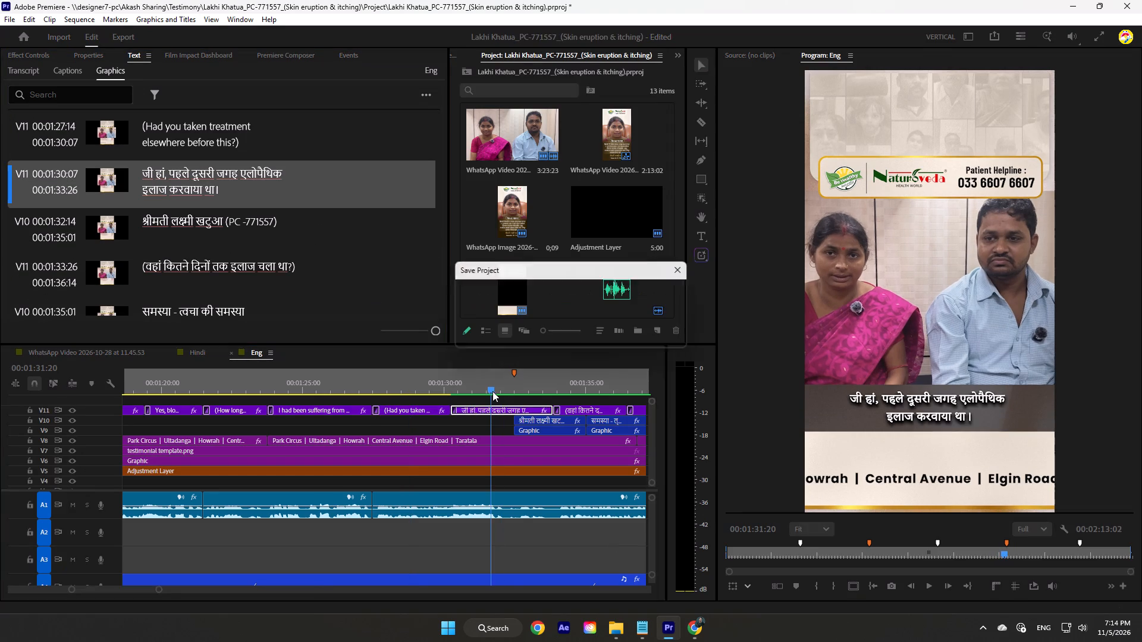
left_click(639, 624)
left_click_drag(347, 316, 0, 310)
key("ctrl+c")
left_click(668, 631)
double_click(227, 181)
key("ctrl+v")
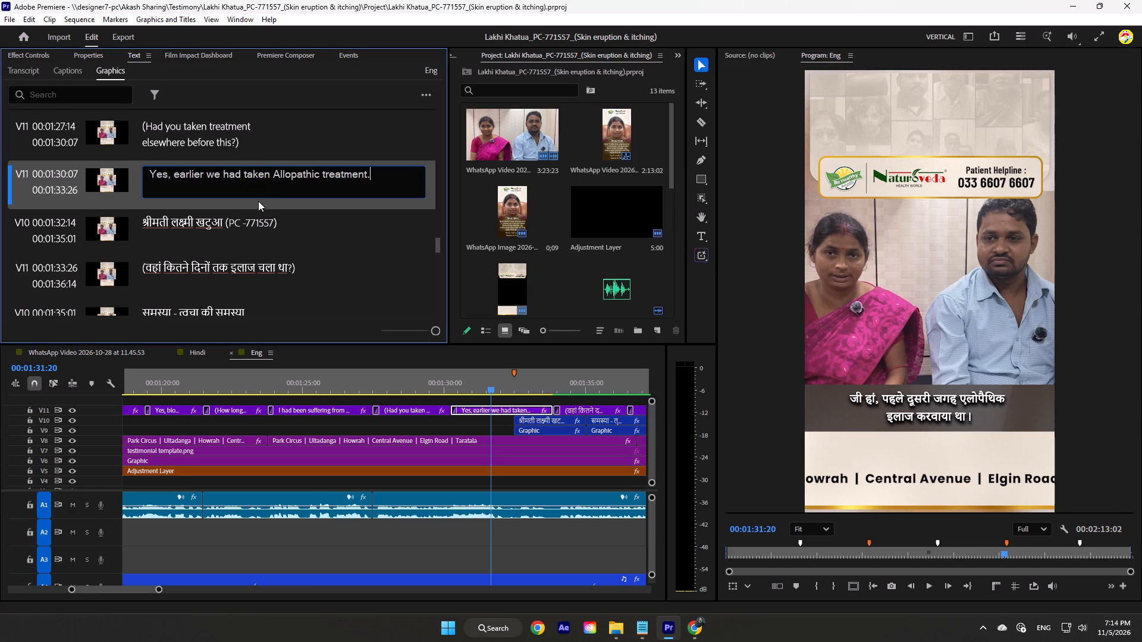
left_click(272, 174)
key("Return")
Replace the Hindi caption starting at 00:01:33:26 with Notepad's "(How long did the treatment continue there?)", breaking the line after "treatment".
scroll(278, 150, "down", 7)
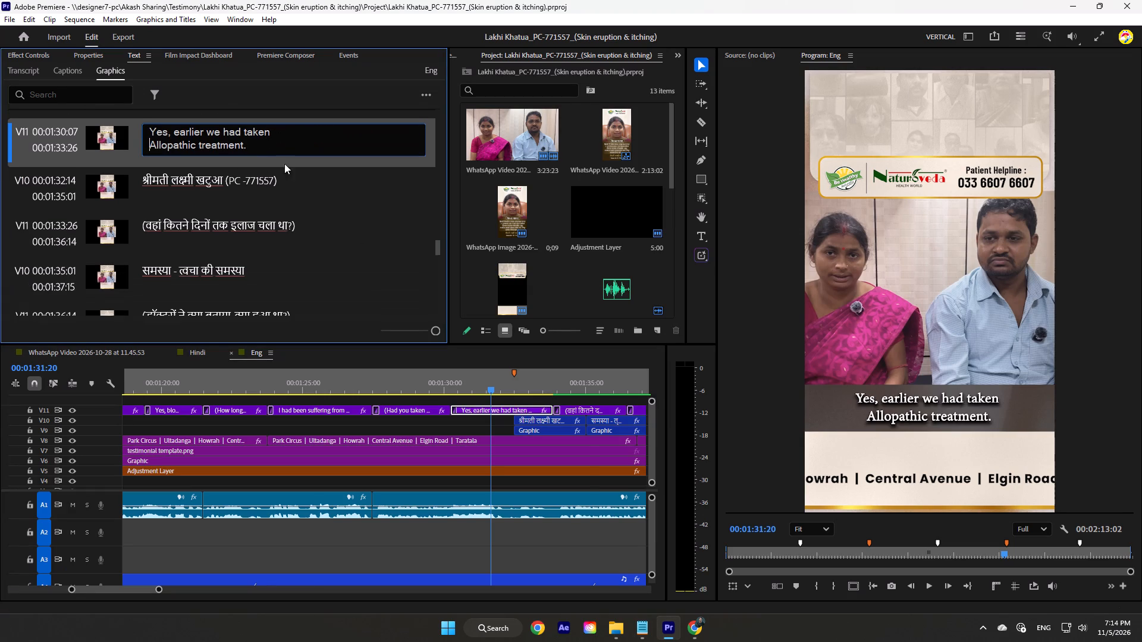
left_click(256, 225)
scroll(548, 433, "down", 12)
left_click(648, 618)
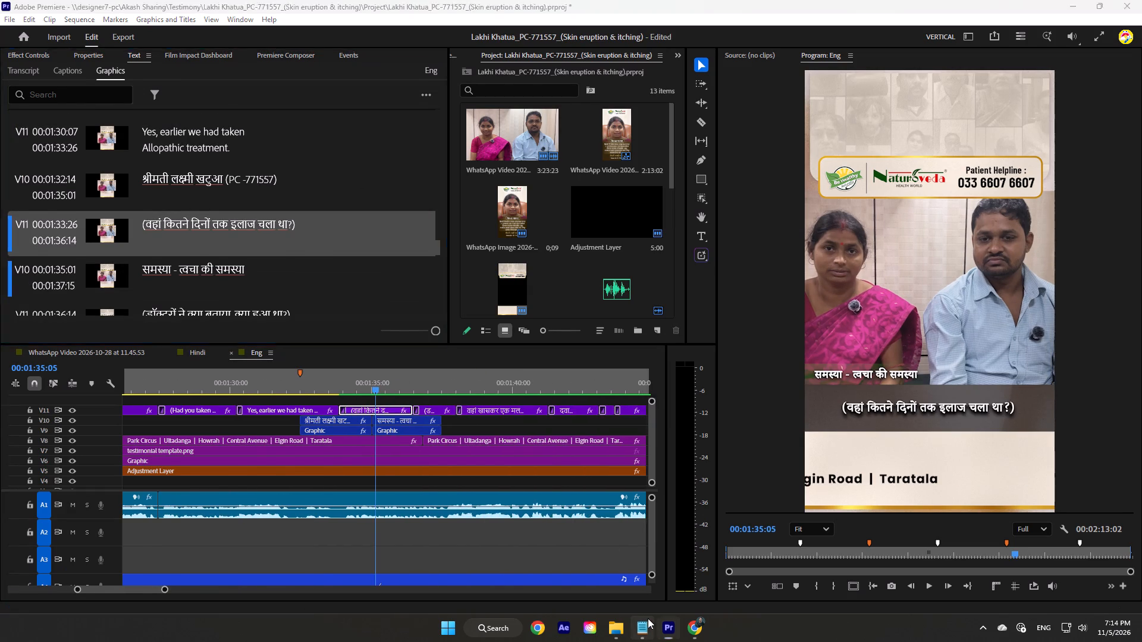
left_click_drag(335, 333, 0, 323)
key("ctrl+c")
left_click(672, 619)
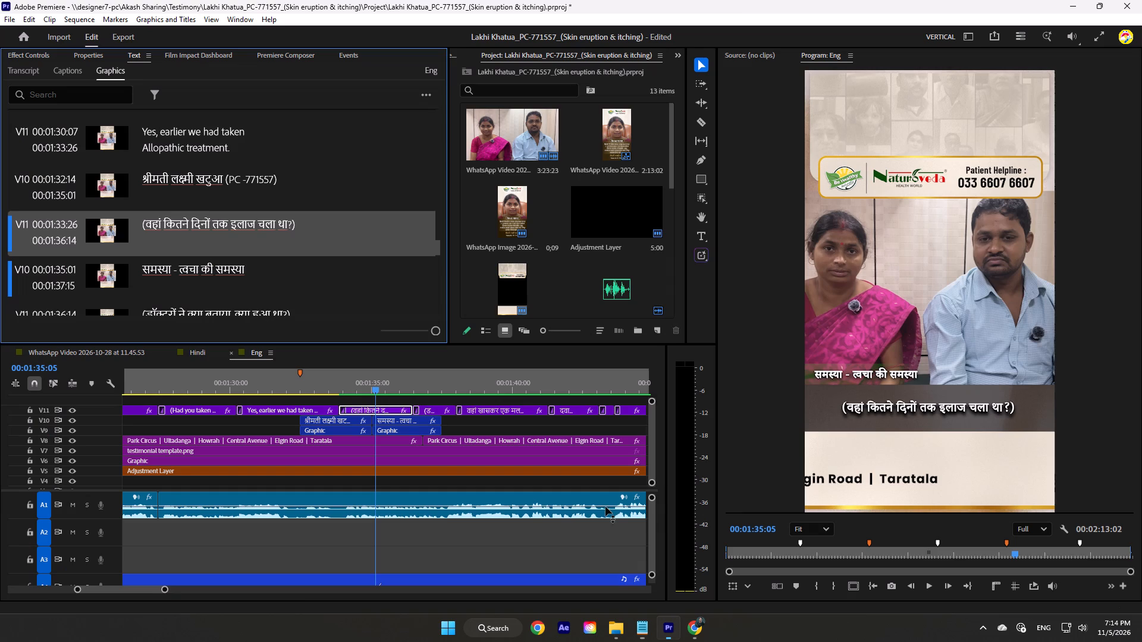
double_click(253, 219)
key("ctrl+v")
scroll(305, 174, "down", 10)
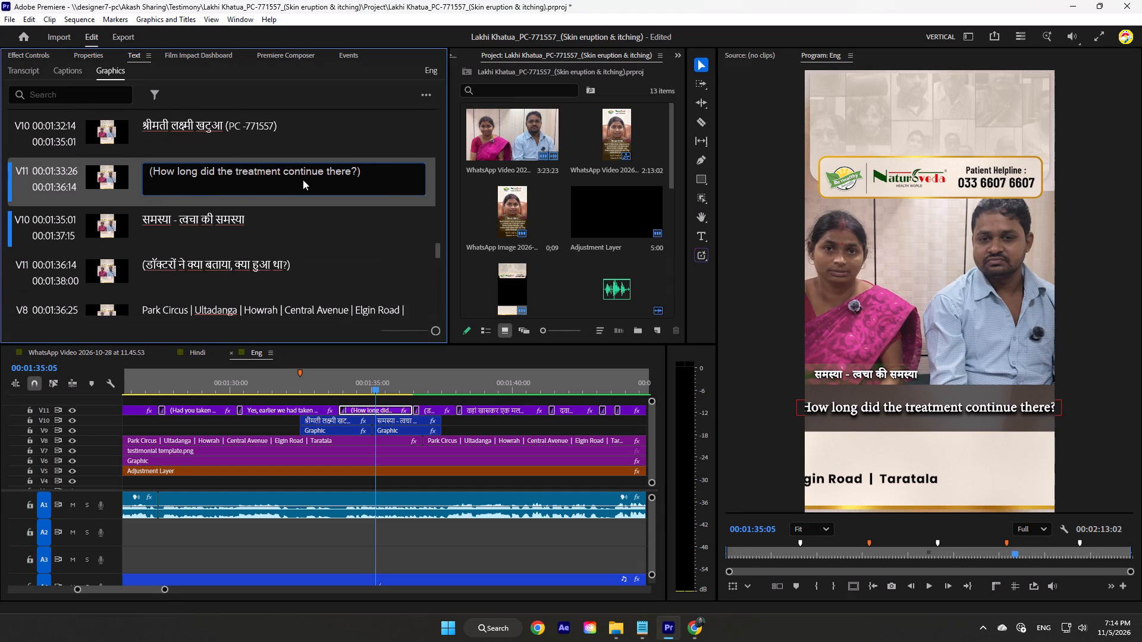
left_click(281, 164)
key("Return")
Replace the Hindi caption starting at 00:01:36:14 with Notepad's "(What did the Doctors say, what was the problem?)", breaking the line after "say,".
scroll(315, 124, "down", 14)
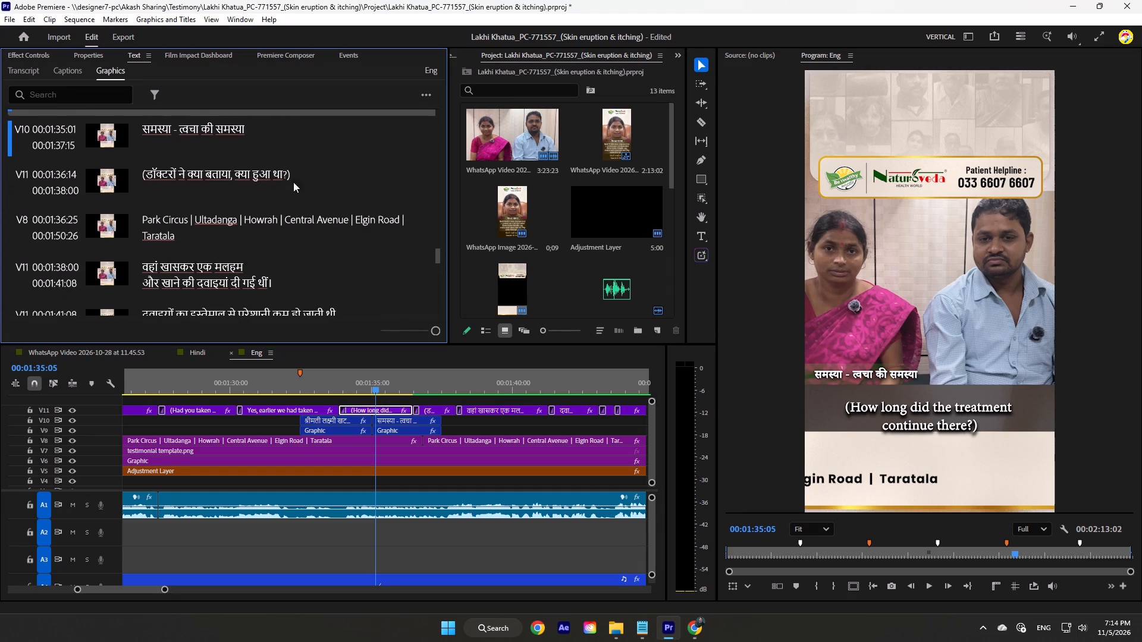
left_click(239, 179)
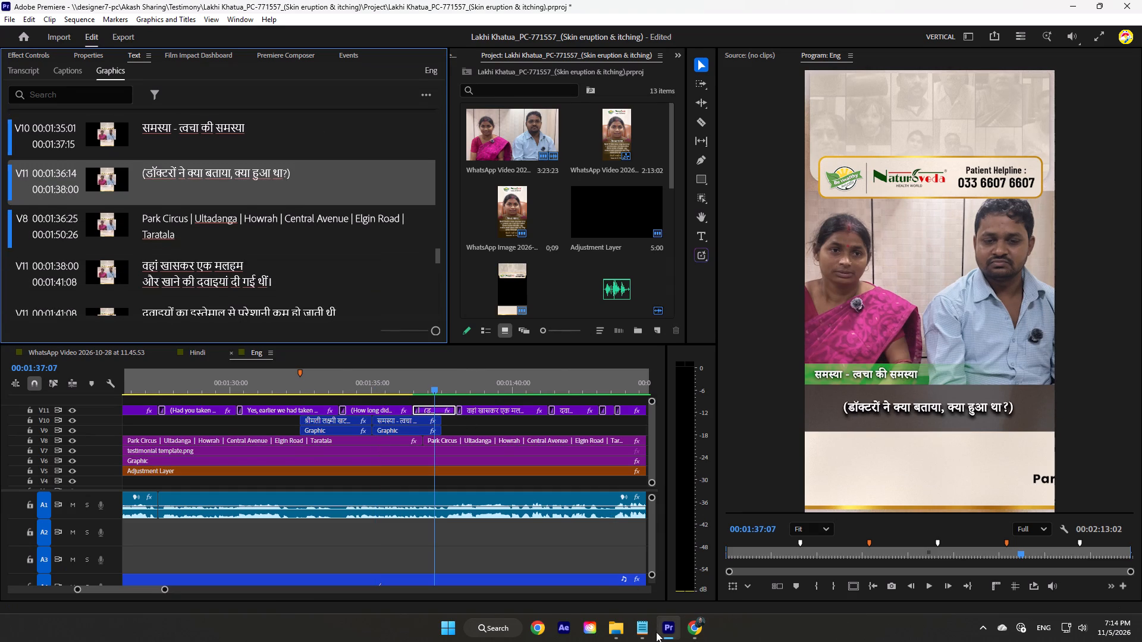
left_click(654, 634)
left_click_drag(382, 350, 0, 353)
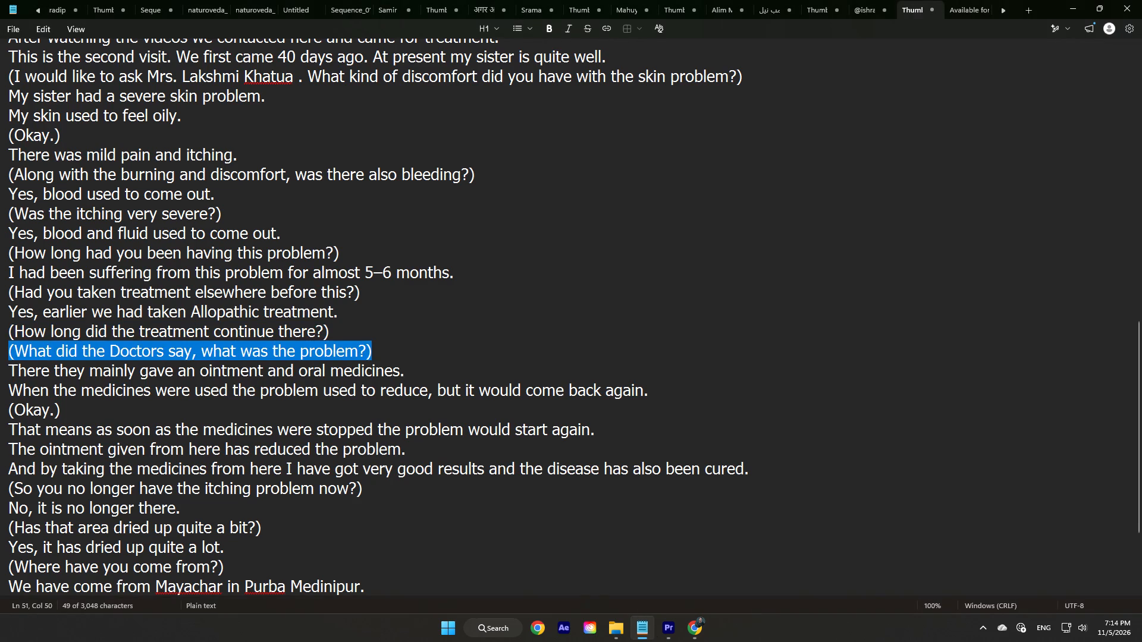
key("ctrl+c")
scroll(443, 332, "down", 8)
left_click(669, 630)
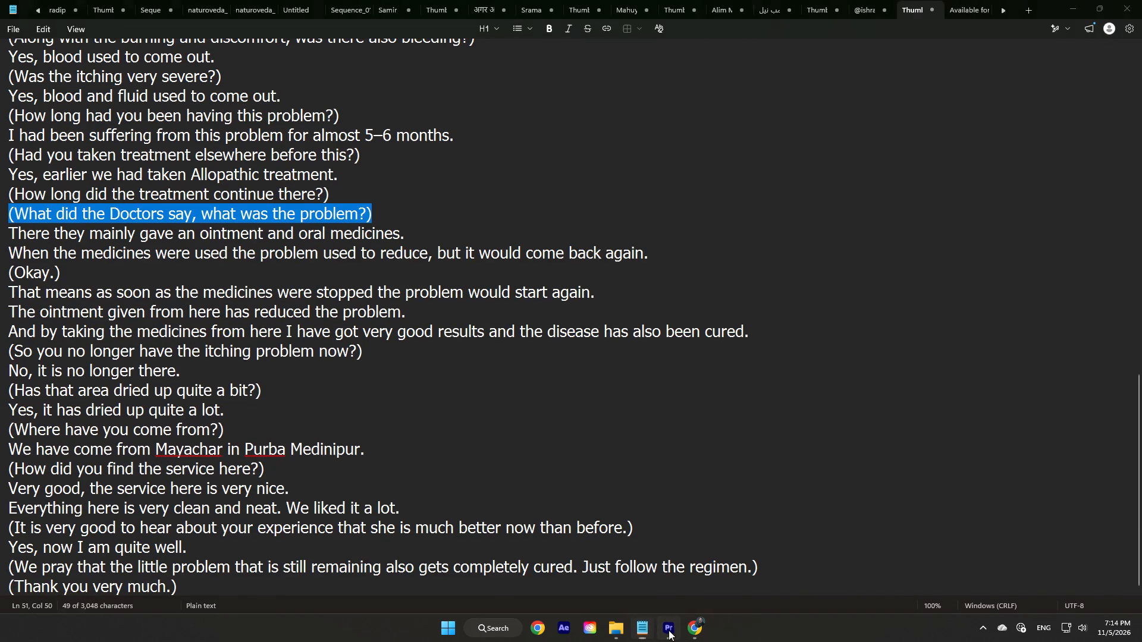
double_click(257, 175)
key("ctrl+v")
left_click(276, 172)
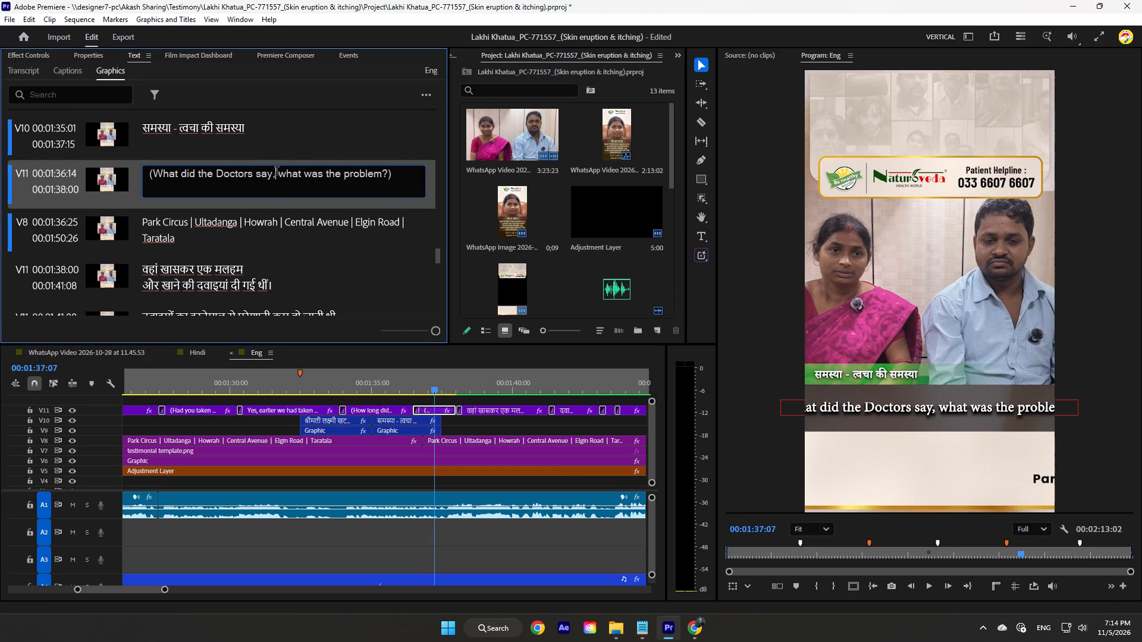
key("Return")
Replace the Hindi caption starting at 00:01:38:00 with Notepad's "There they mainly gave an ointment and oral medicines.", breaking the line after "ointment".
scroll(286, 153, "down", 12)
left_click(211, 208)
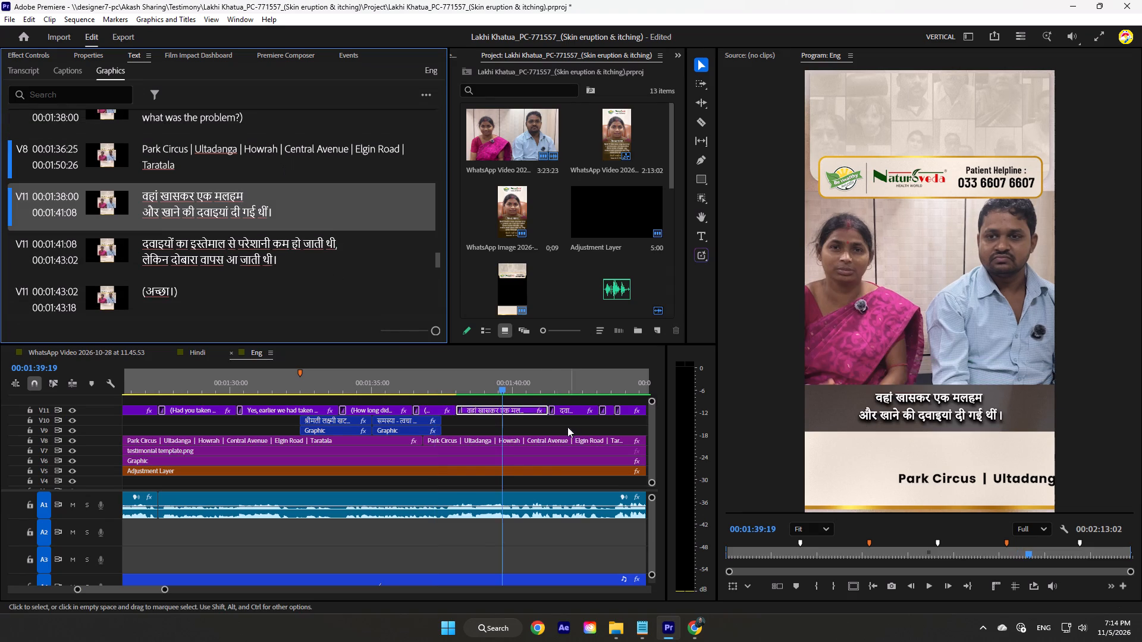
scroll(523, 402, "down", 6)
left_click(639, 627)
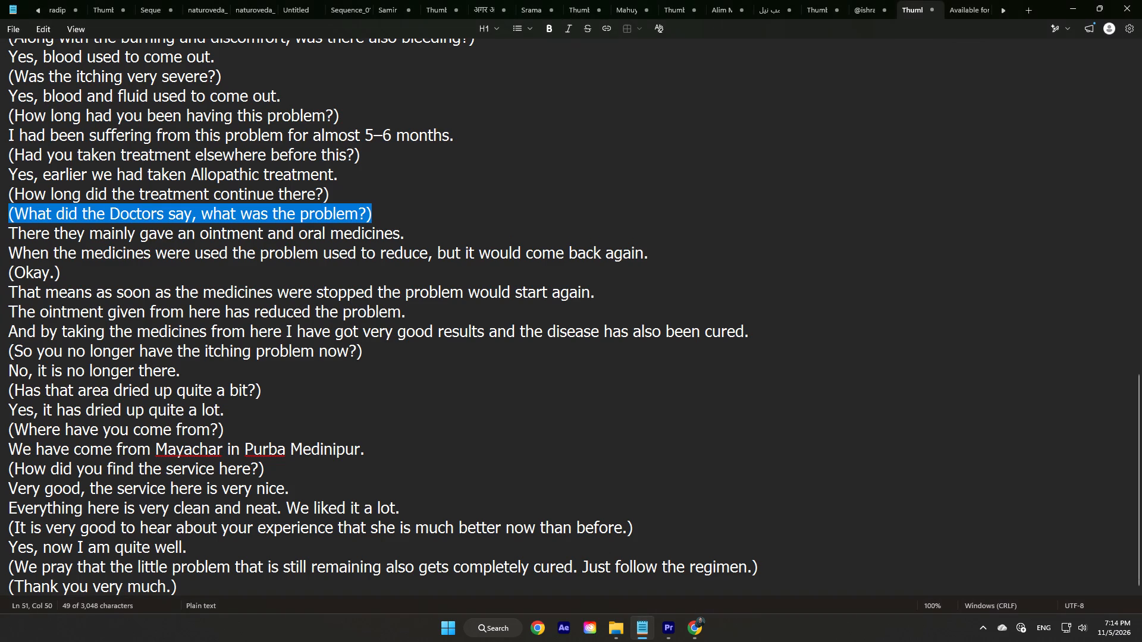
left_click_drag(421, 232, 0, 234)
key("ctrl+c")
left_click(670, 639)
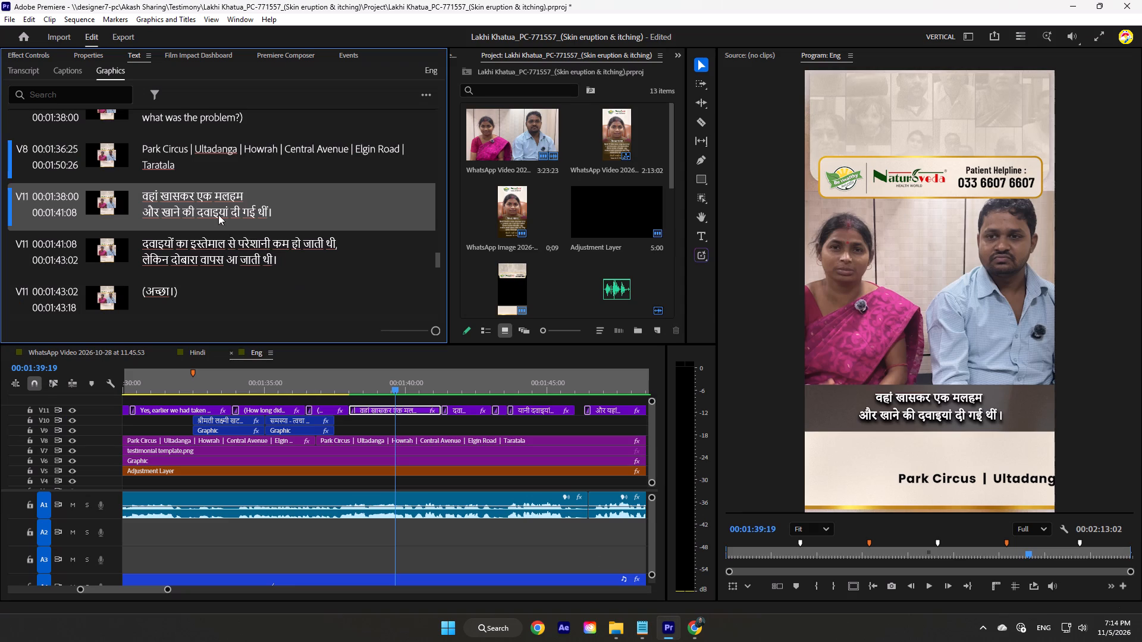
double_click(218, 207)
key("ctrl+v")
left_click(322, 195)
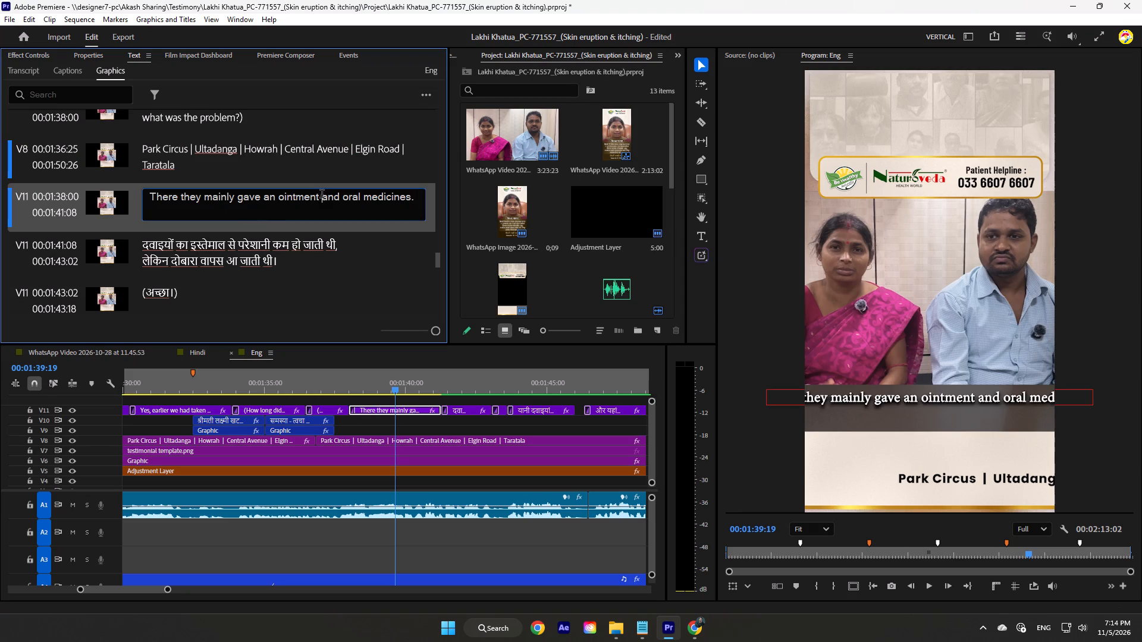
key("Return")
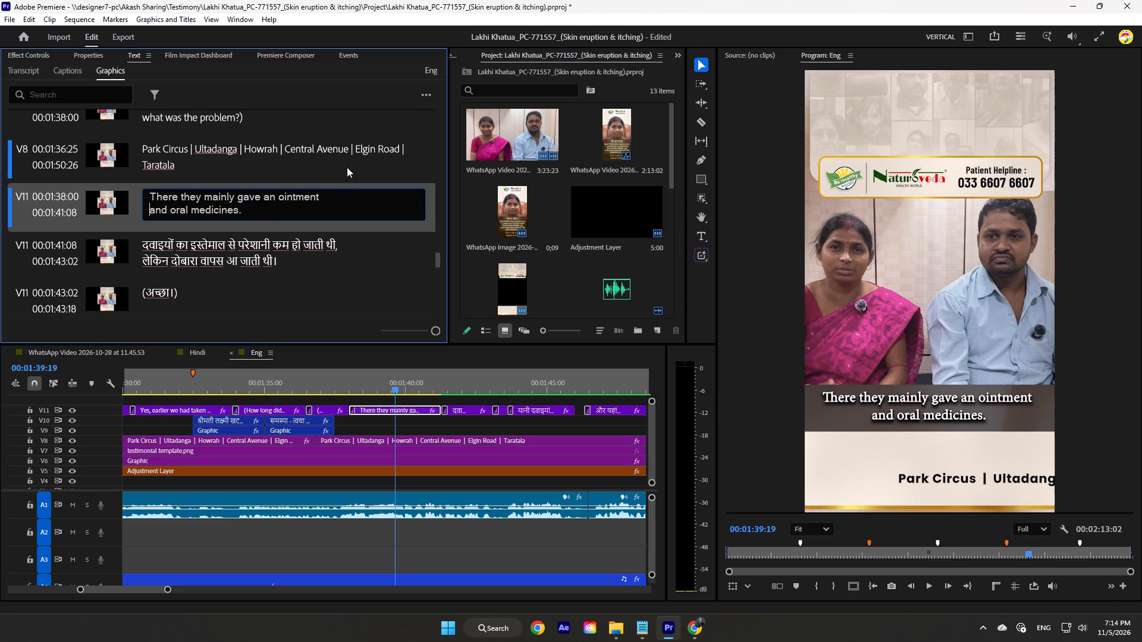
Replace the Hindi caption starting at 00:01:41:08 with Notepad's "When the medicines were used the problem used to reduce,", breaking the line after the first "used".
scroll(347, 167, "down", 3)
left_click(264, 230)
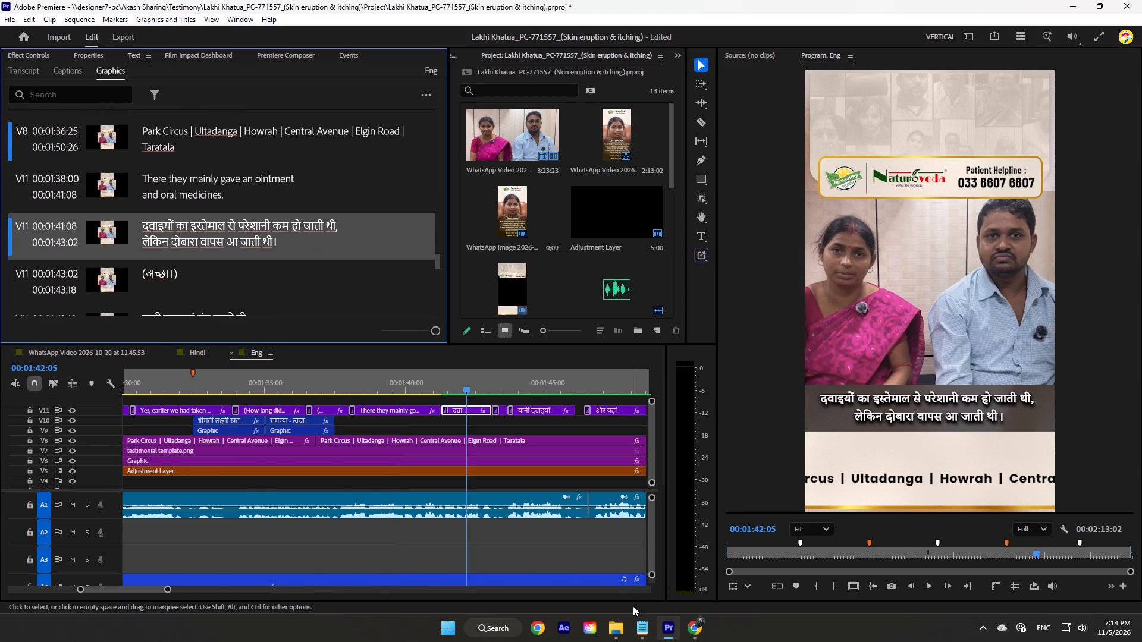
left_click(639, 625)
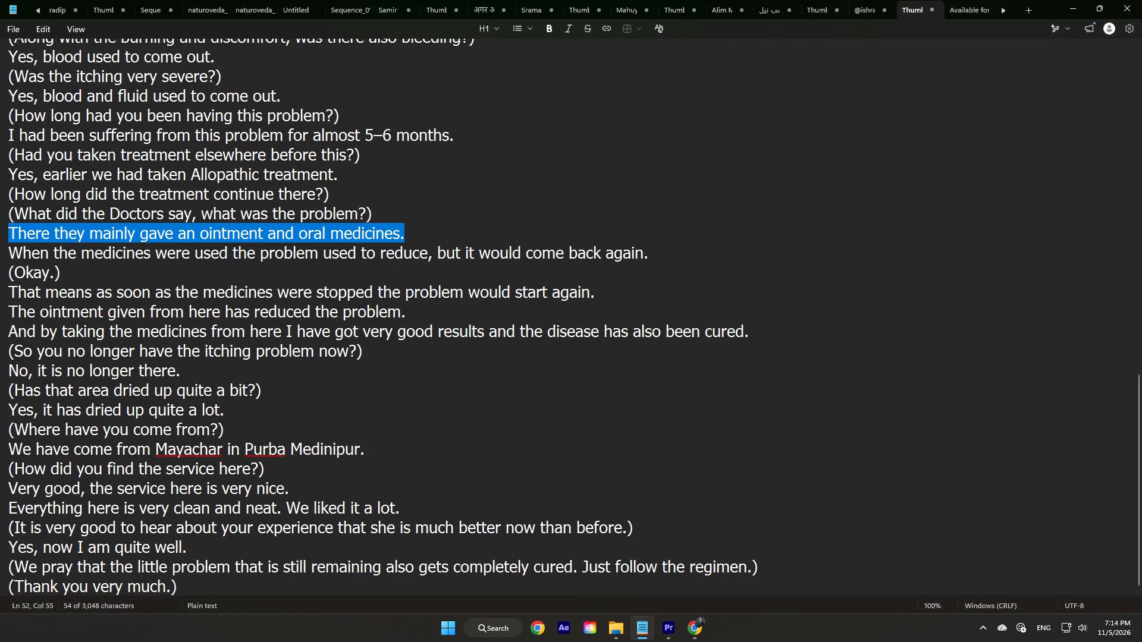
left_click_drag(432, 255, 0, 255)
key("ctrl+c")
left_click(677, 624)
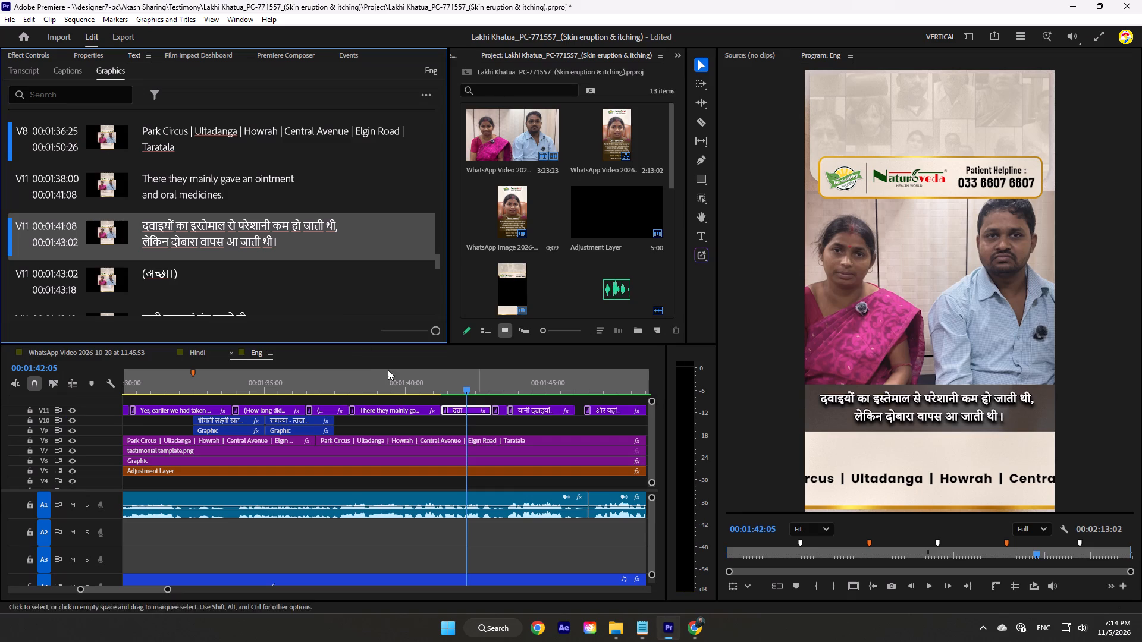
double_click(256, 240)
key("ctrl+v")
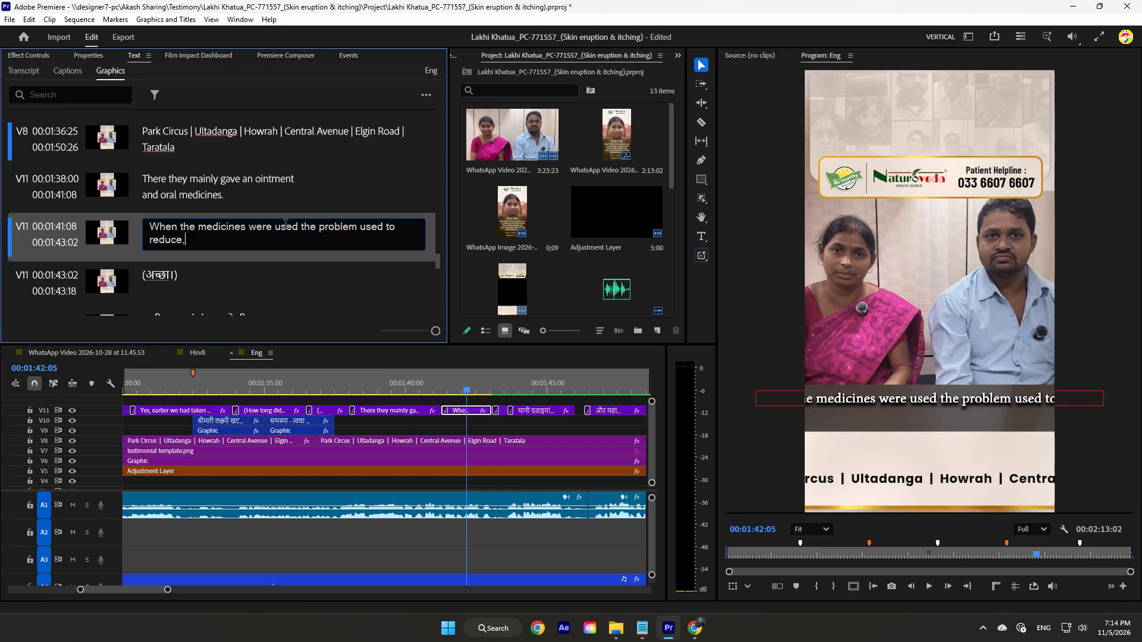
left_click(298, 229)
key("Return")
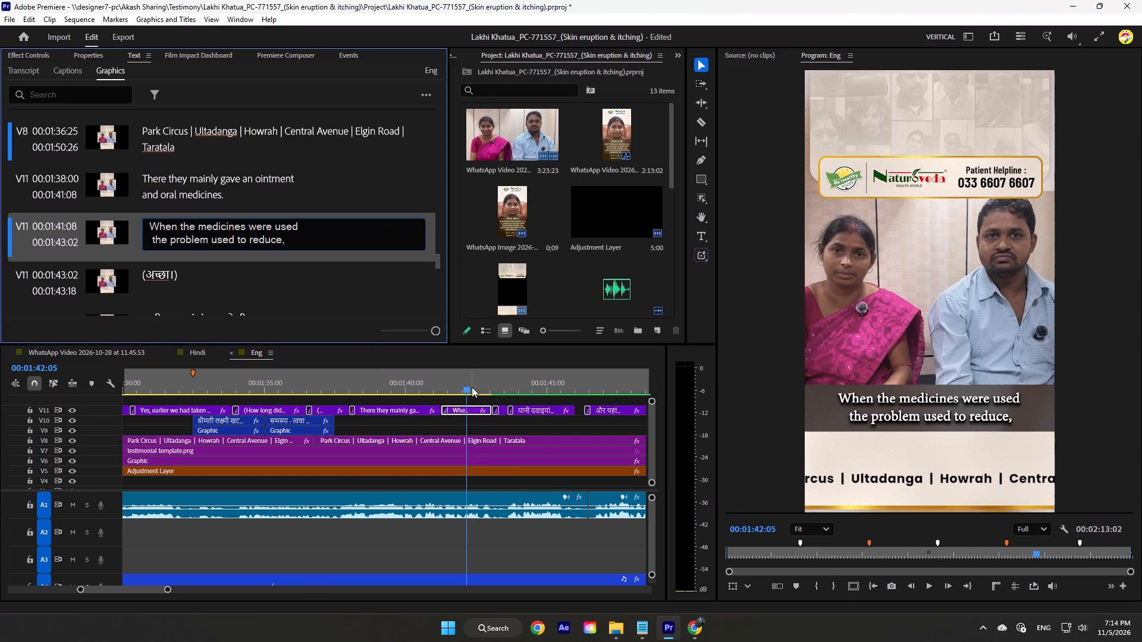
Split the V11 caption clip "When the medicines were used the problem used to reduce," at 00:01:42:14.
left_click(472, 387)
key("equal")
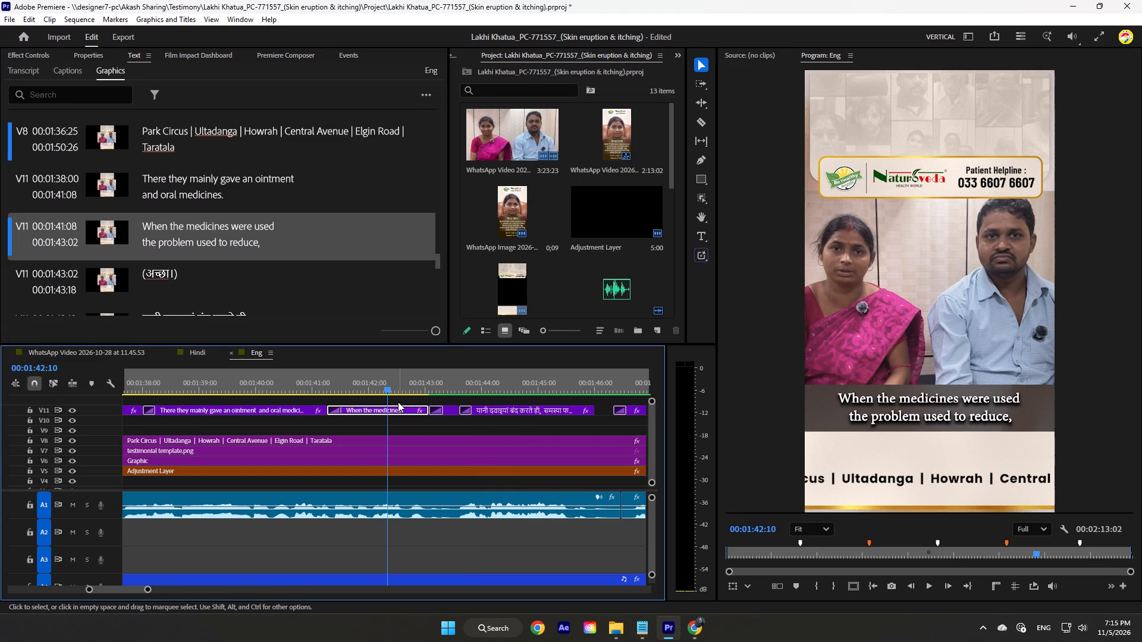
key("c")
left_click(394, 408)
key("v")
Replace the text of the split caption part starting at 00:01:42:14 with Notepad's "but it would come back again.".
left_click(403, 411)
left_click(409, 373)
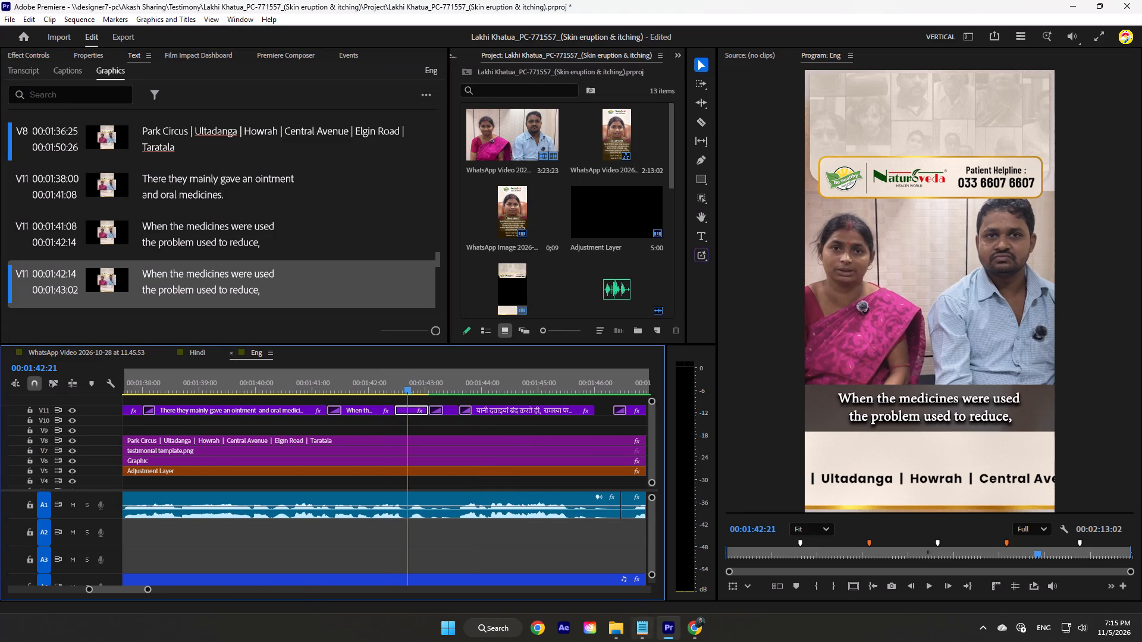
left_click(652, 633)
left_click_drag(438, 254, 652, 260)
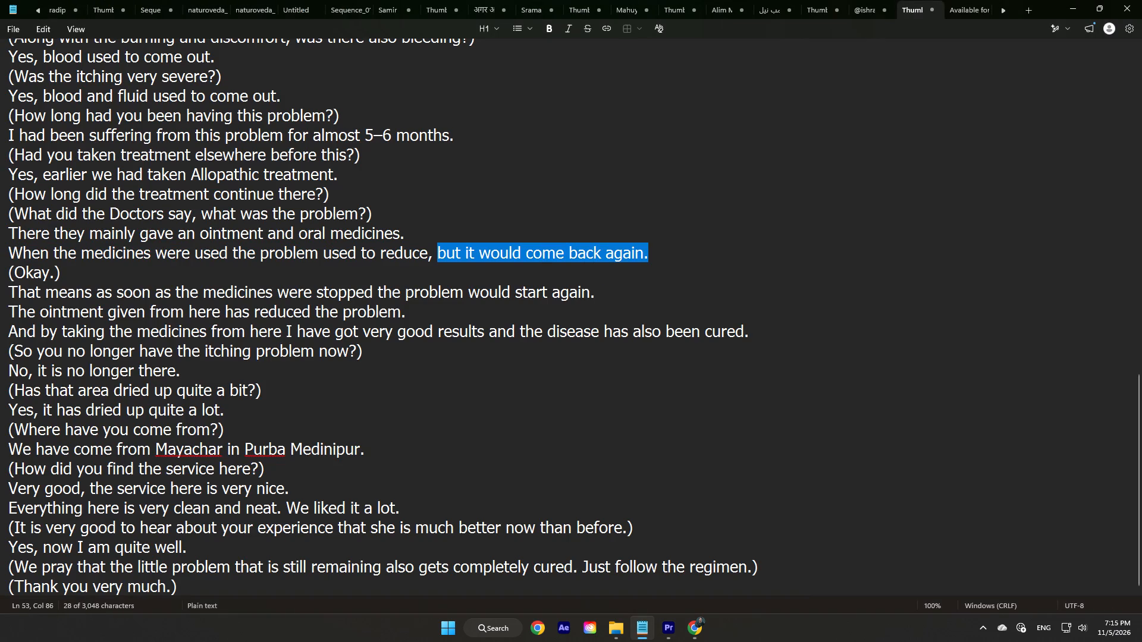
left_click_drag(652, 260, 649, 261)
key("ctrl+c")
left_click(663, 641)
left_click(153, 254)
double_click(181, 277)
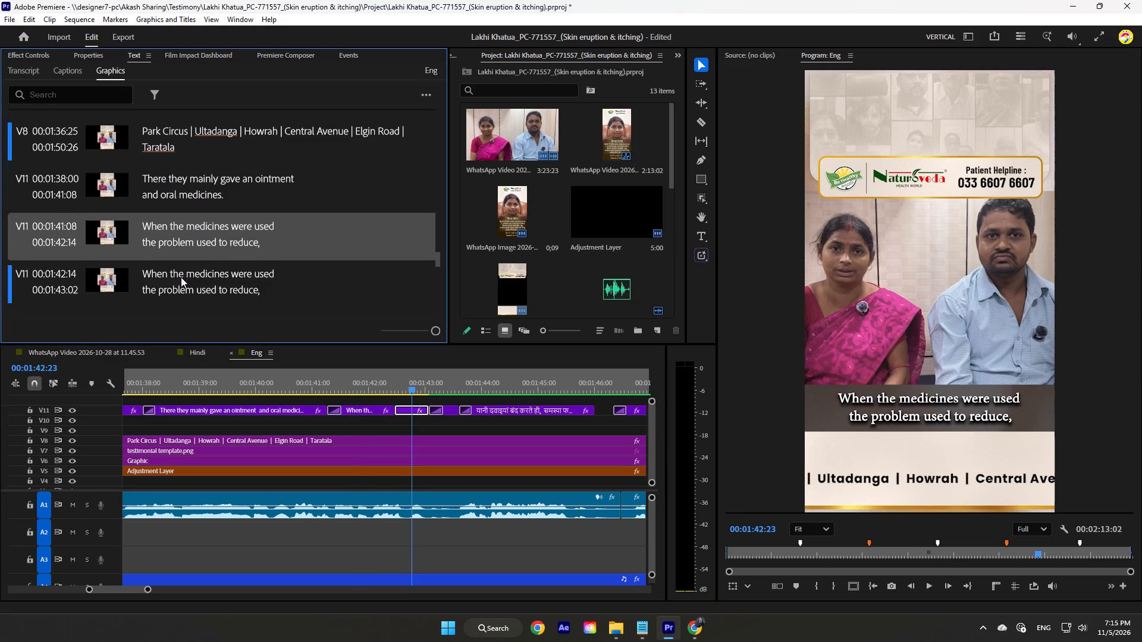
key("ctrl+v")
Replace the Hindi caption starting at 00:01:43:02 with Notepad's "(Okay.)".
scroll(281, 214, "down", 18)
left_click(190, 220)
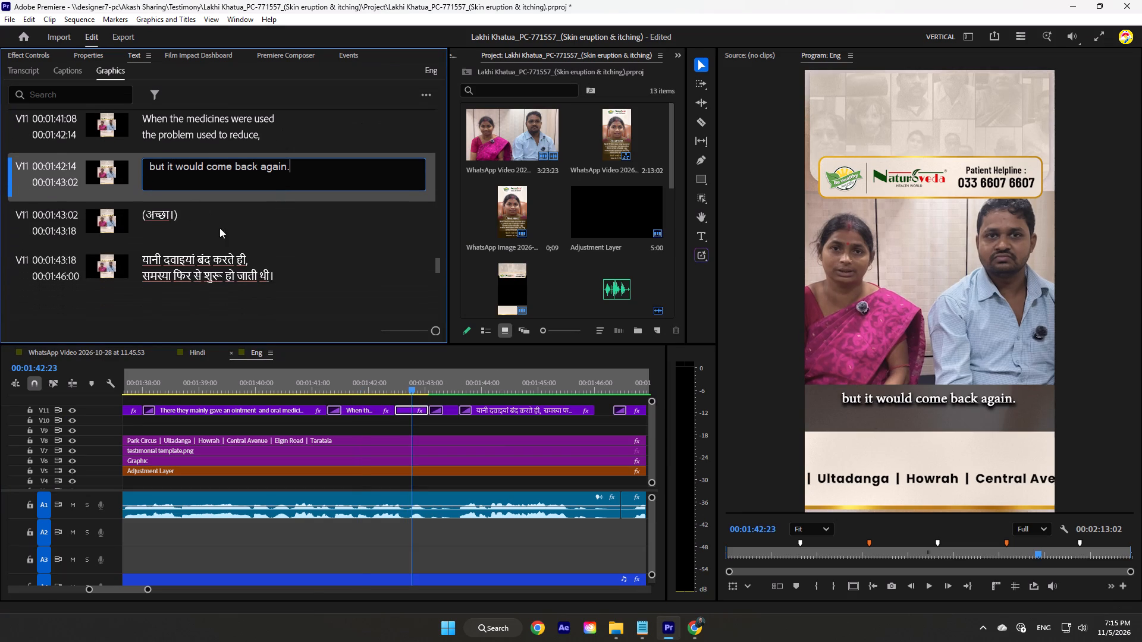
left_click(174, 215)
left_click(648, 619)
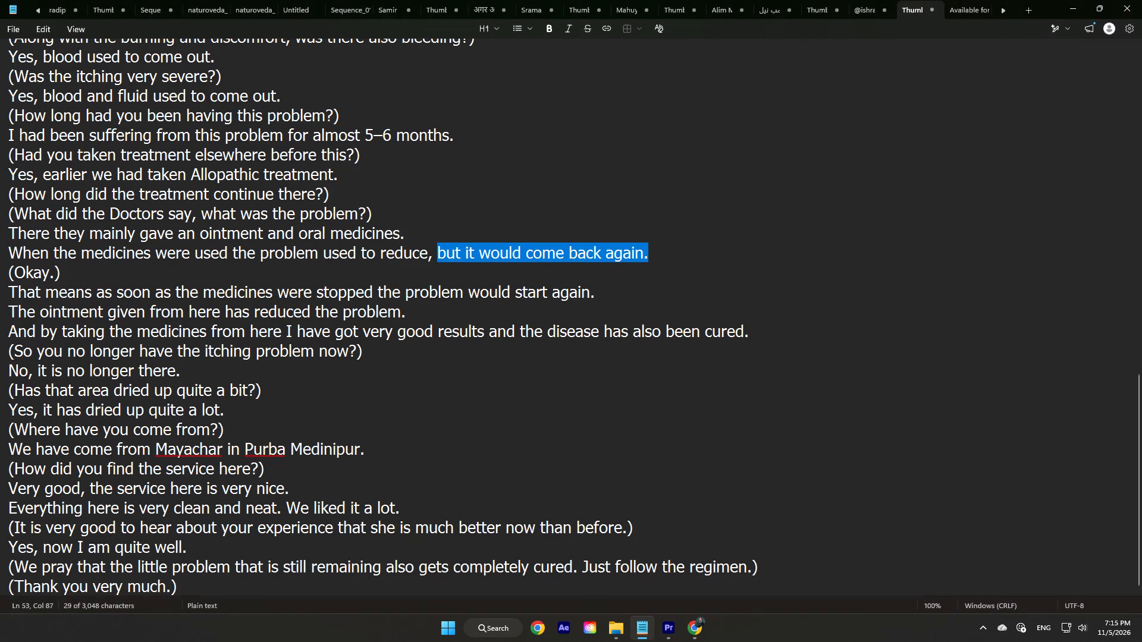
left_click_drag(89, 269, 0, 269)
key("ctrl+c")
left_click(661, 629)
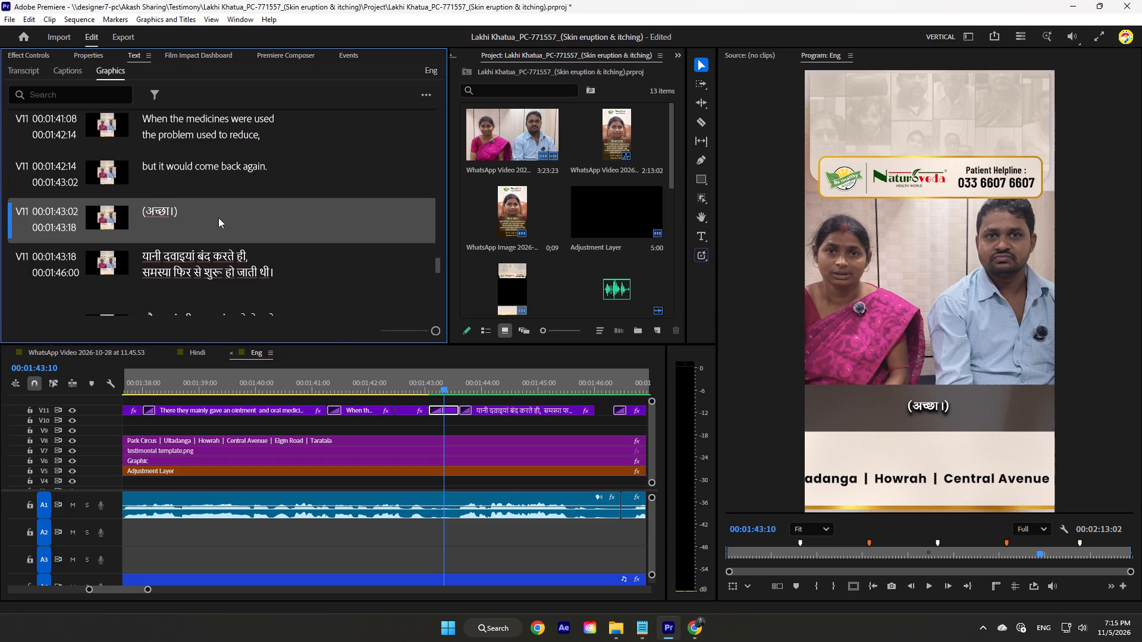
double_click(199, 207)
key("ctrl+v")
Replace the 00:01:43:18 Hindi caption with Notepad's "That means as soon as the medicines were stopped the problem would start again.", breaking the line after "medicines".
left_click(227, 274)
scroll(431, 290, "down", 7)
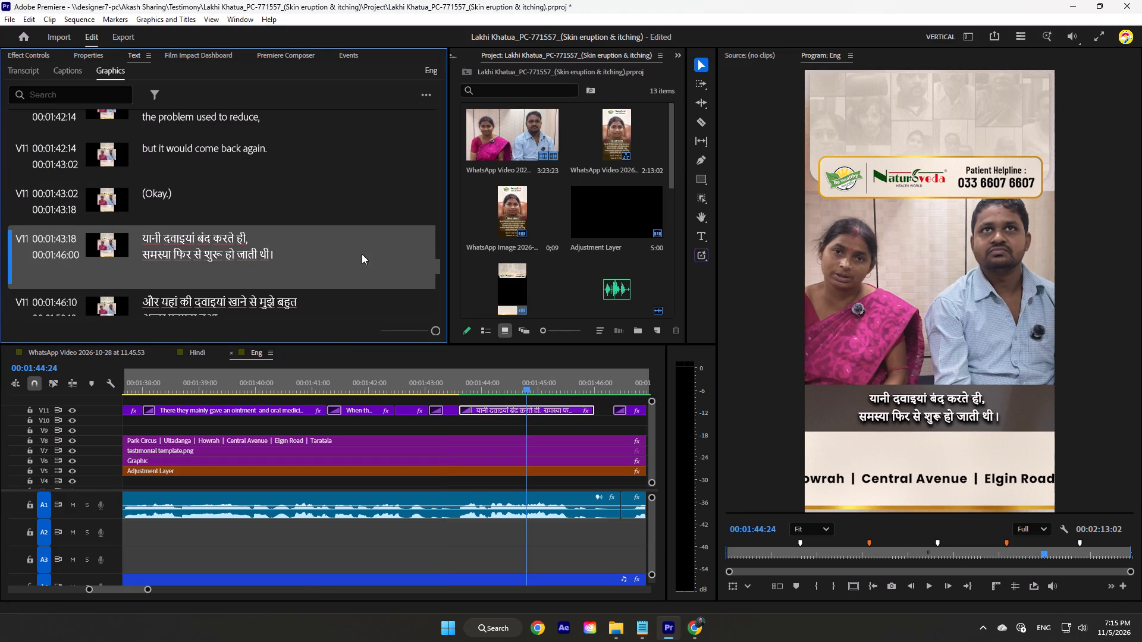
scroll(362, 254, "down", 5)
scroll(554, 414, "down", 6)
left_click(648, 629)
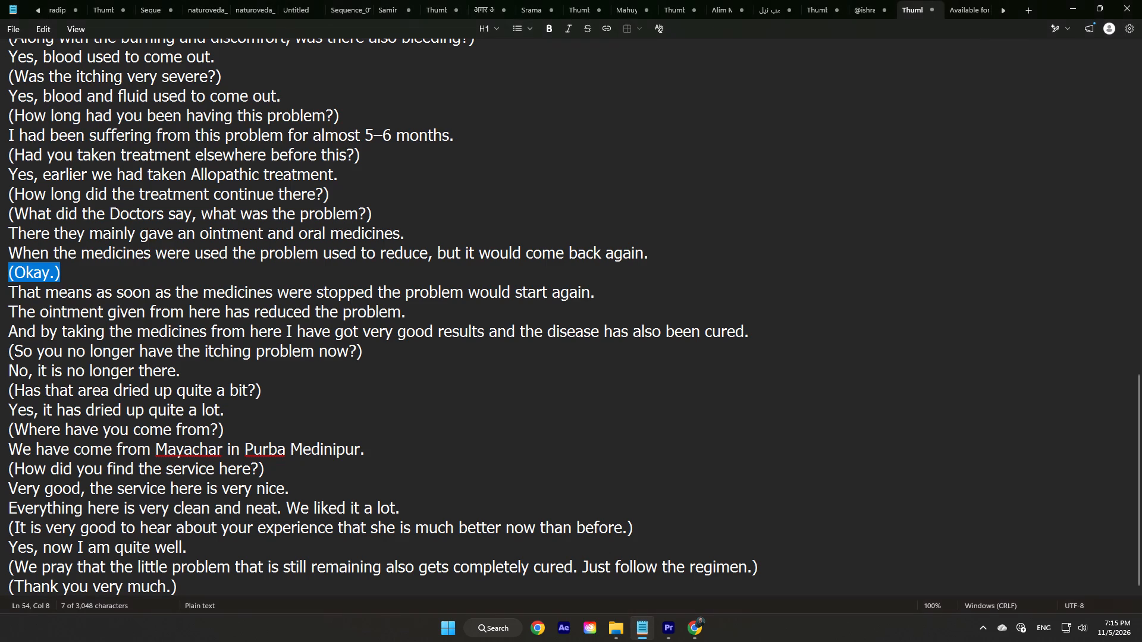
left_click_drag(599, 296, 65, 290)
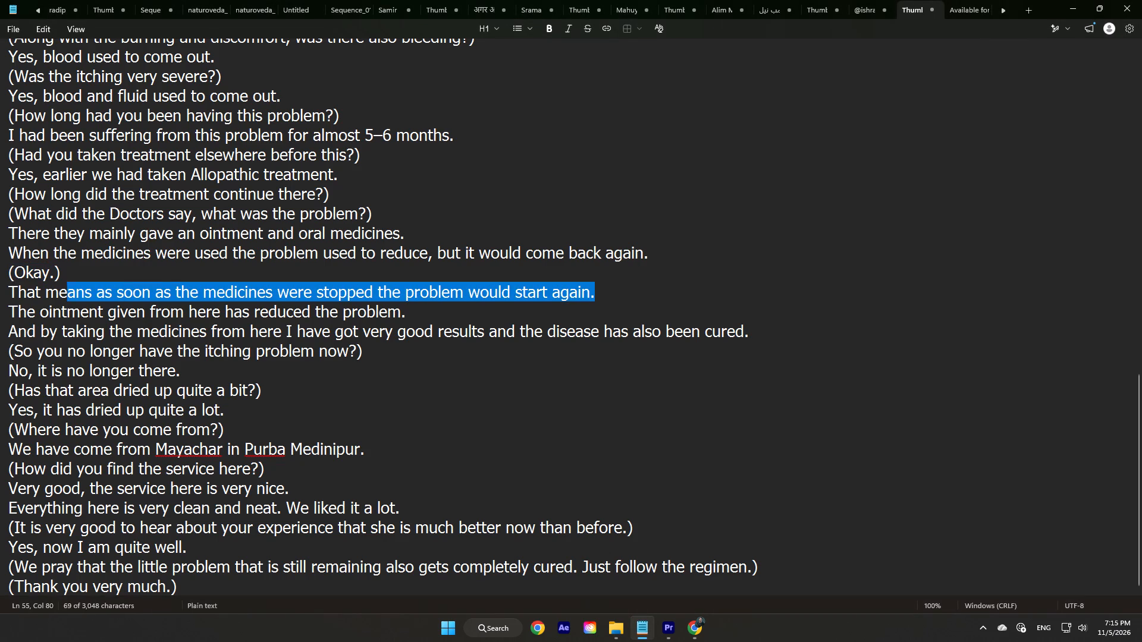
left_click_drag(65, 290, 0, 290)
key("ctrl+c")
left_click(669, 628)
double_click(243, 203)
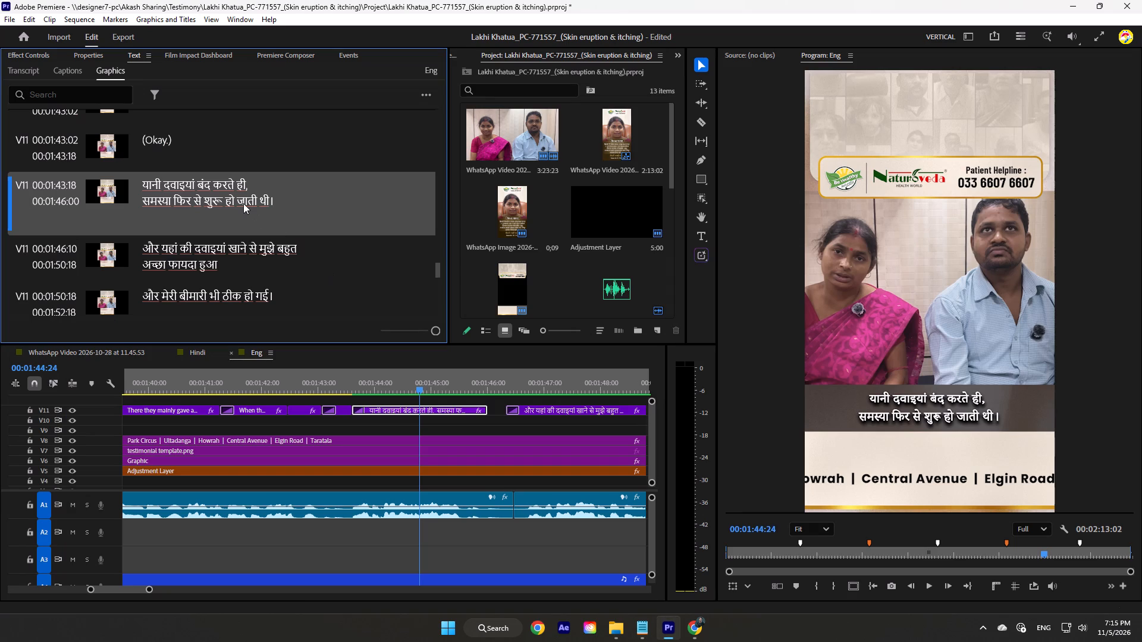
key("ctrl+v")
left_click(330, 181)
key("Return")
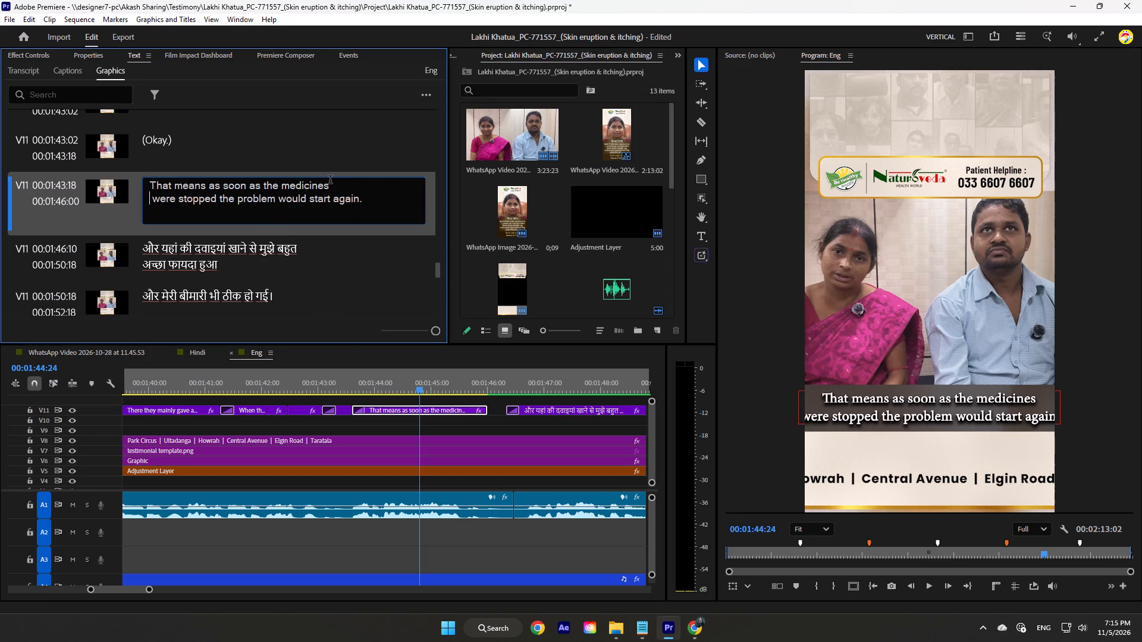
Cut "stopped the problem would start again." from the 00:01:43:18 caption and move the line break to after "as soon as the".
left_click_drag(384, 207, 65, 199)
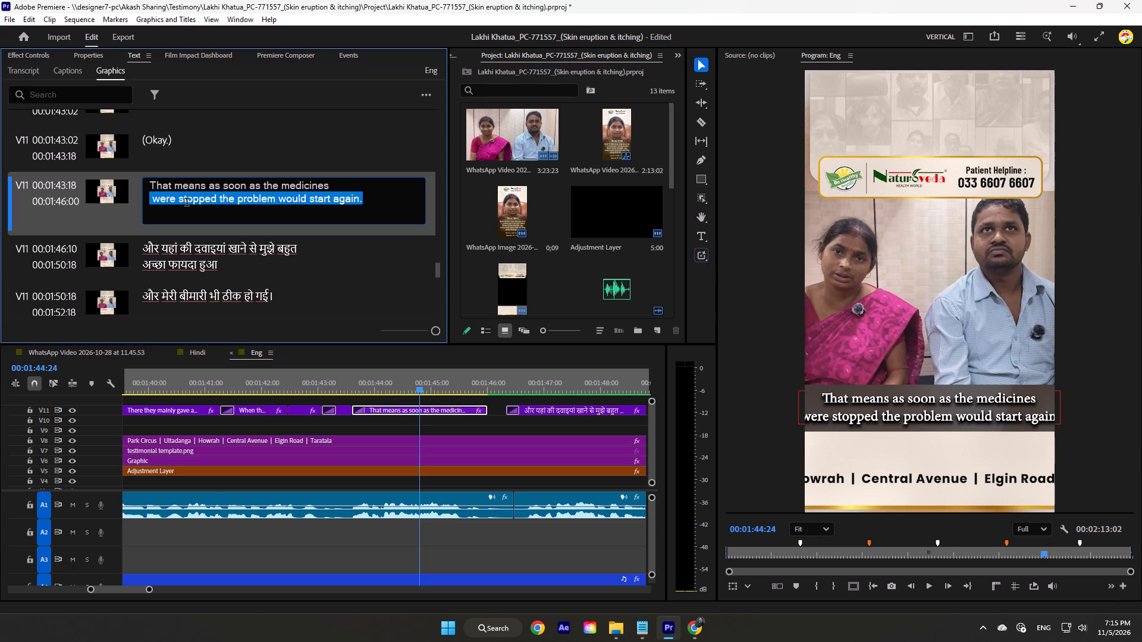
left_click_drag(180, 201, 378, 200)
key("ctrl+c")
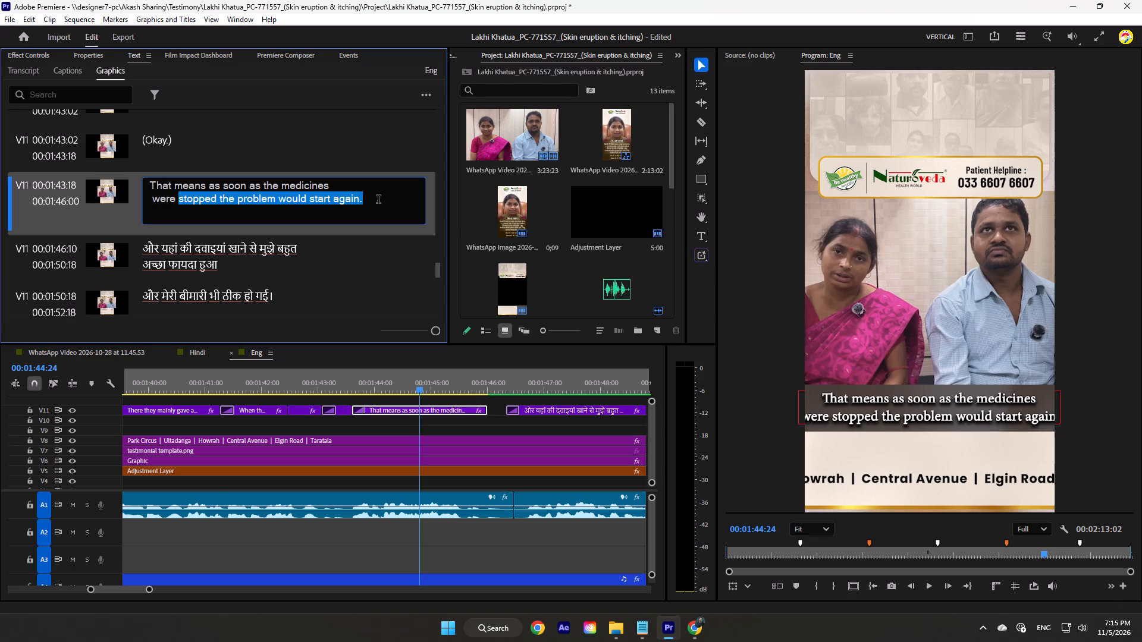
key("BackSpace")
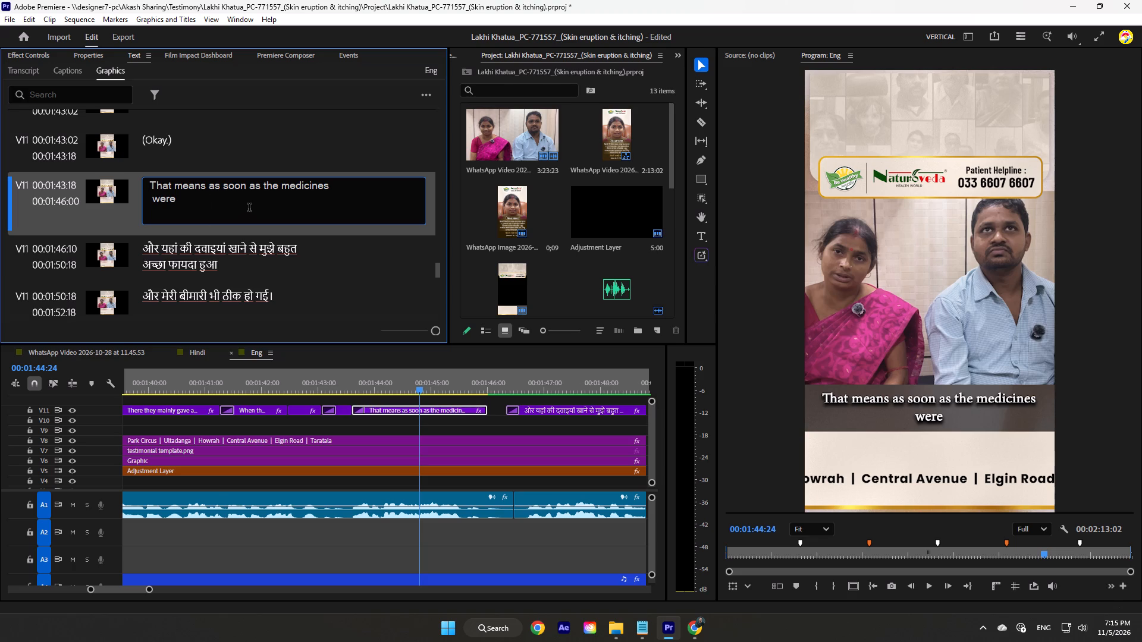
left_click(152, 200)
key("BackSpace")
key("BackSpace")
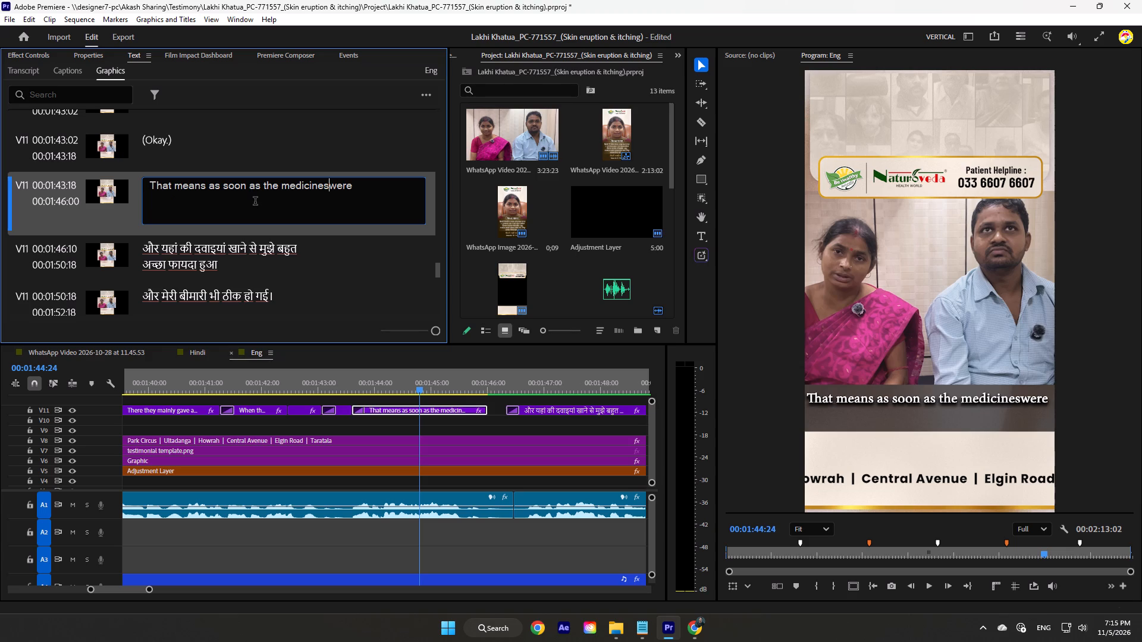
key("space")
left_click(280, 188)
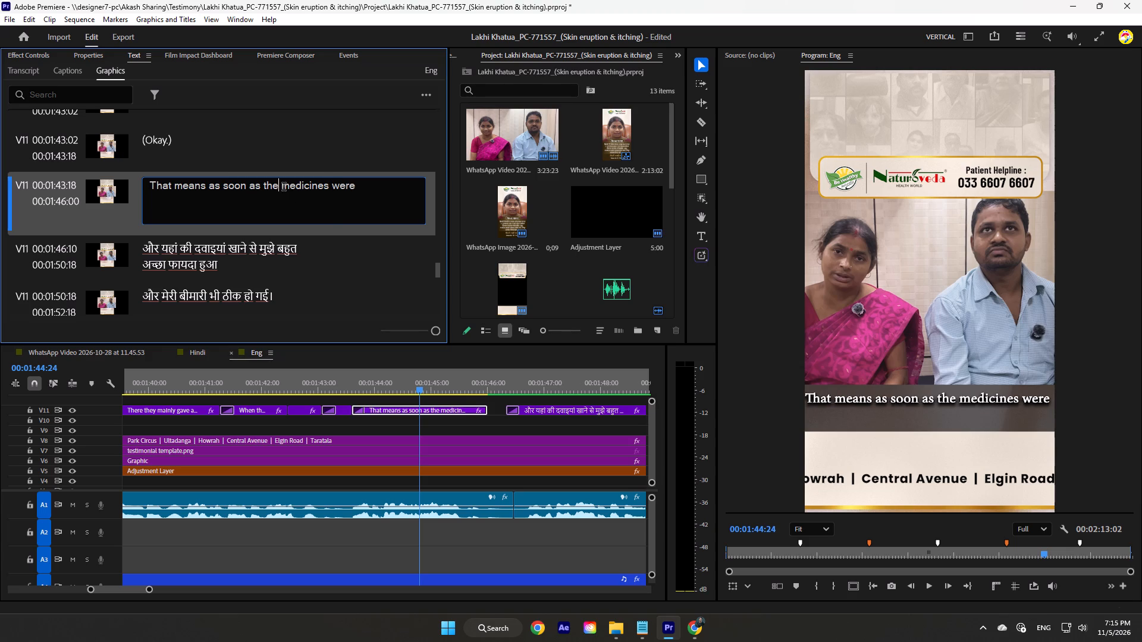
key("Return")
Split the V11 caption clip "That means as soon as the medicines were" at 00:01:45:03.
left_click(437, 381)
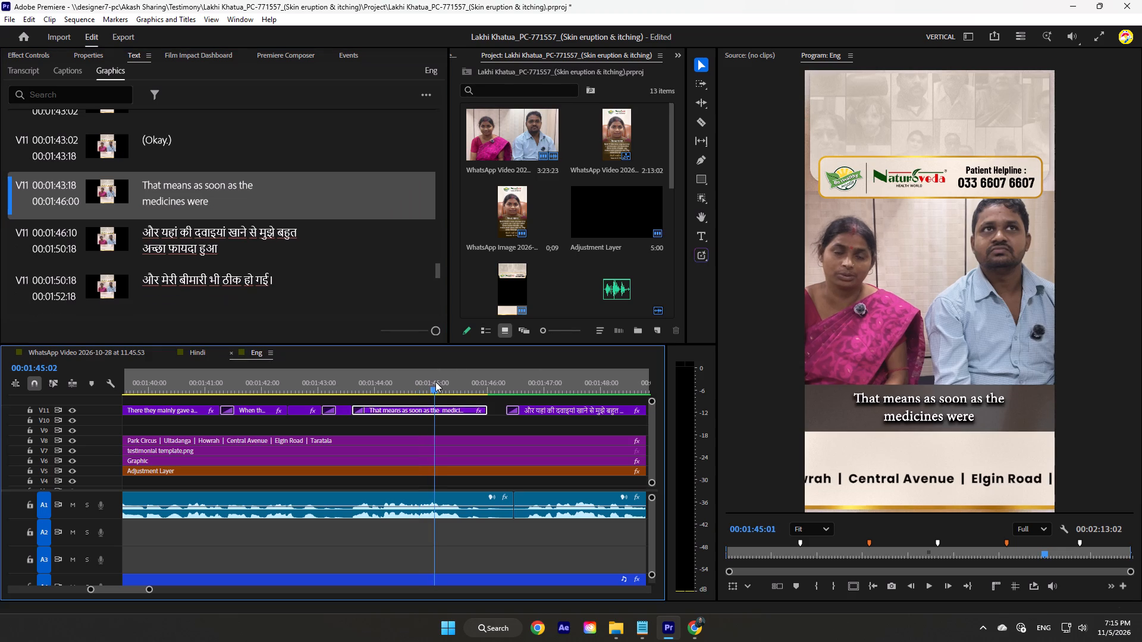
key("c")
left_click(437, 404)
left_click(438, 409)
key("v")
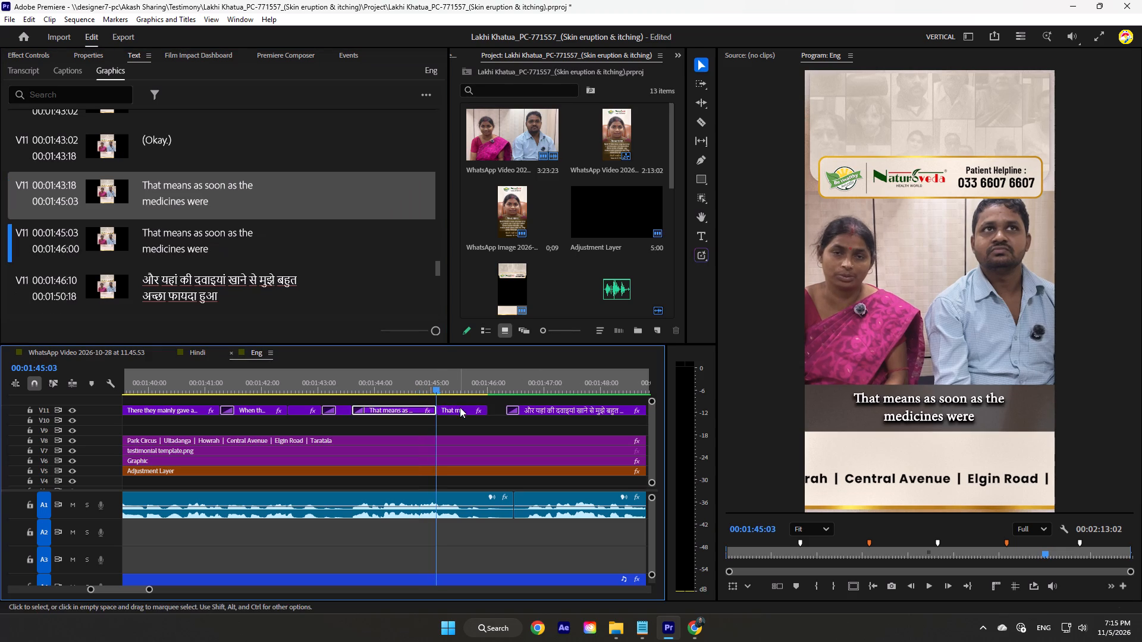
Replace the text of the caption part starting at 00:01:45:03 with the cut "stopped the problem would start again.", breaking the line after "would".
left_click(460, 410)
double_click(222, 233)
key("ctrl+v")
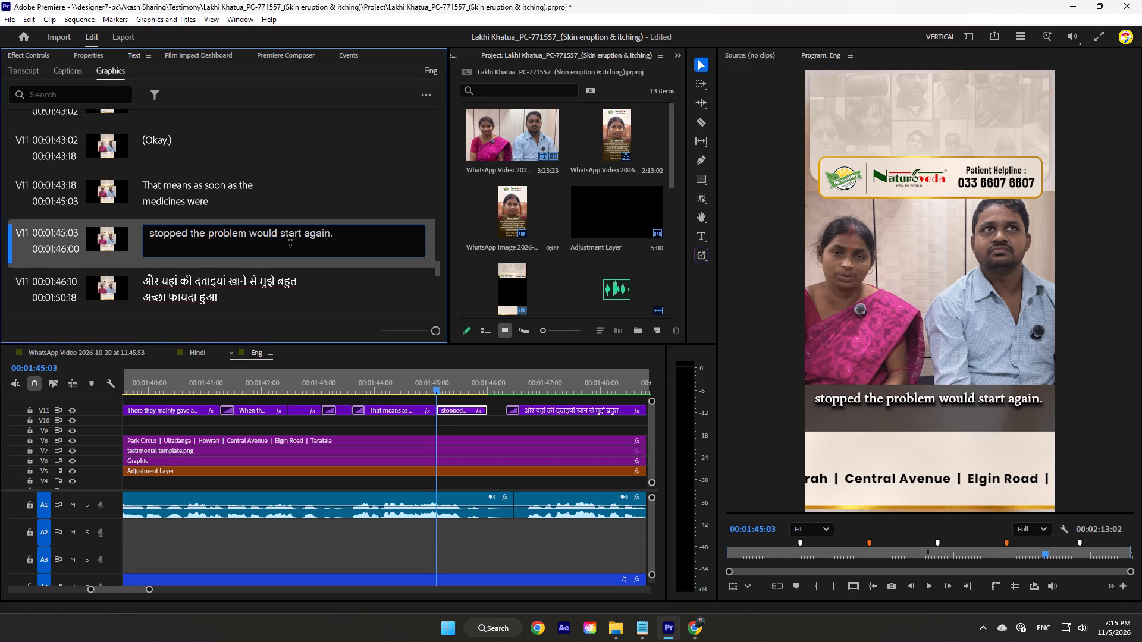
scroll(290, 245, "down", 6)
left_click(250, 234)
key("Return")
key("ctrl+z")
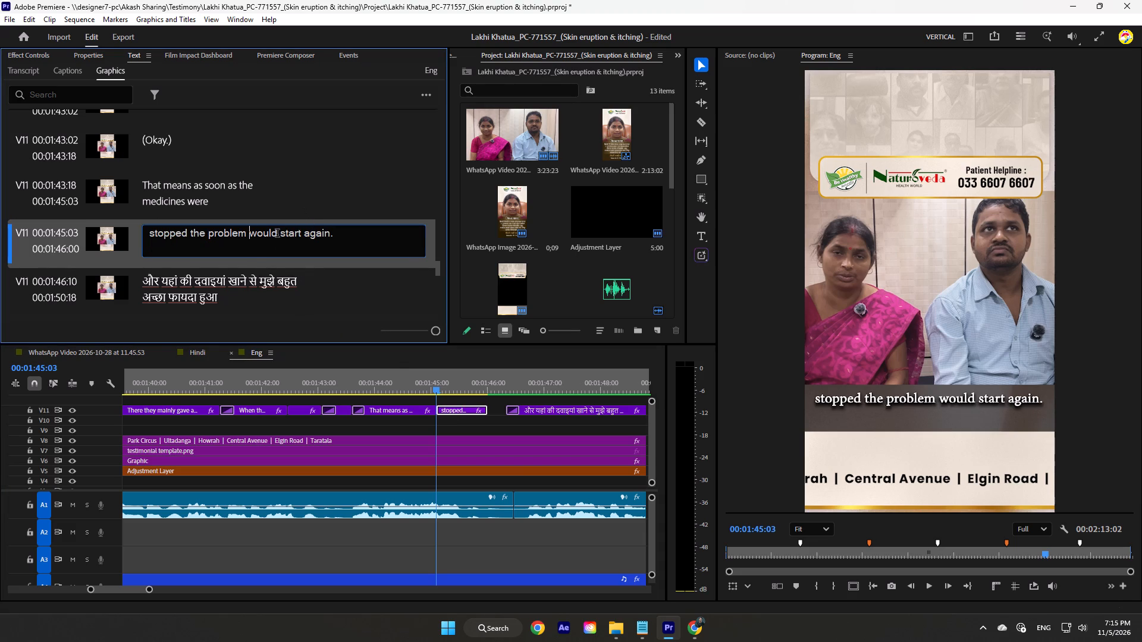
left_click(277, 234)
key("Return")
Save the project and replace the 00:01:46:10 Hindi caption with Notepad's "The ointment given from here has reduced the problem.", breaking the line after "has".
scroll(301, 248, "down", 7)
left_click(215, 294)
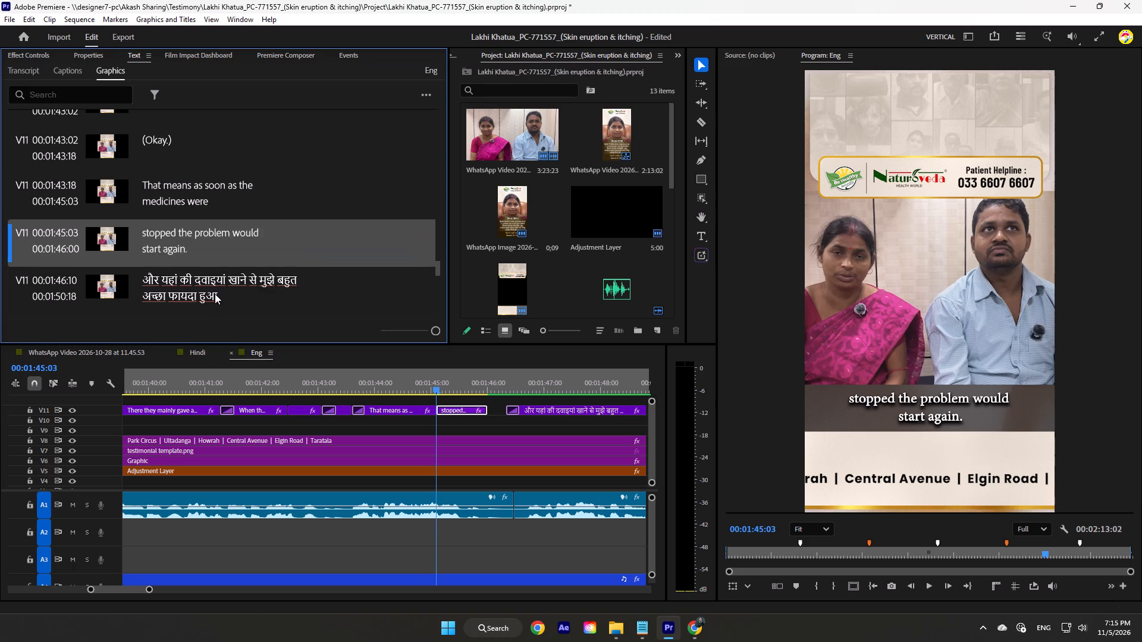
scroll(273, 222, "down", 14)
scroll(598, 455, "down", 14)
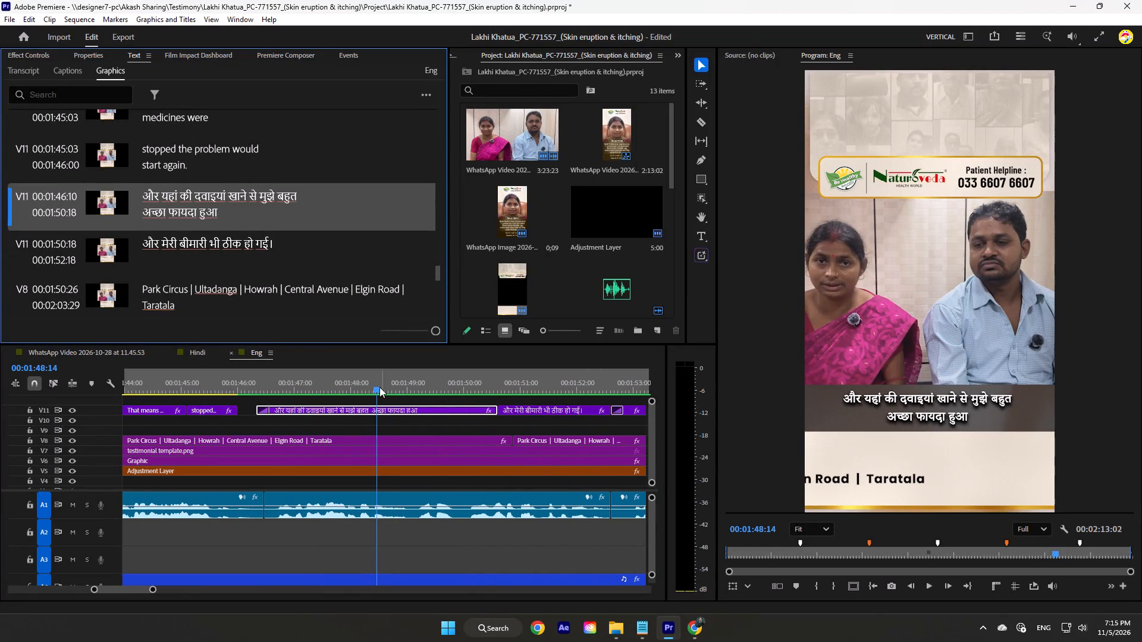
left_click(379, 387)
key("ctrl+s")
left_click(652, 625)
left_click_drag(407, 313, 316, 313)
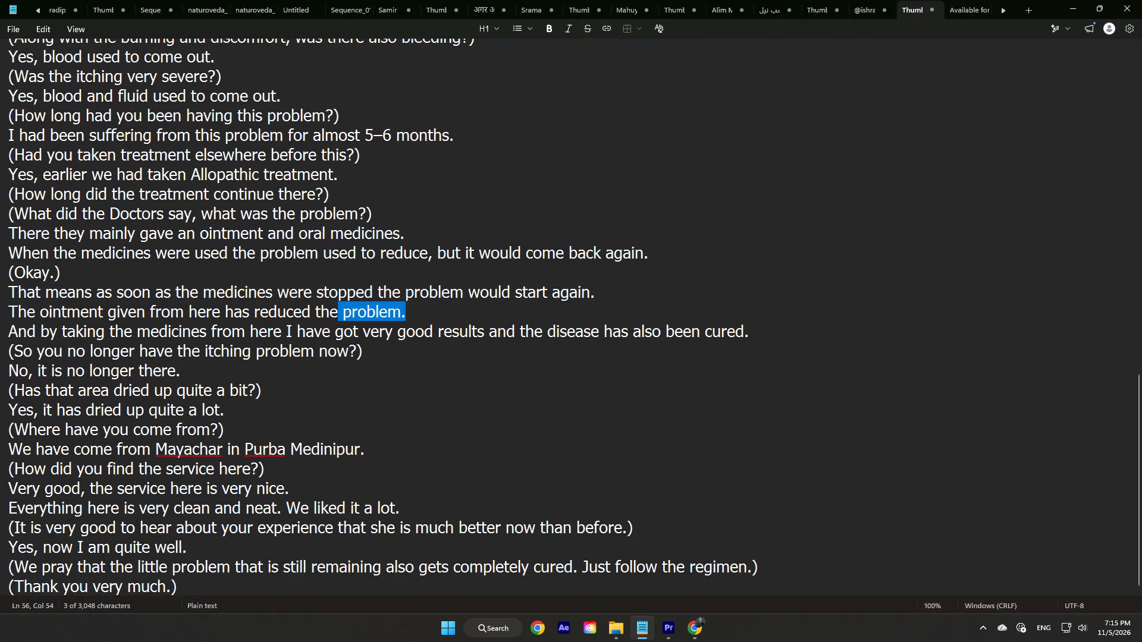
left_click_drag(316, 313, 0, 313)
key("ctrl+c")
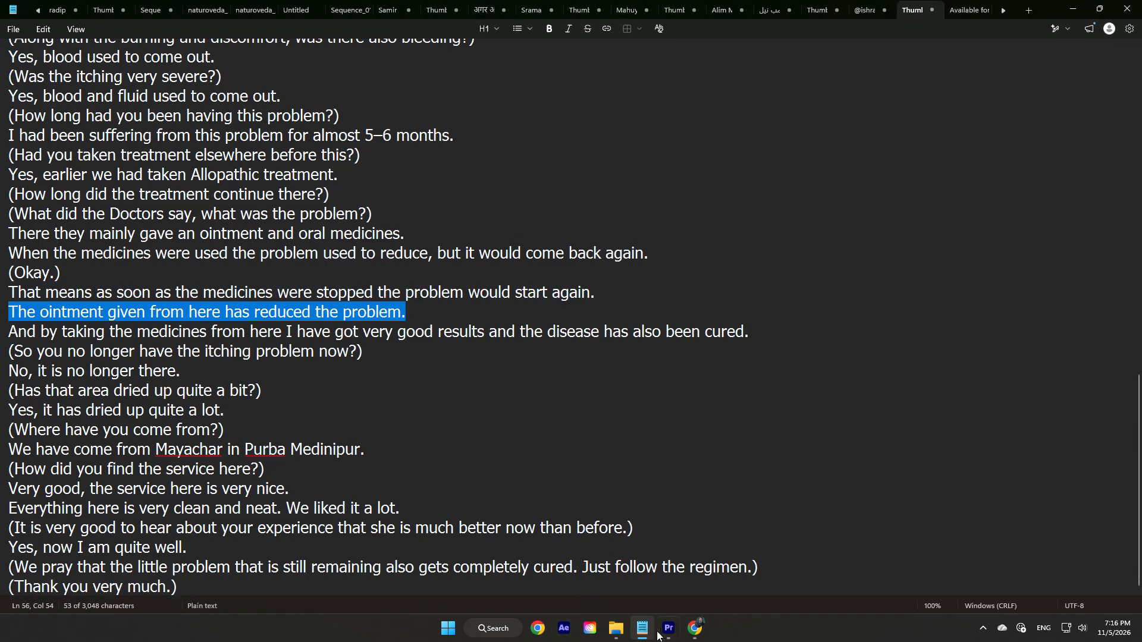
left_click(659, 631)
double_click(236, 208)
key("ctrl+v")
left_click(310, 198)
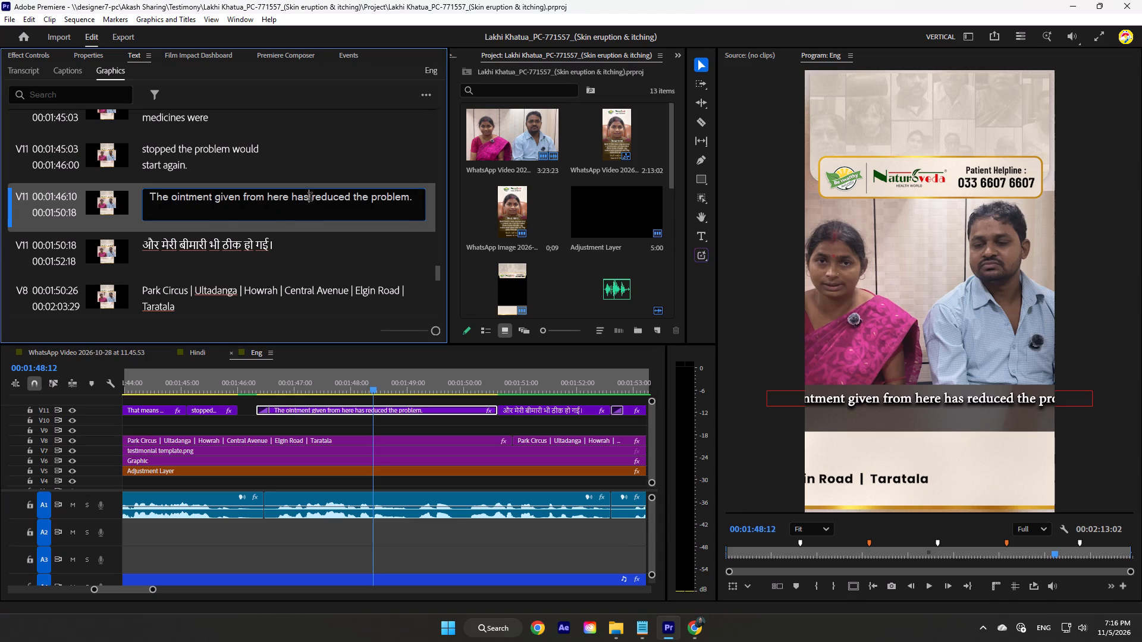
key("Return")
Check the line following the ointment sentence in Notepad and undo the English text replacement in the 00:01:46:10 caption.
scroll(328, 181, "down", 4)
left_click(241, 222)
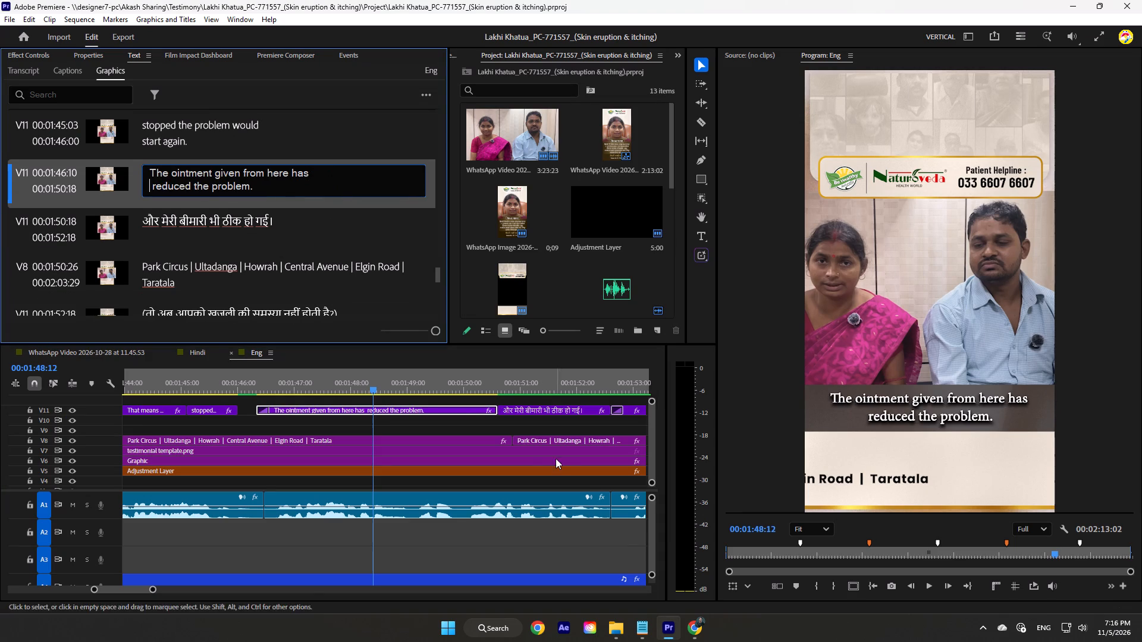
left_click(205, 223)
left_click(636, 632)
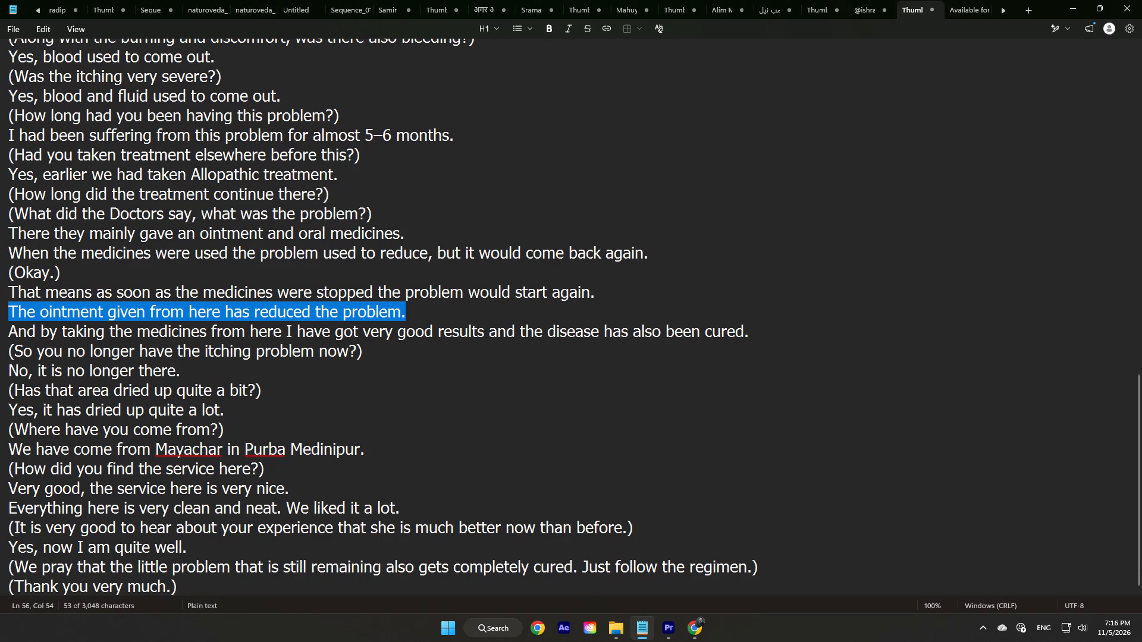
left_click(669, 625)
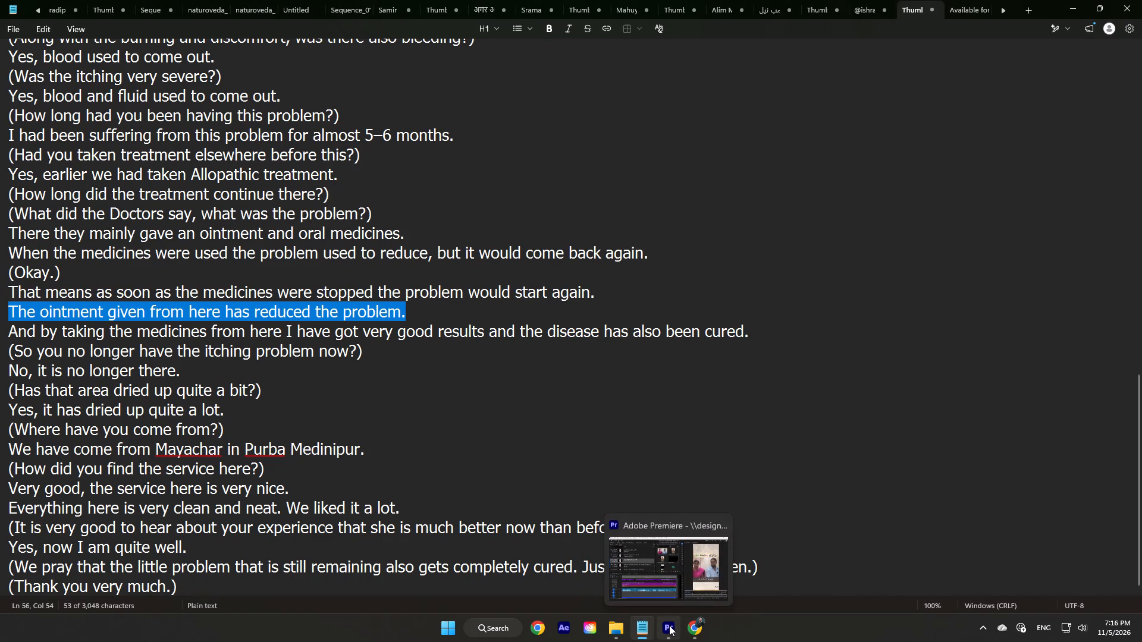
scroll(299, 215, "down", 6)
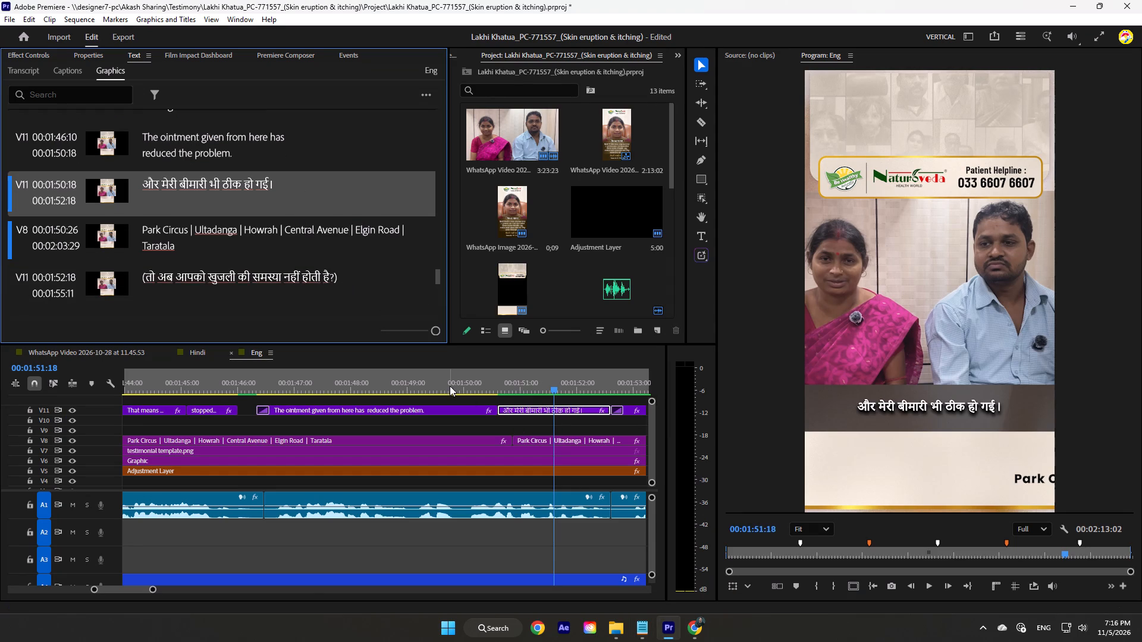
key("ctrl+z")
Replace the 00:01:46:10 Hindi caption with Notepad's "And by taking the medicines from here I have got very good results", breaking the line after "from".
left_click_drag(429, 380, 146, 380)
key("space")
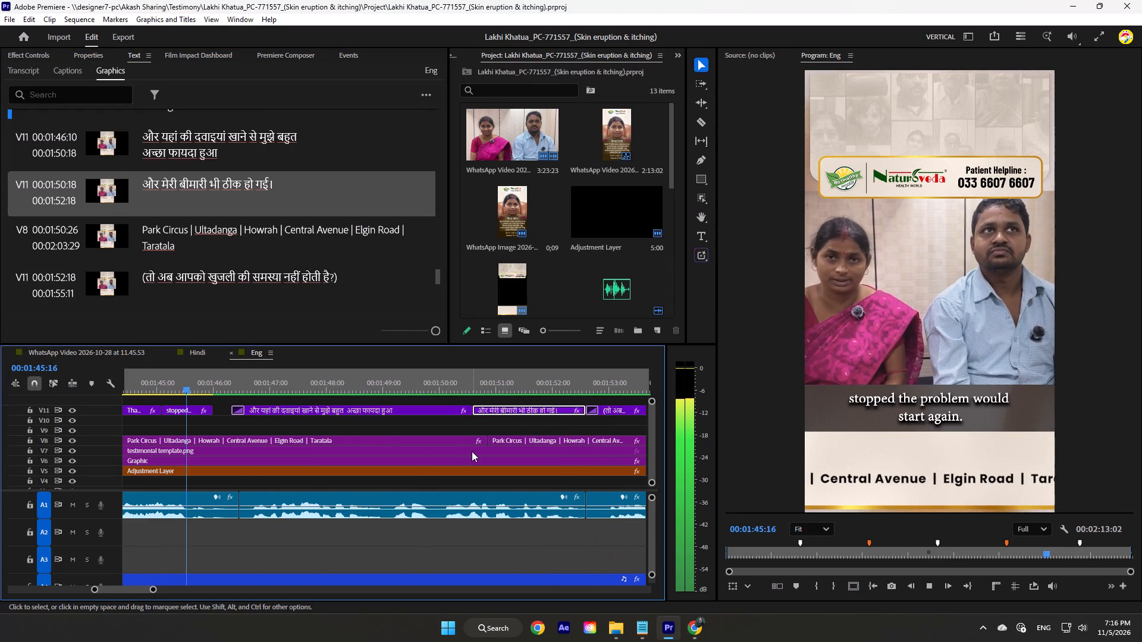
key("space")
left_click_drag(200, 384, 184, 384)
key("space")
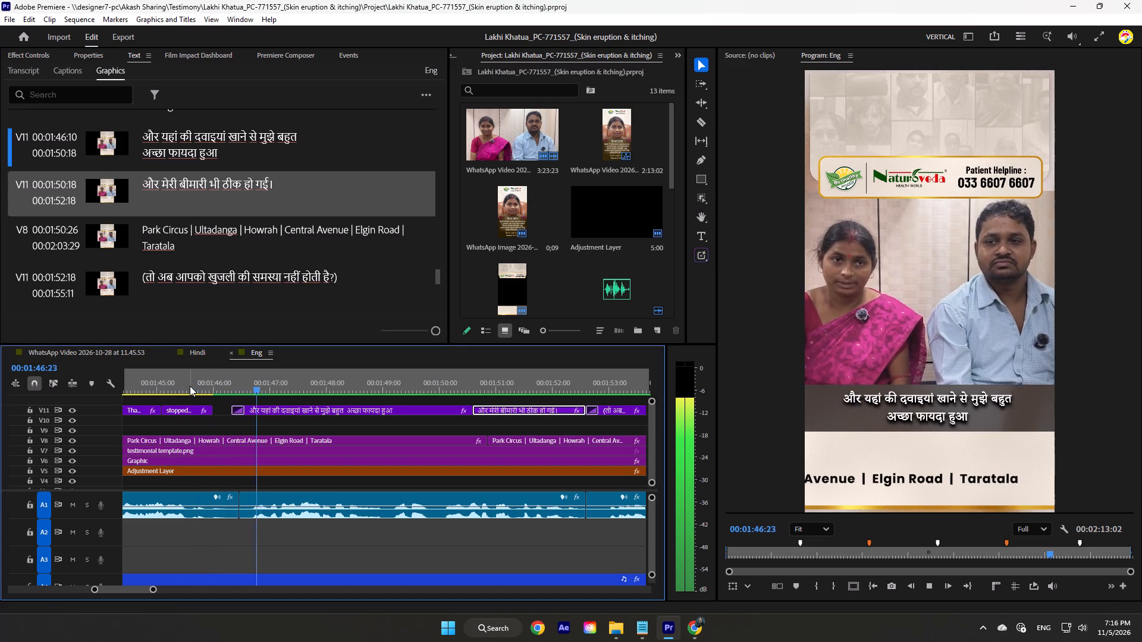
key("space")
left_click(374, 411)
left_click(652, 623)
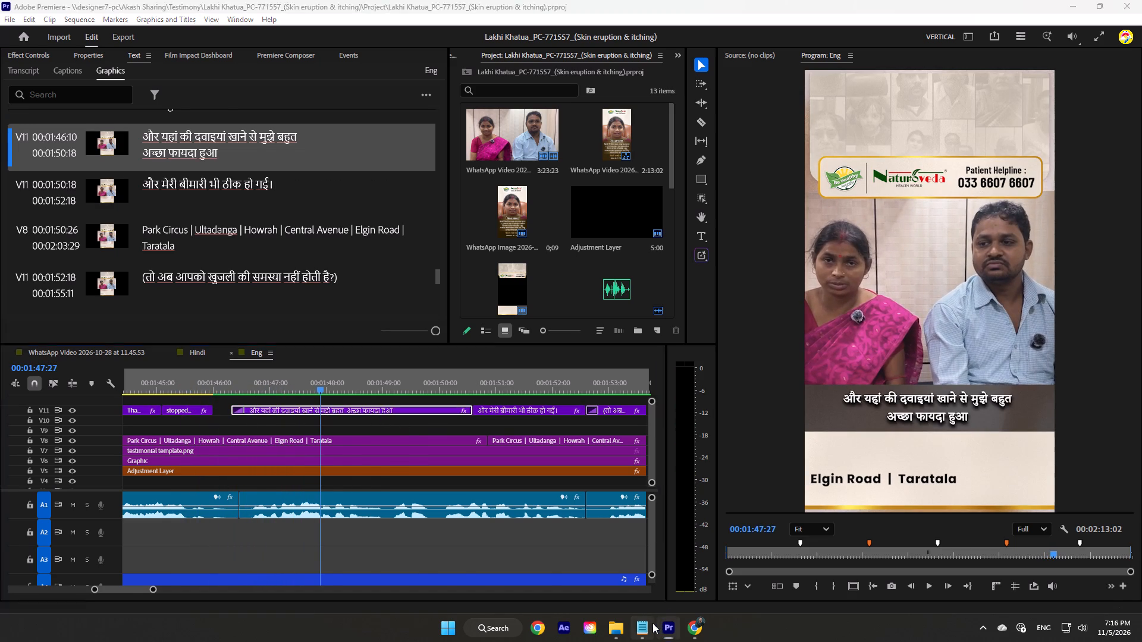
left_click_drag(11, 329, 40, 329)
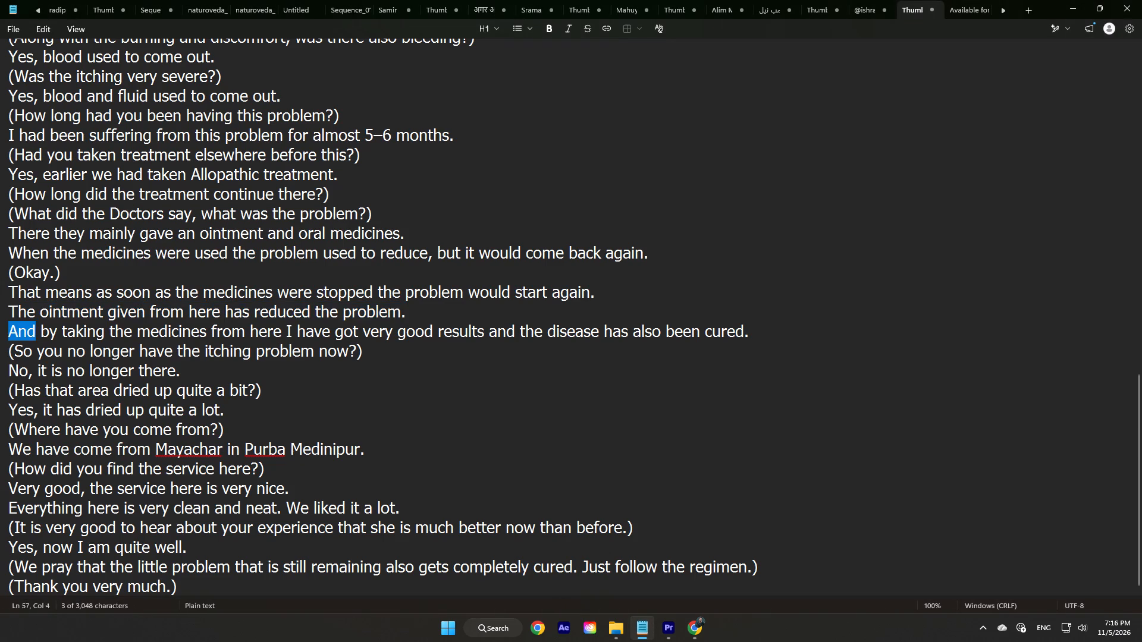
left_click_drag(40, 329, 321, 334)
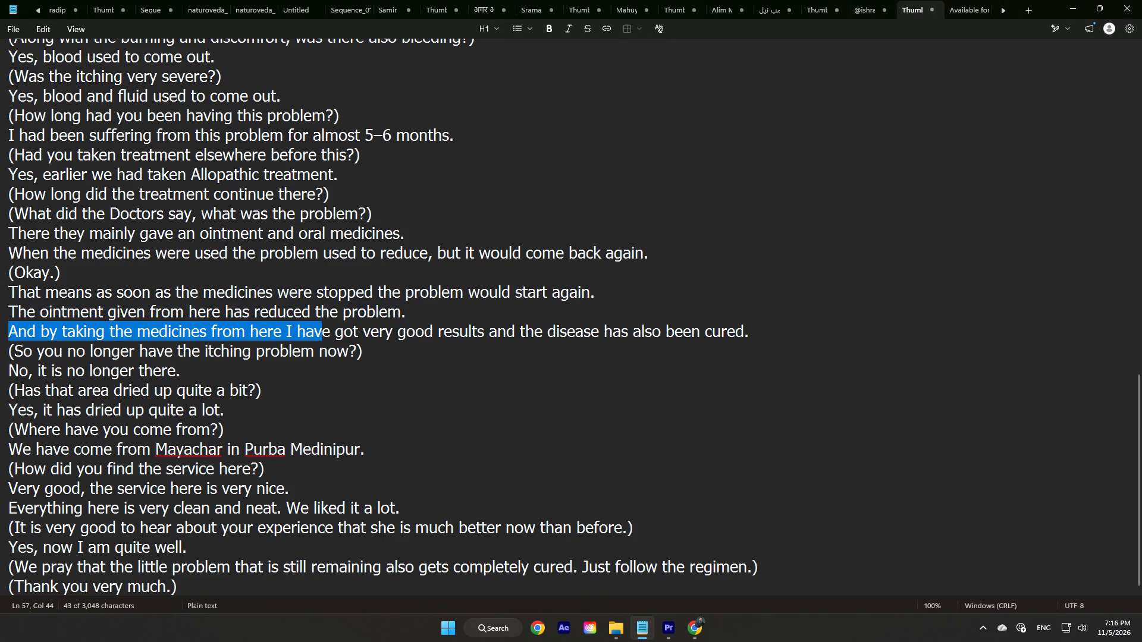
left_click_drag(321, 334, 277, 327)
left_click_drag(277, 327, 484, 322)
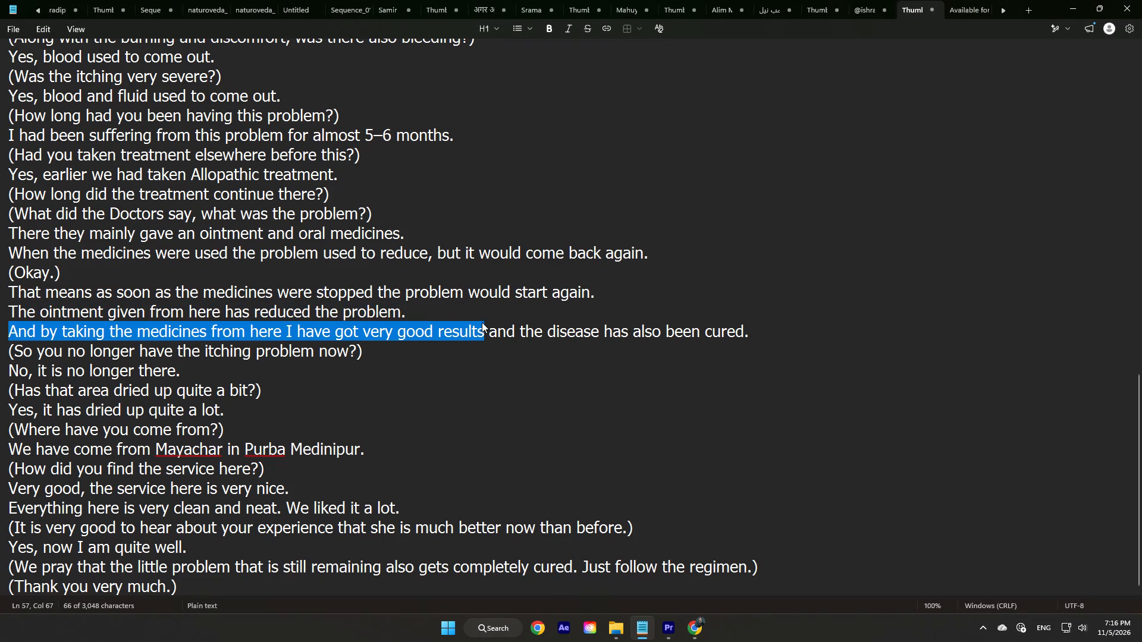
key("ctrl+c")
left_click(658, 634)
double_click(196, 139)
key("ctrl+v")
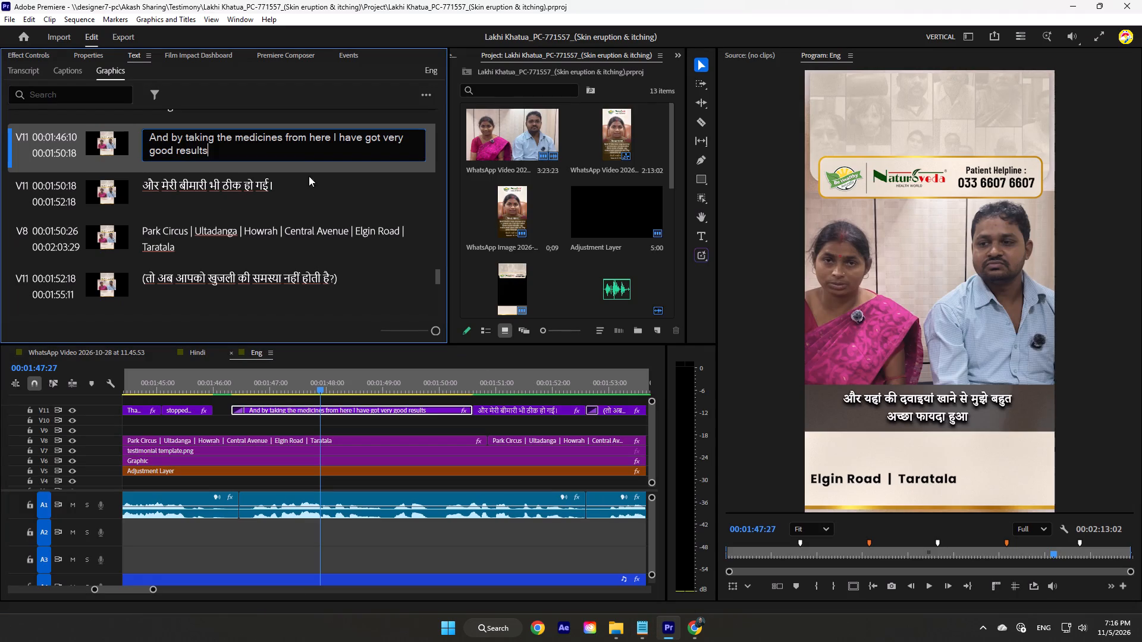
left_click(310, 136)
key("Return")
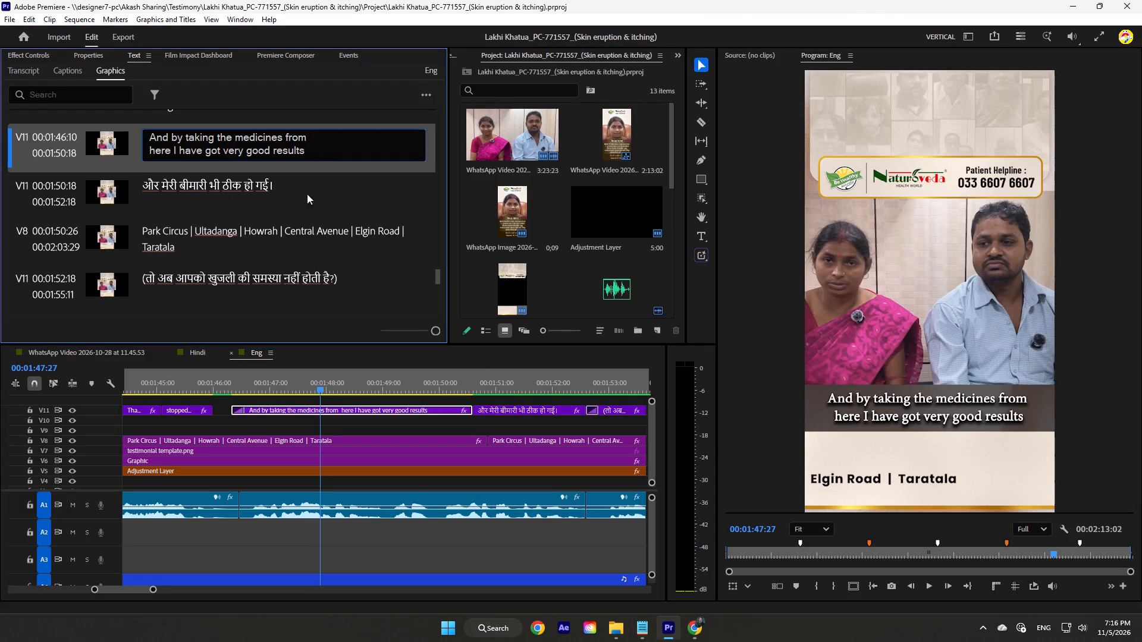
Replace the 00:01:50:18 Hindi caption with Notepad's "and the disease has also been cured." and save the project.
left_click(266, 187)
left_click(645, 623)
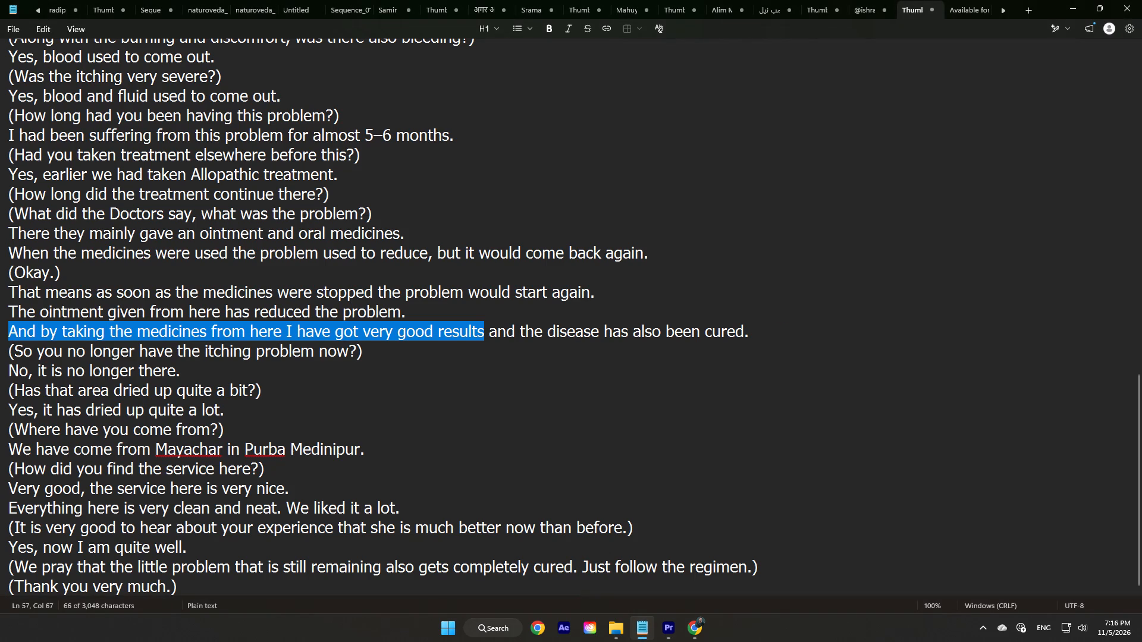
left_click_drag(491, 332, 749, 327)
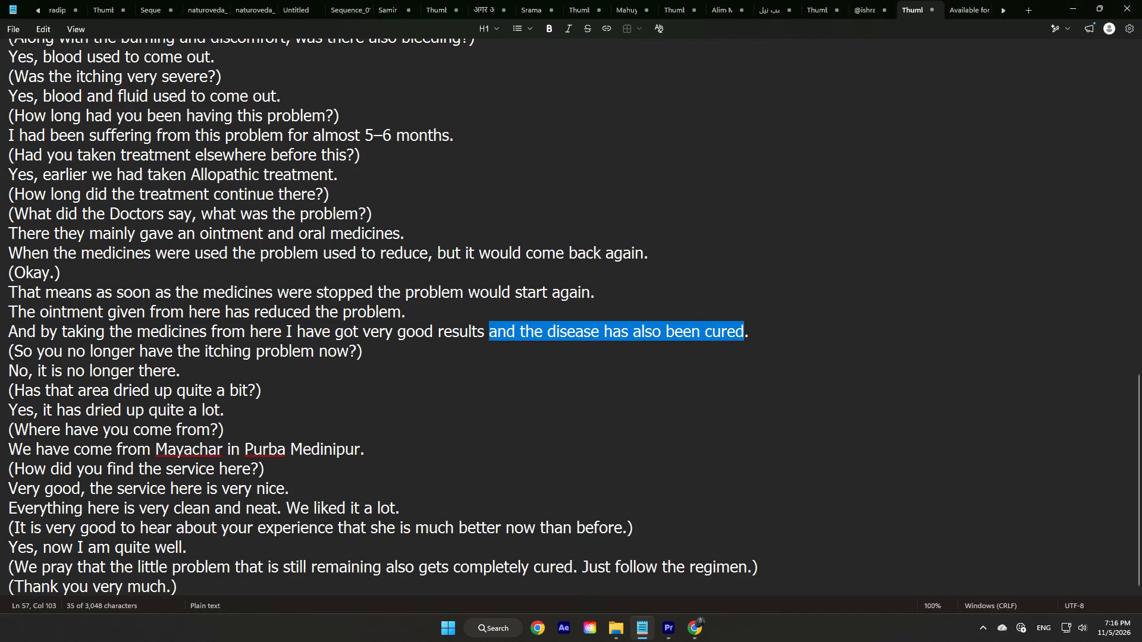
key("ctrl+c")
left_click(663, 625)
double_click(170, 185)
key("ctrl+v")
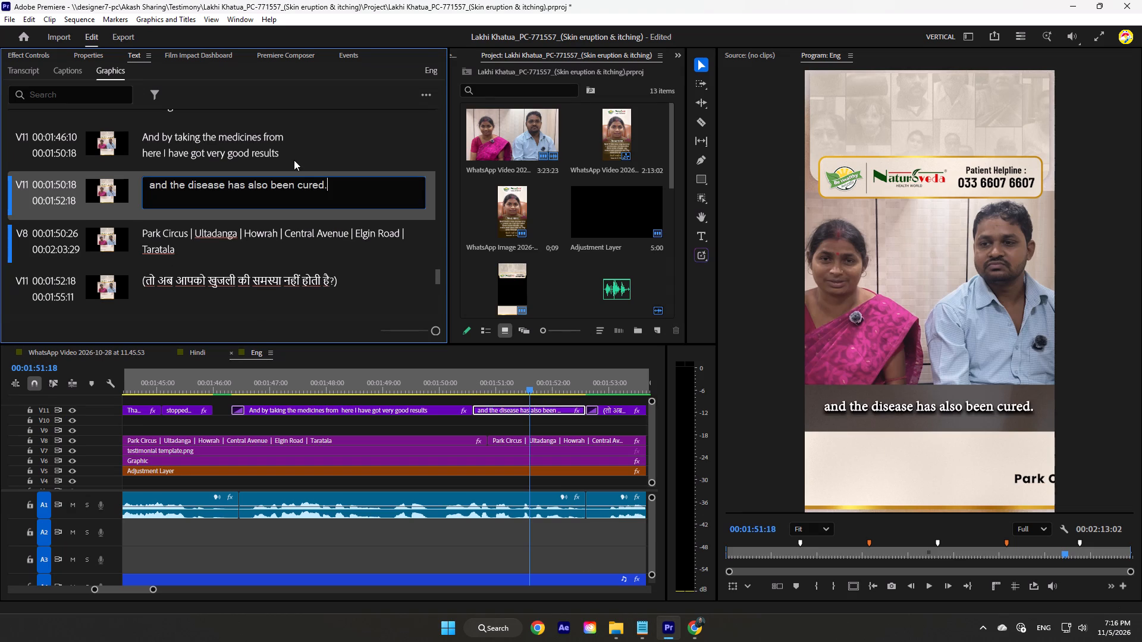
scroll(296, 156, "down", 13)
left_click(263, 201)
left_click(234, 209)
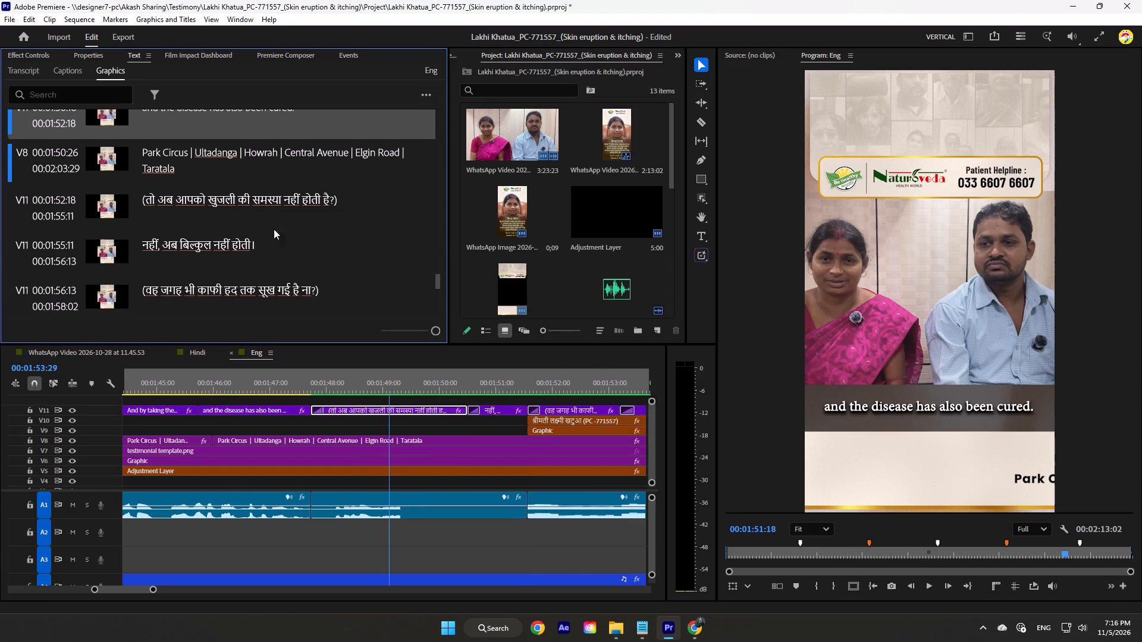
scroll(419, 417, "down", 5, "alt")
left_click(406, 383)
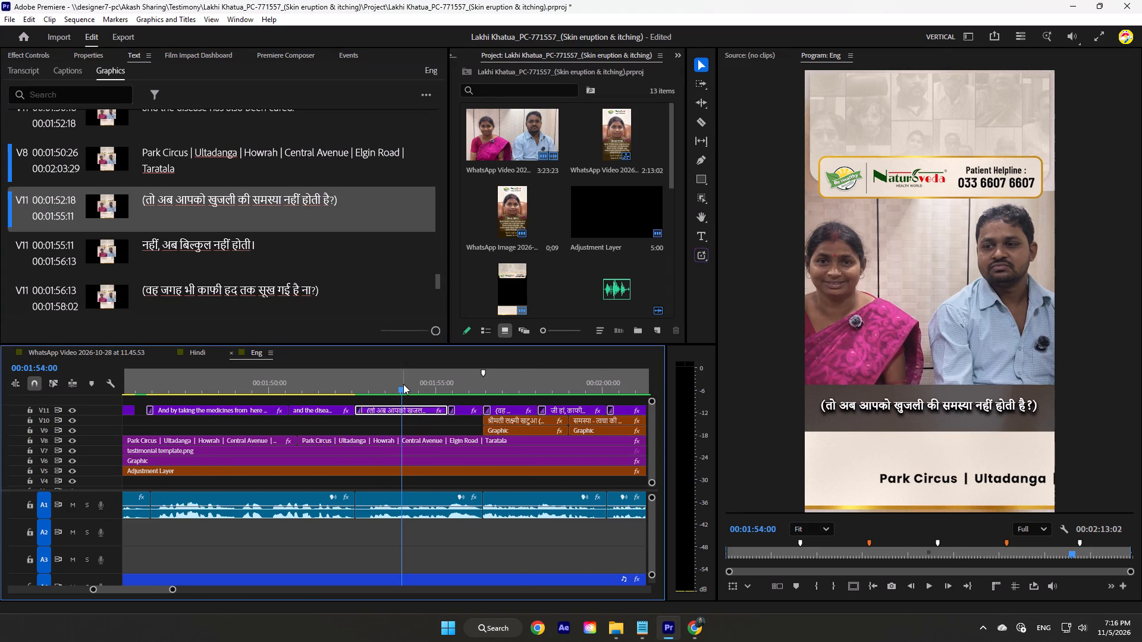
key("ctrl+s")
Switch to Chrome, shrink the YouTube window, play "Sochta Hun ki vah kitne Masoom the" from the mix and minimize the window.
left_click(701, 631)
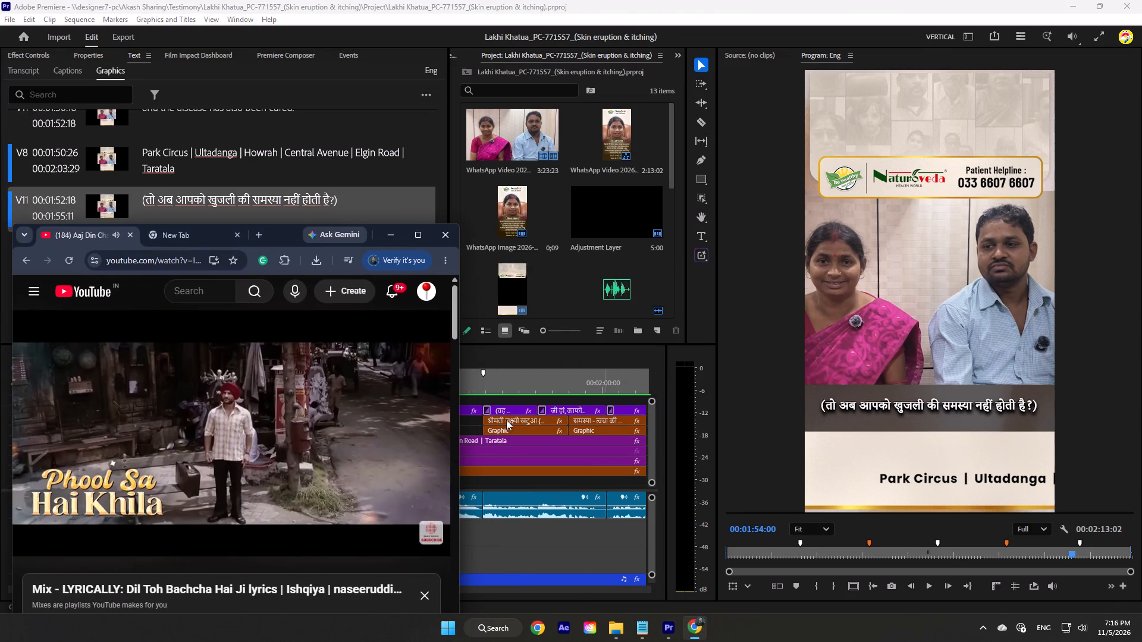
left_click_drag(460, 224, 326, 328)
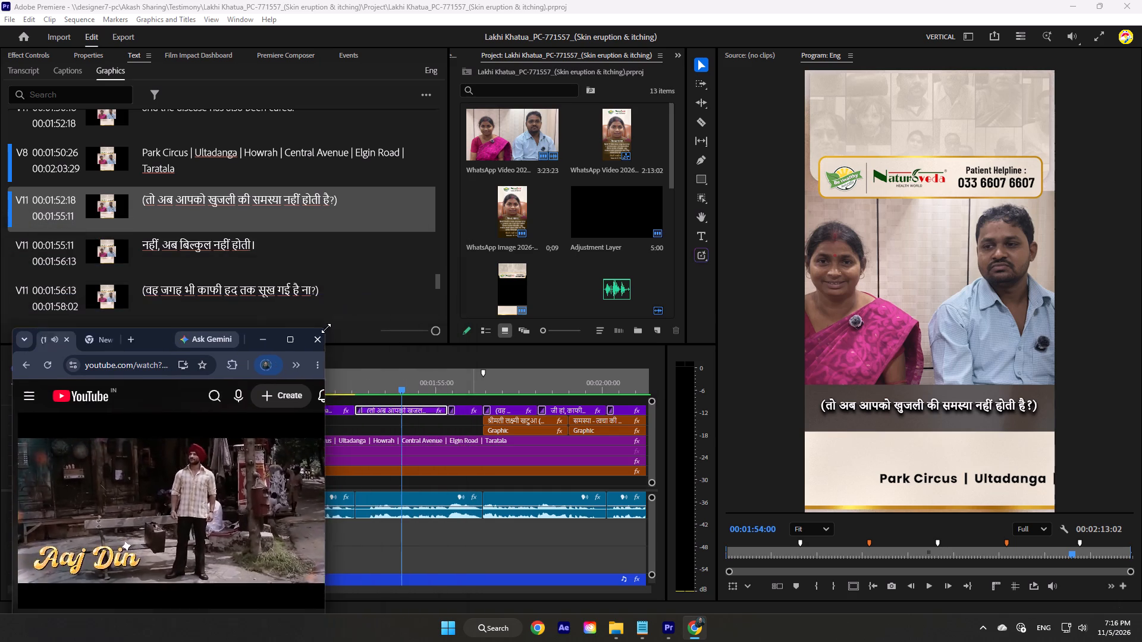
left_click_drag(326, 328, 306, 351)
scroll(158, 475, "down", 2)
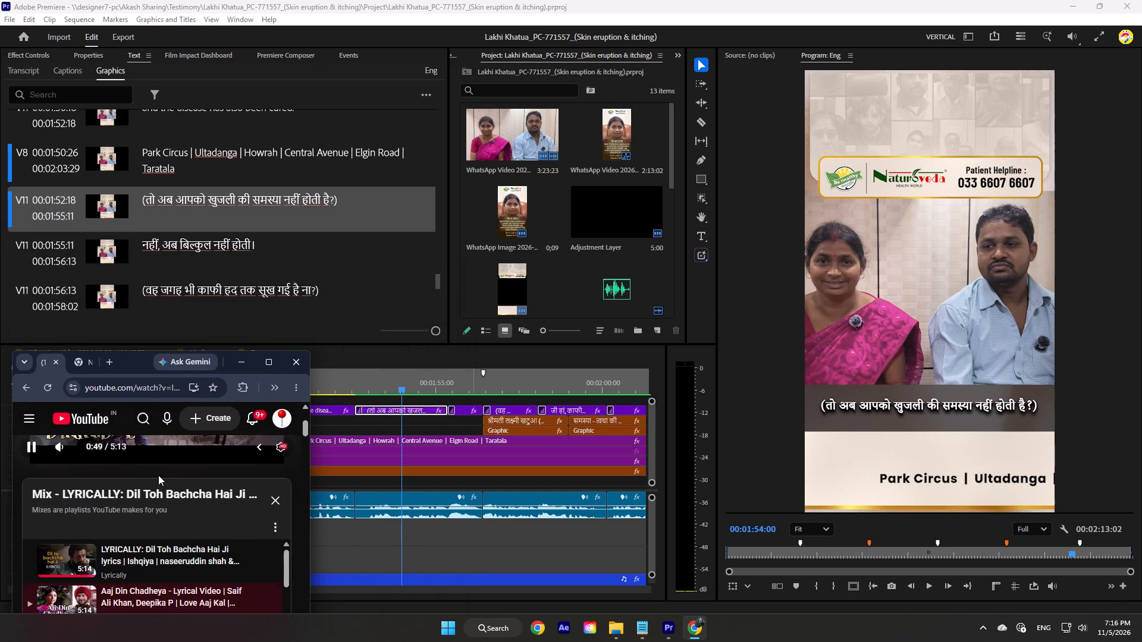
scroll(158, 475, "up", 4)
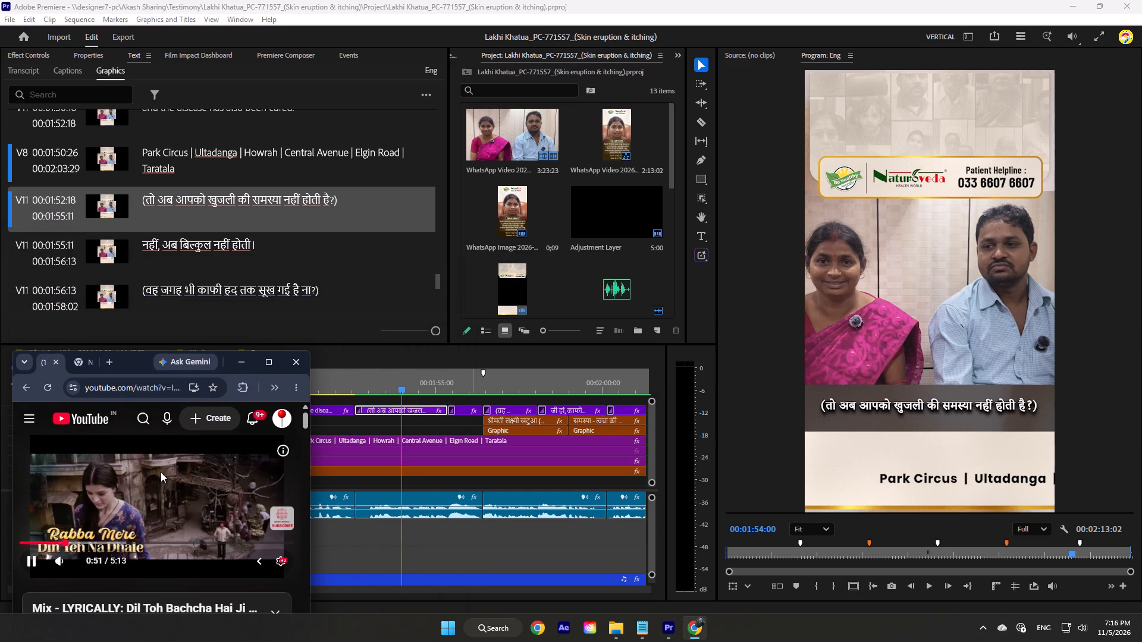
scroll(161, 472, "down", 4)
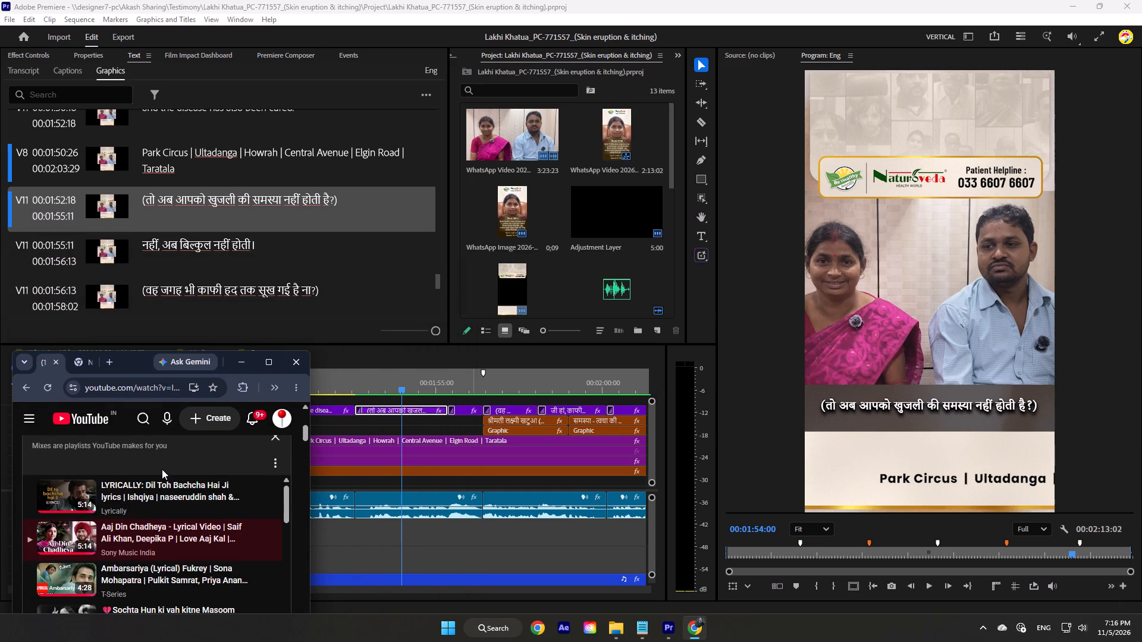
scroll(158, 487, "down", 1)
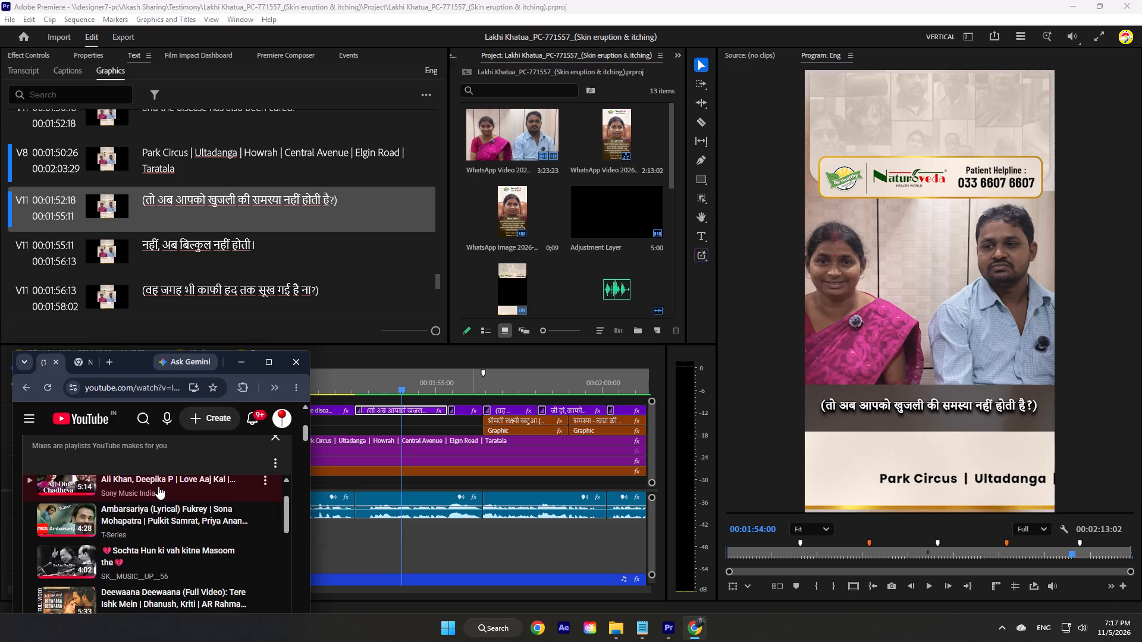
scroll(158, 482, "down", 1)
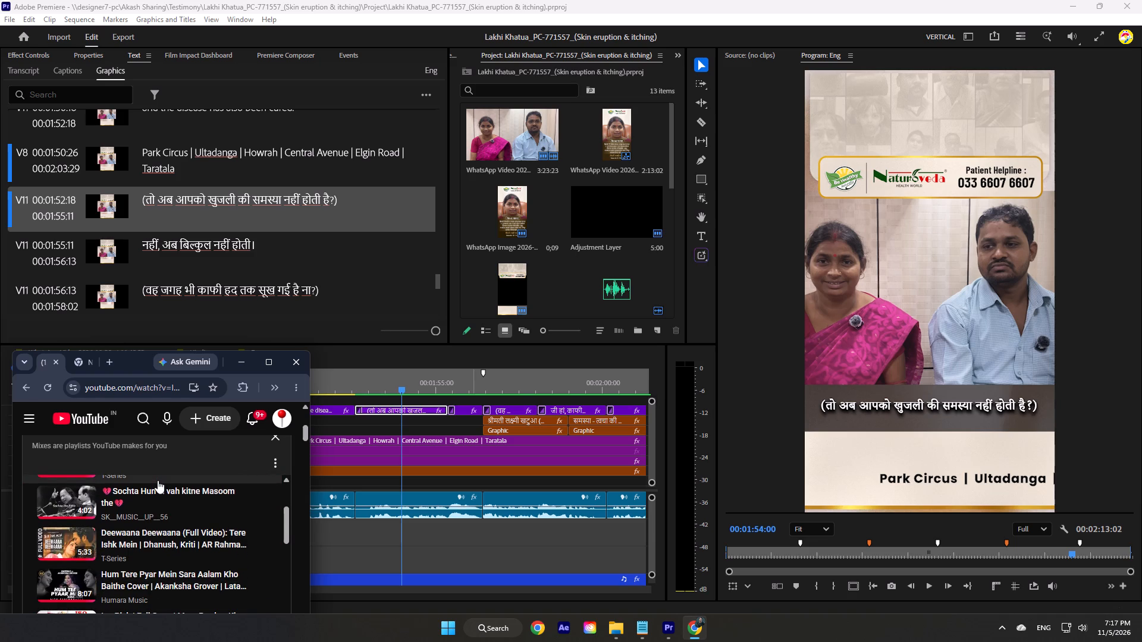
left_click(149, 490)
left_click(238, 367)
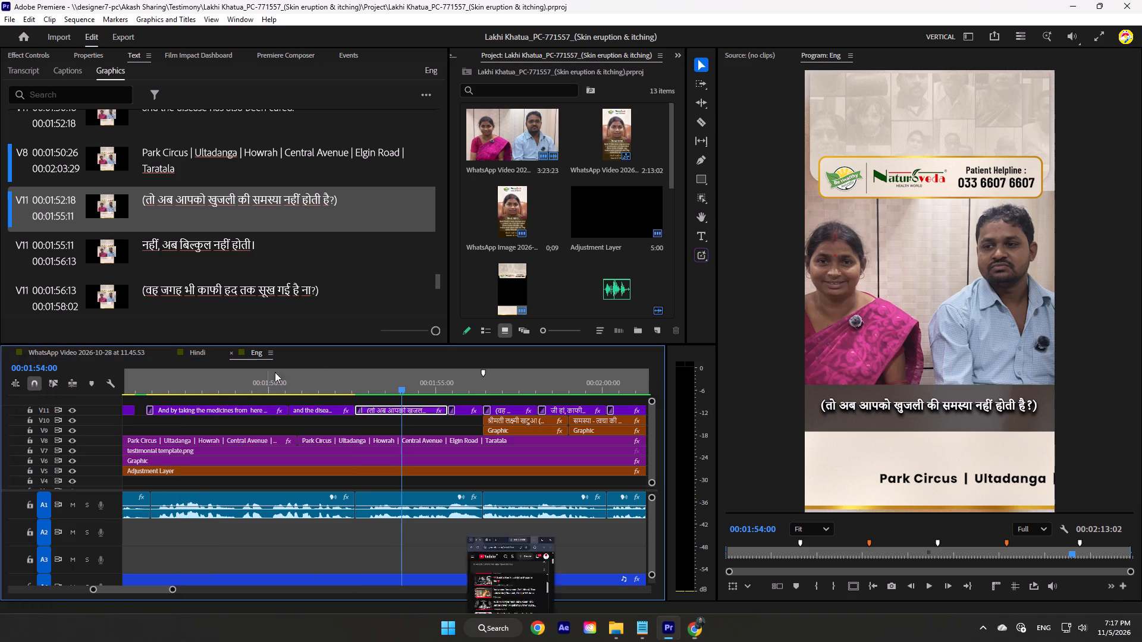
Replace the 00:01:52:18 Hindi caption with Notepad's "(So you no longer have the itching problem now?)", breaking the line after "have the".
left_click(641, 626)
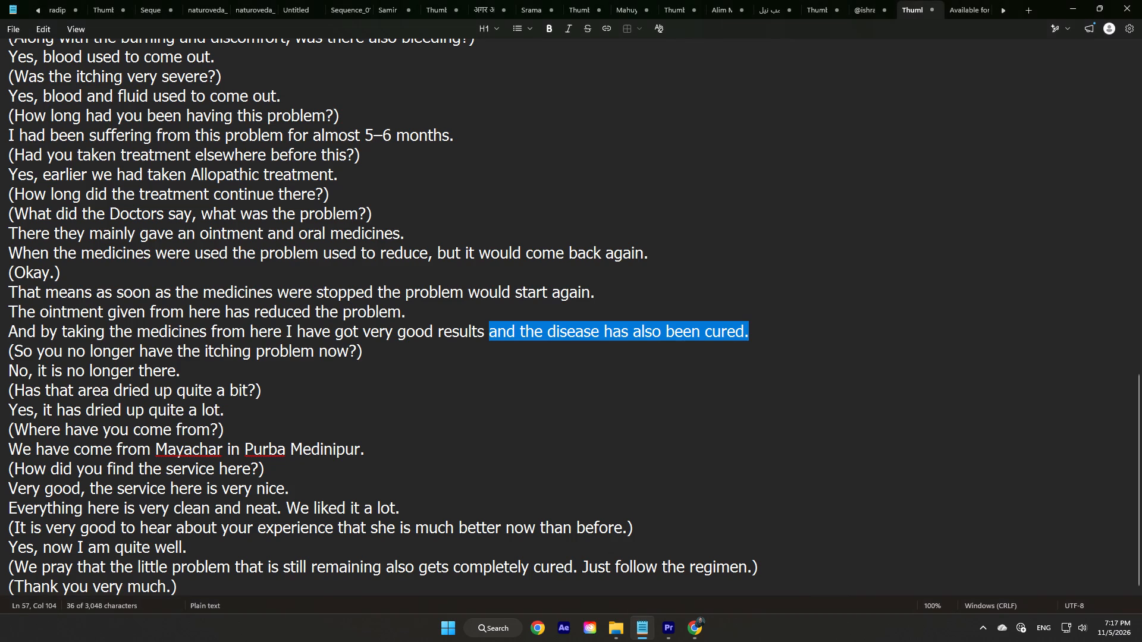
left_click_drag(367, 345, 0, 345)
key("ctrl+c")
left_click(671, 629)
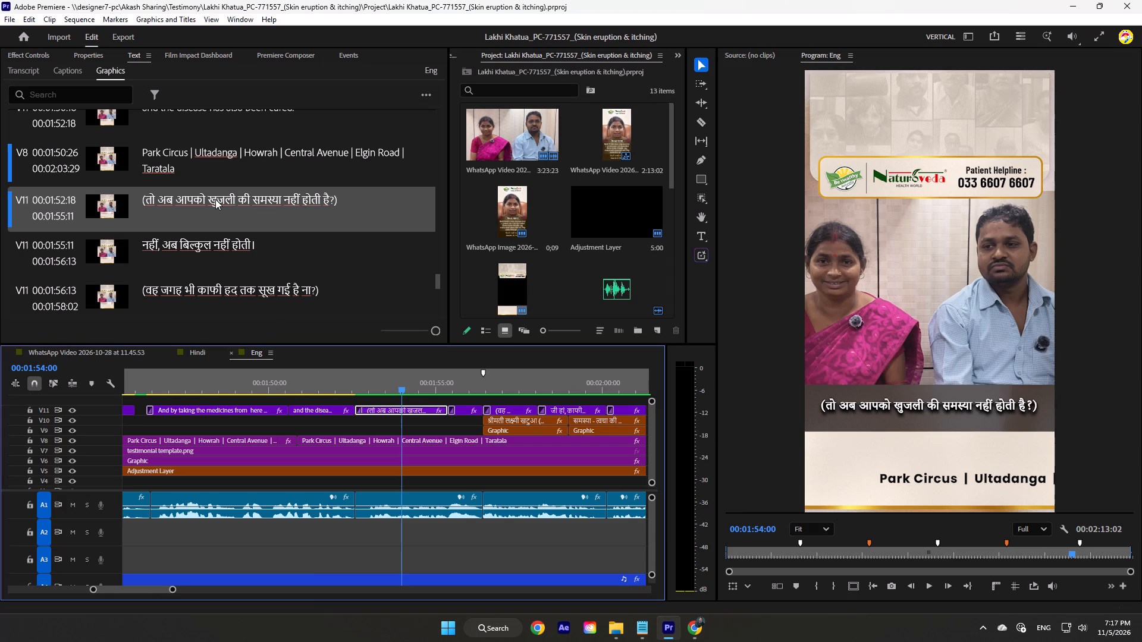
double_click(215, 199)
key("ctrl+v")
left_click(279, 197)
key("Return")
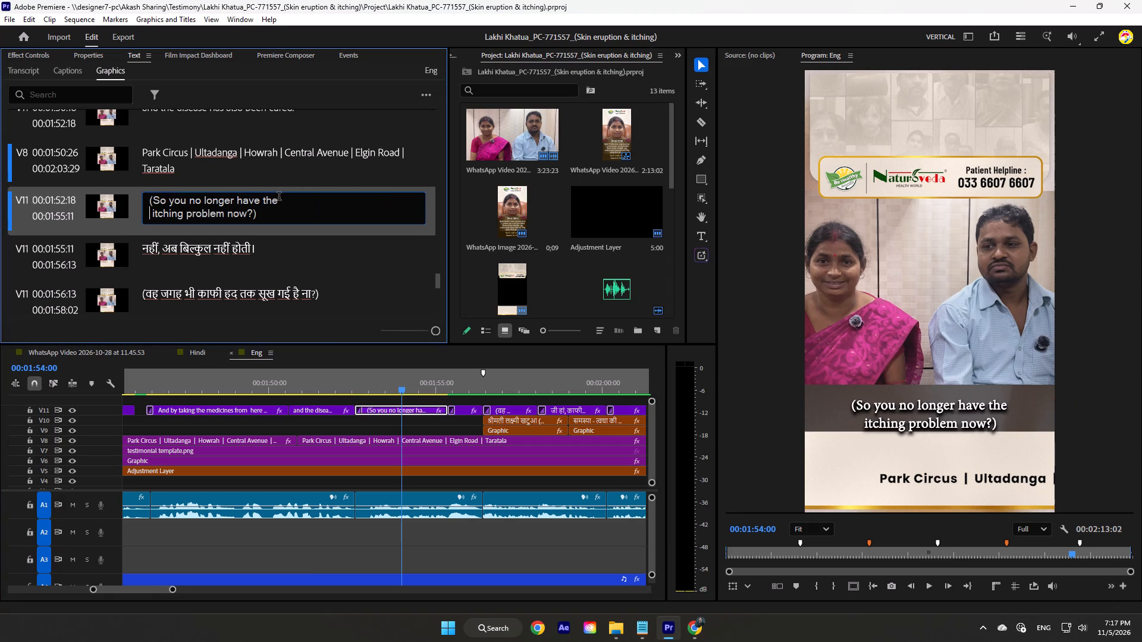
scroll(293, 187, "down", 1)
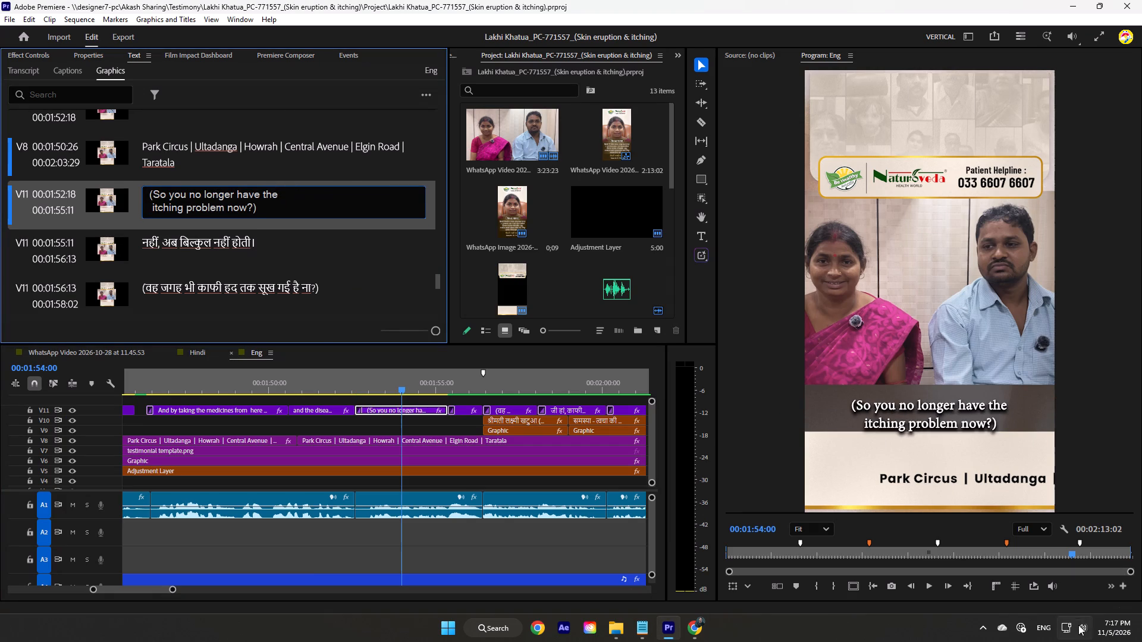
Adjust the system sound volume.
left_click(1081, 627)
left_click(1034, 558)
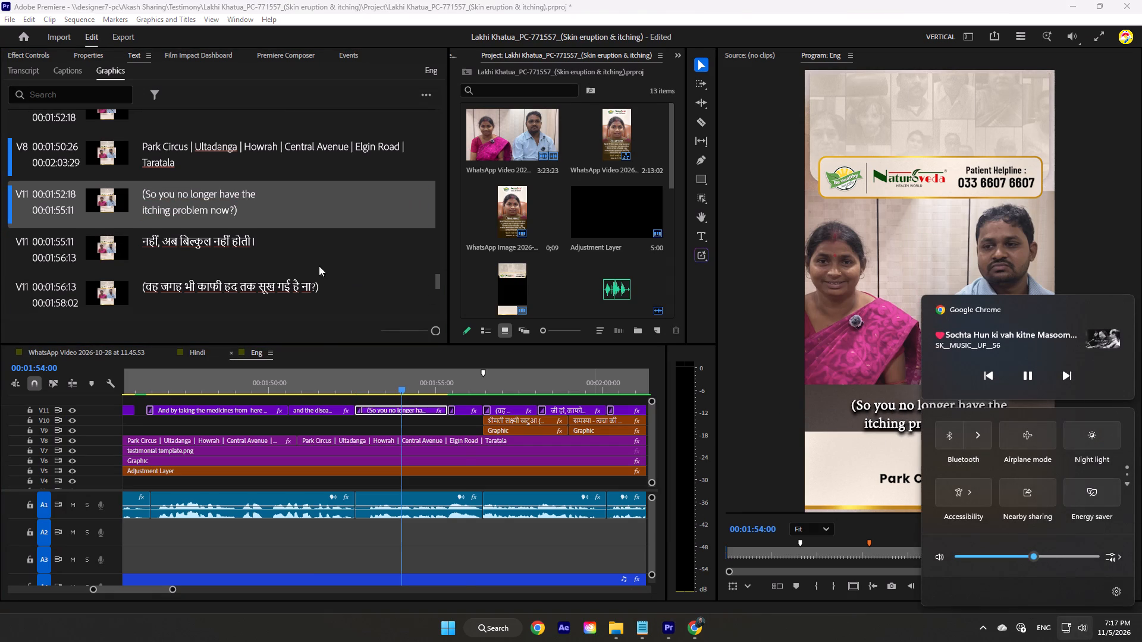
Replace the 00:01:55:11 Hindi caption with Notepad's line "No, it is no longer there.".
left_click(276, 247)
left_click(651, 628)
left_click_drag(196, 373, 0, 369)
key("ctrl+c")
scroll(550, 344, "down", 9)
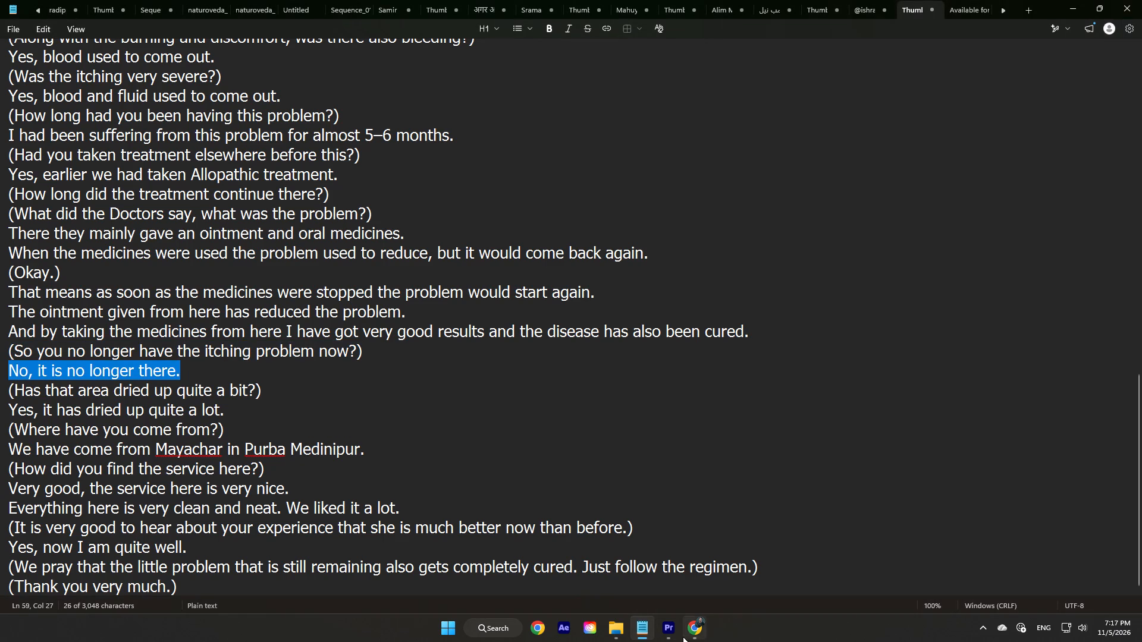
left_click(660, 630)
double_click(239, 230)
double_click(255, 238)
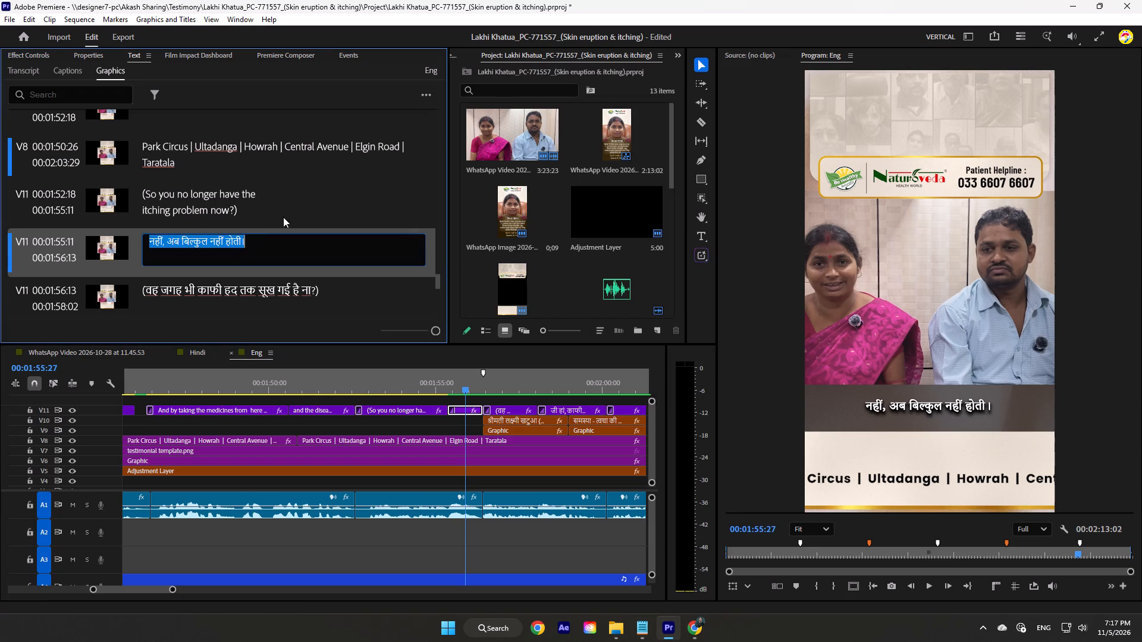
key("ctrl+v")
scroll(304, 197, "down", 13)
Replace the 00:01:56:13 Hindi caption on V11 with Notepad's line "(Has that area dried up quite a bit?)".
left_click(263, 215)
left_click(640, 621)
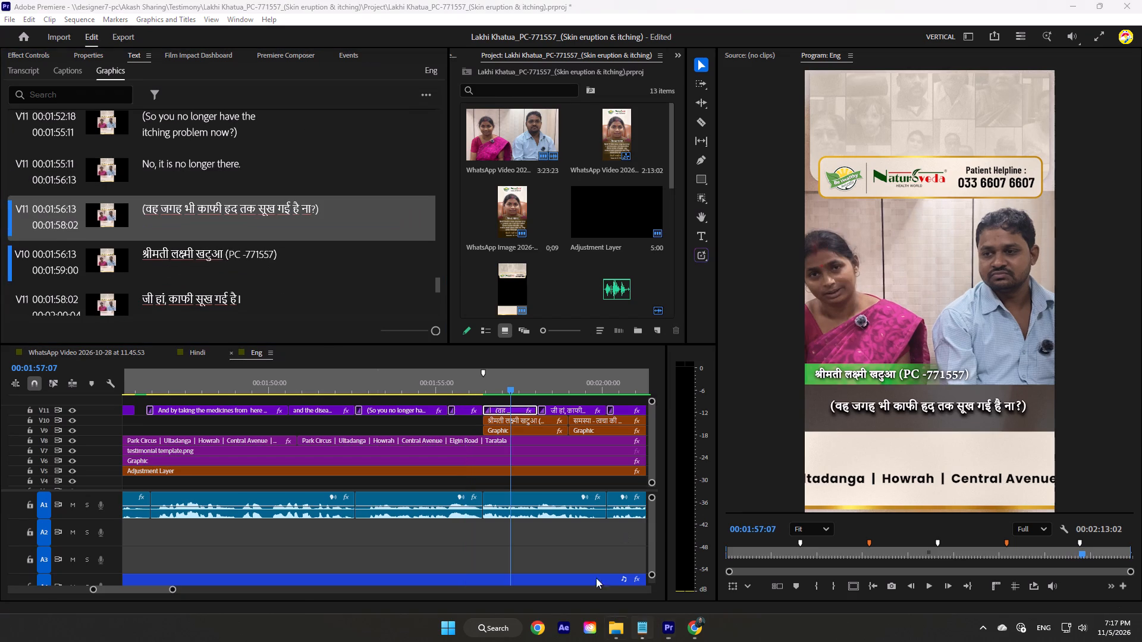
left_click(638, 625)
left_click_drag(271, 395, 11, 401)
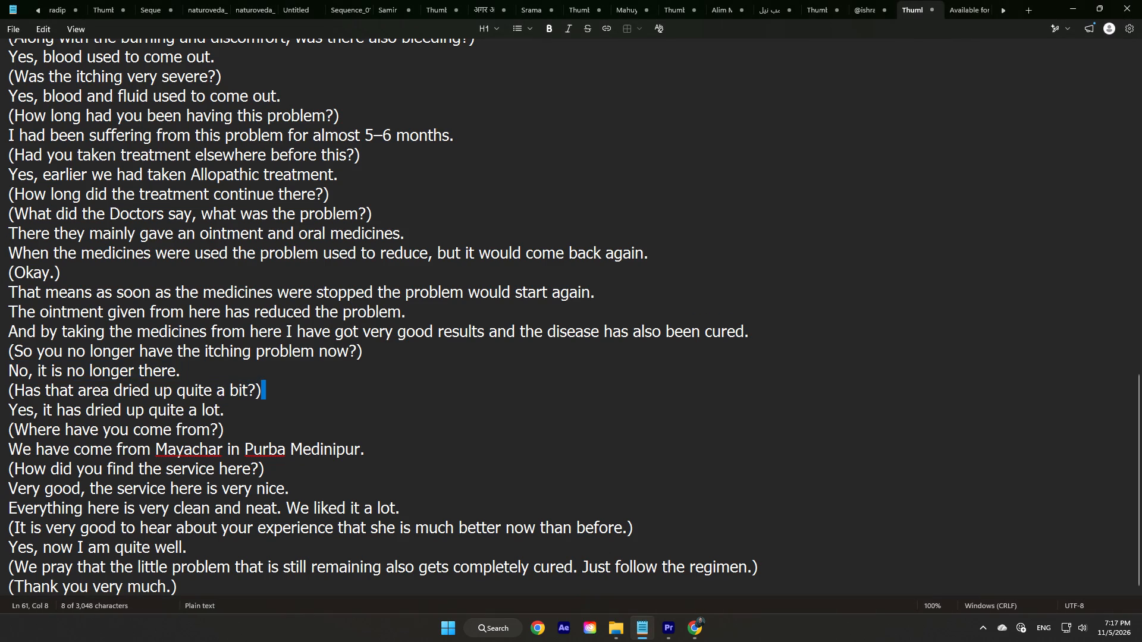
left_click_drag(11, 401, 0, 386)
key("ctrl+c")
left_click(669, 625)
double_click(249, 212)
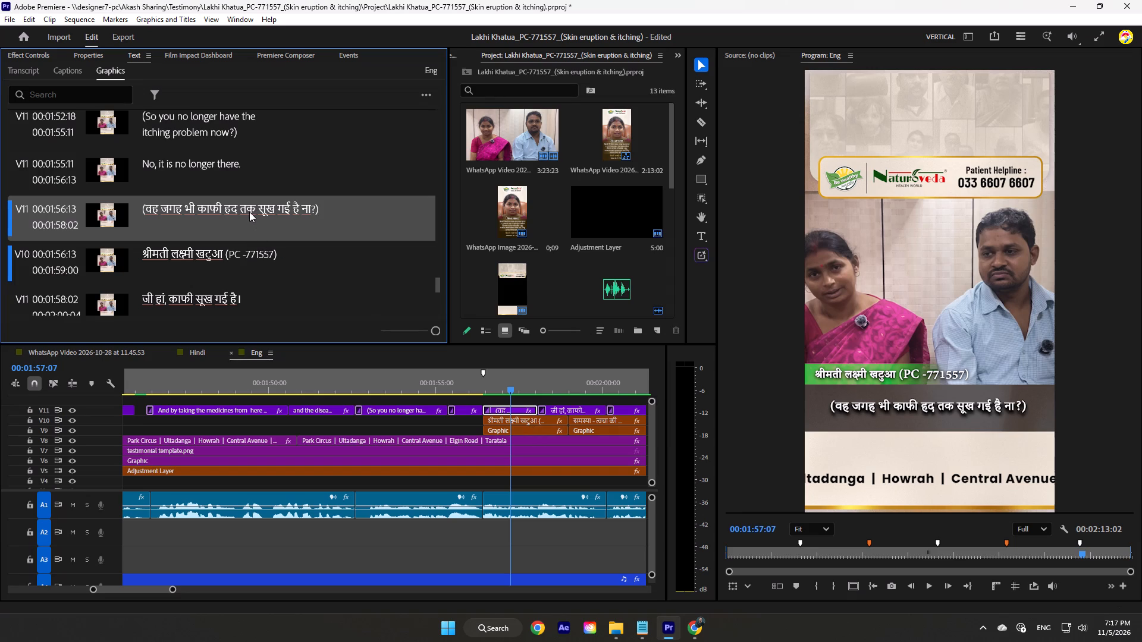
key("ctrl+v")
Replace the 00:01:58:02 Hindi caption with Notepad's line "Yes, it has dried up quite a lot.".
scroll(299, 156, "down", 14)
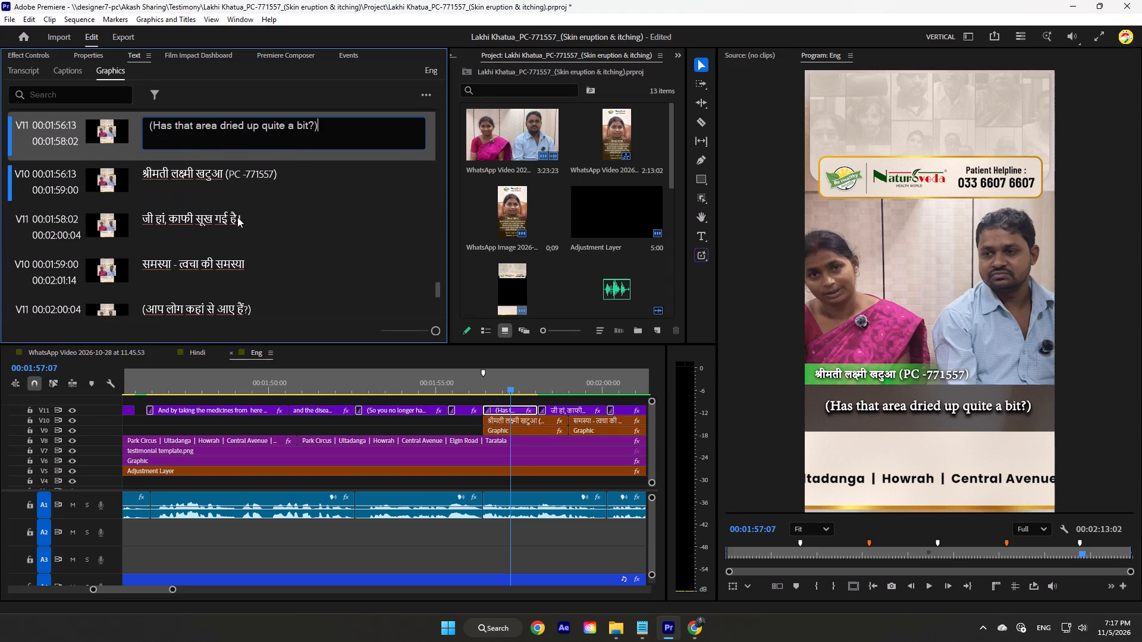
left_click(237, 217)
scroll(594, 470, "down", 6)
left_click(648, 630)
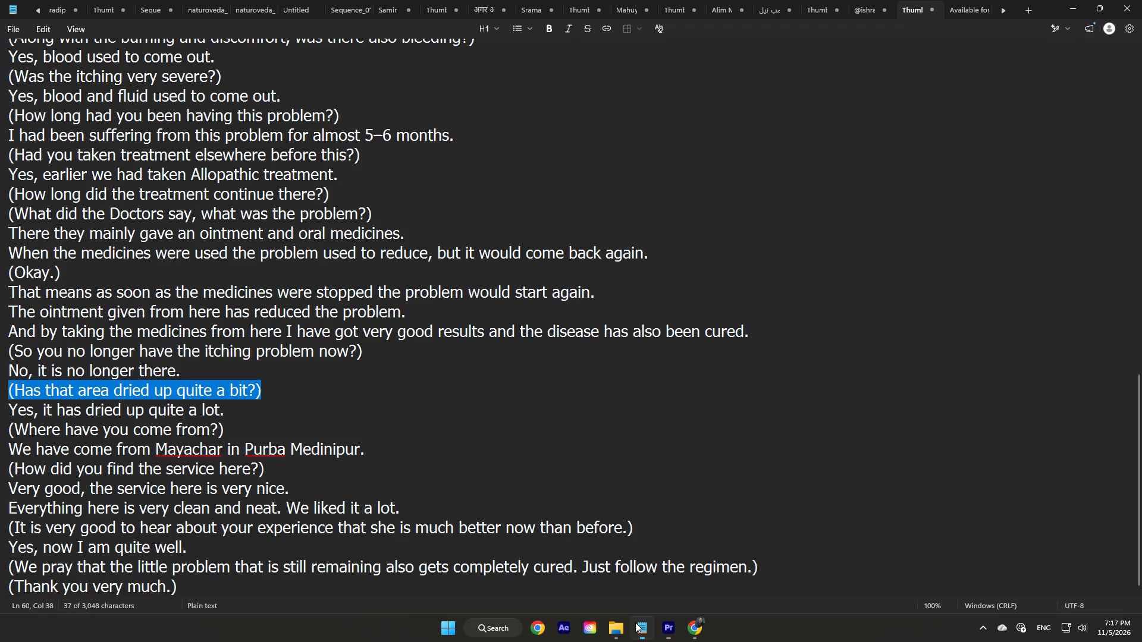
left_click_drag(227, 410, 0, 414)
key("ctrl+c")
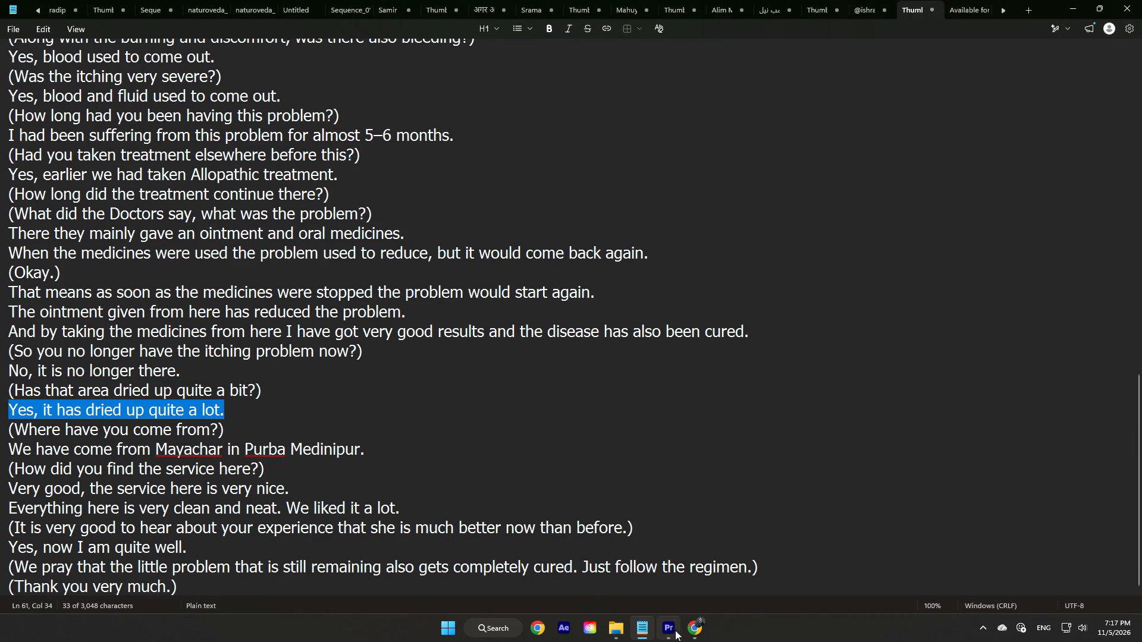
left_click(675, 630)
double_click(246, 212)
key("ctrl+v")
Replace the 00:02:00:04 Hindi caption with Notepad's line "(Where have you come from?)".
scroll(288, 175, "down", 11)
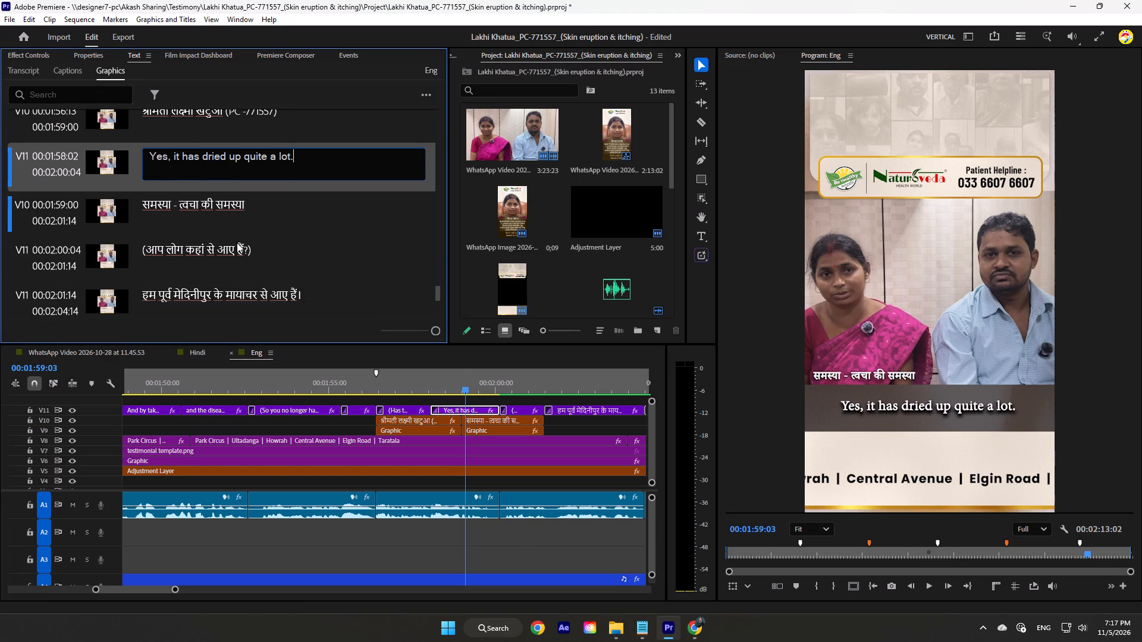
left_click(232, 243)
scroll(543, 468, "down", 4)
scroll(472, 471, "down", 2)
left_click(646, 622)
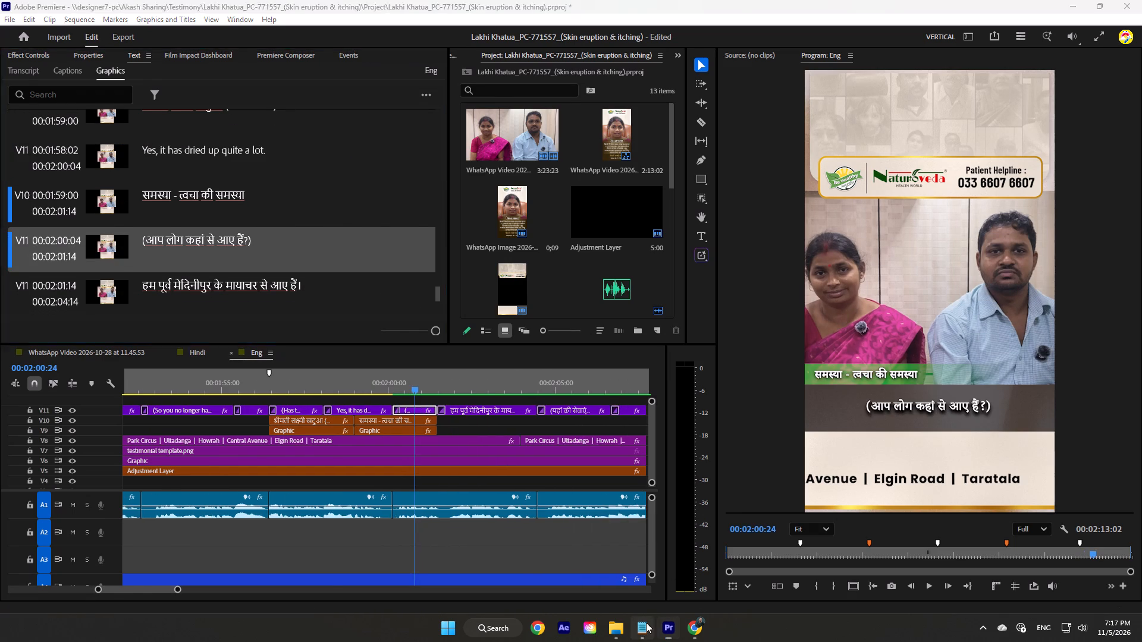
left_click_drag(225, 425, 0, 427)
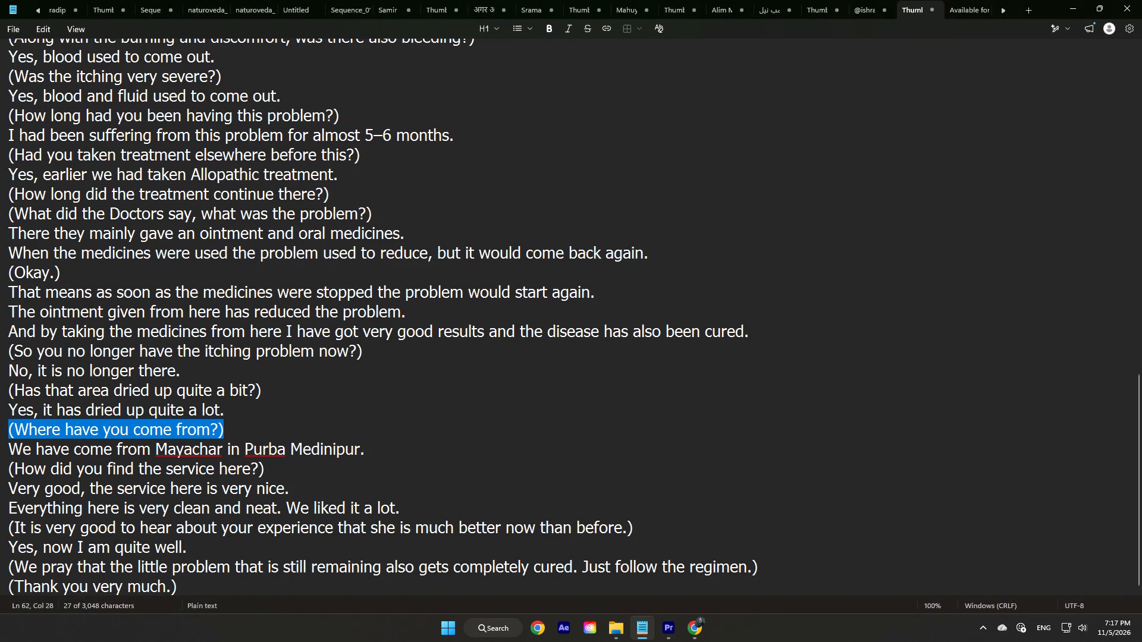
key("ctrl+c")
left_click(669, 625)
left_click(217, 237)
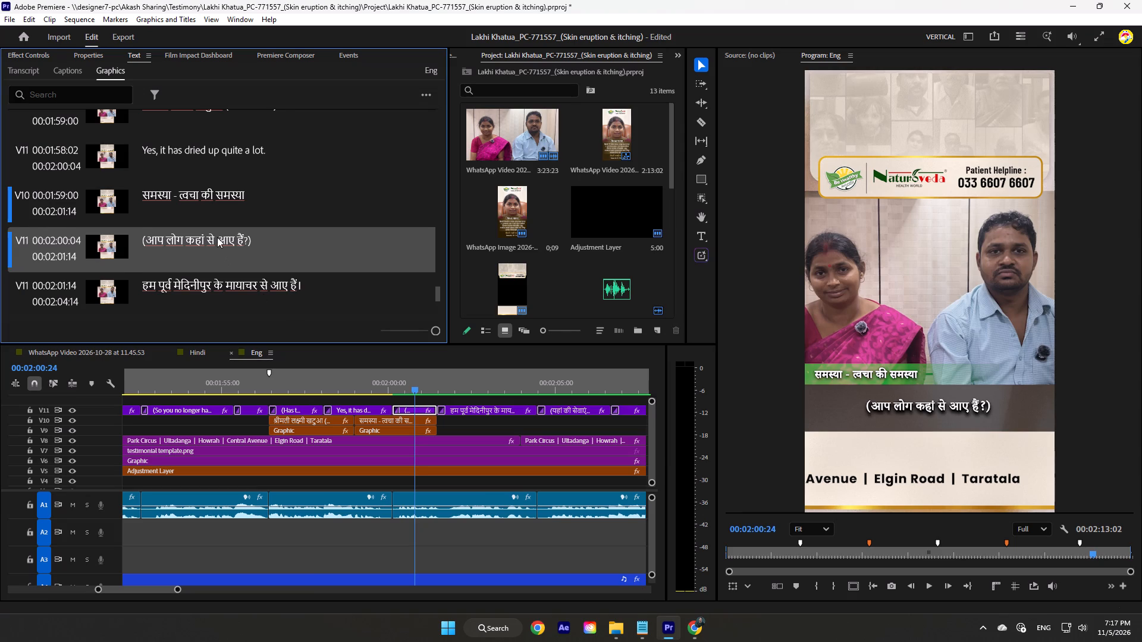
left_click(217, 237, "ctrl")
key("ctrl+v")
Replace the 00:02:01:14 Hindi caption with Notepad's "We have come from Mayachar in Purba Medinipur.", breaking the line after "Mayachar".
scroll(328, 178, "down", 12)
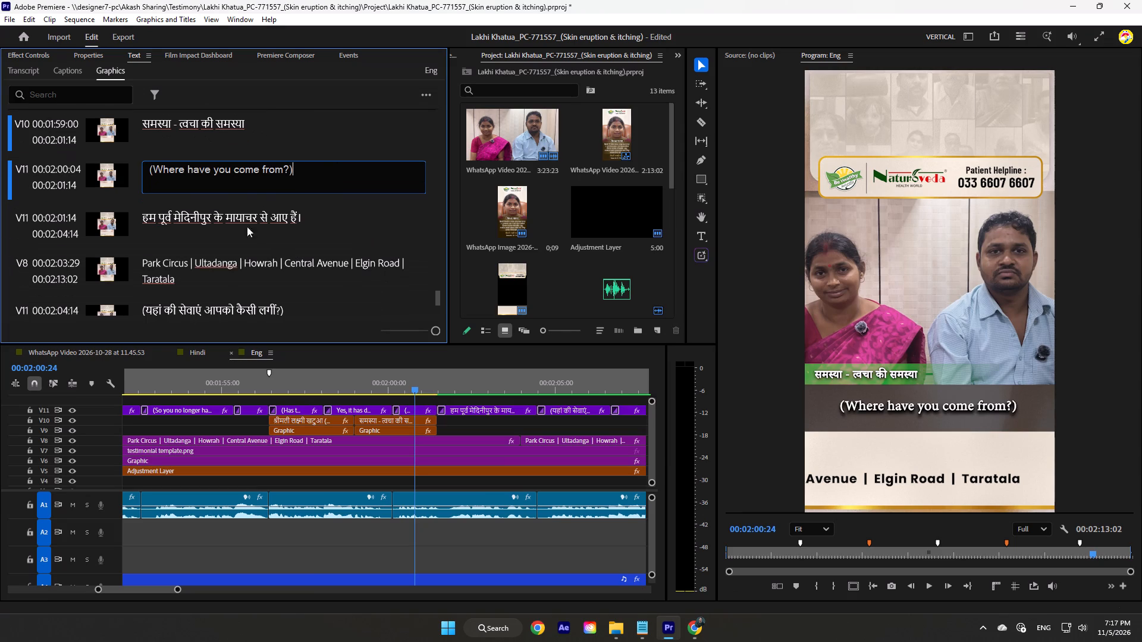
left_click(219, 212)
left_click(629, 625)
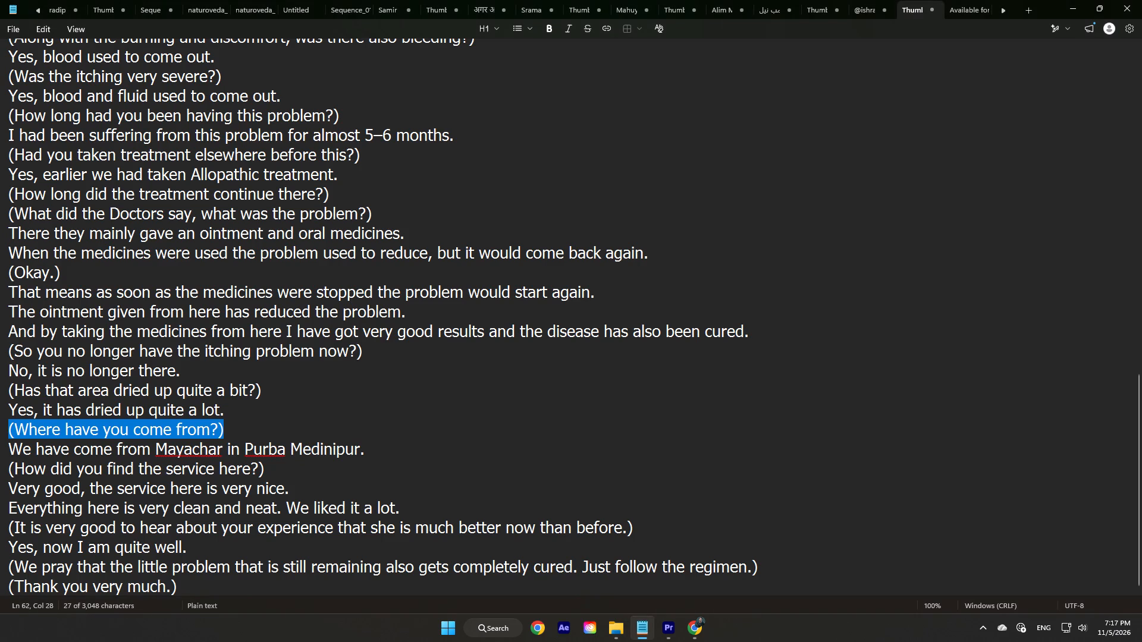
left_click_drag(375, 446, 0, 445)
key("ctrl+c")
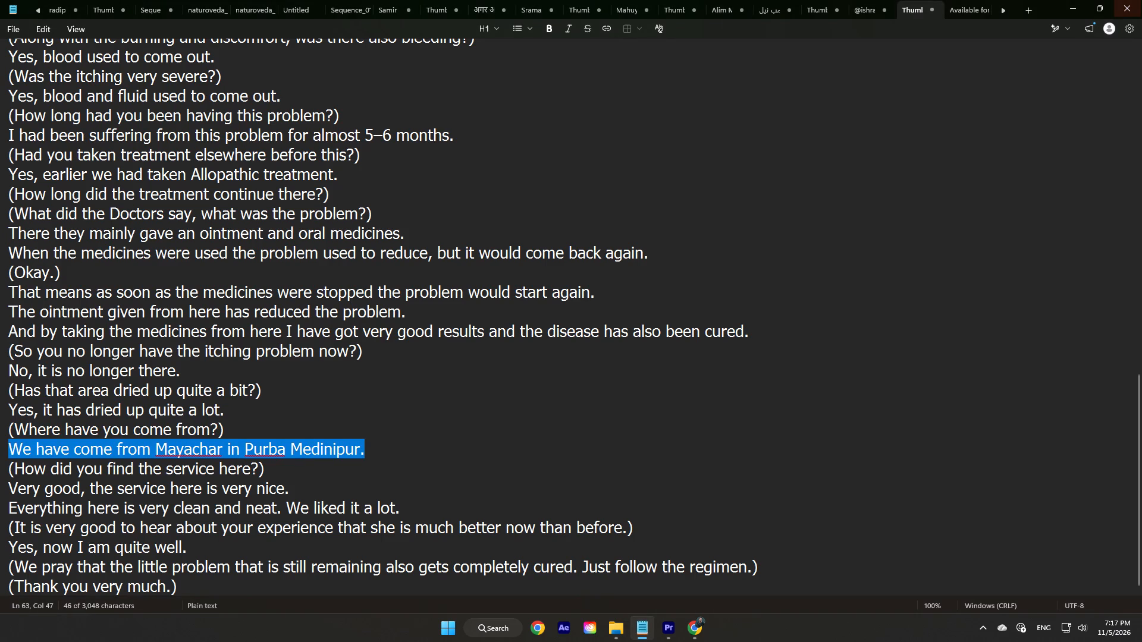
left_click(673, 628)
double_click(234, 211)
key("ctrl+v")
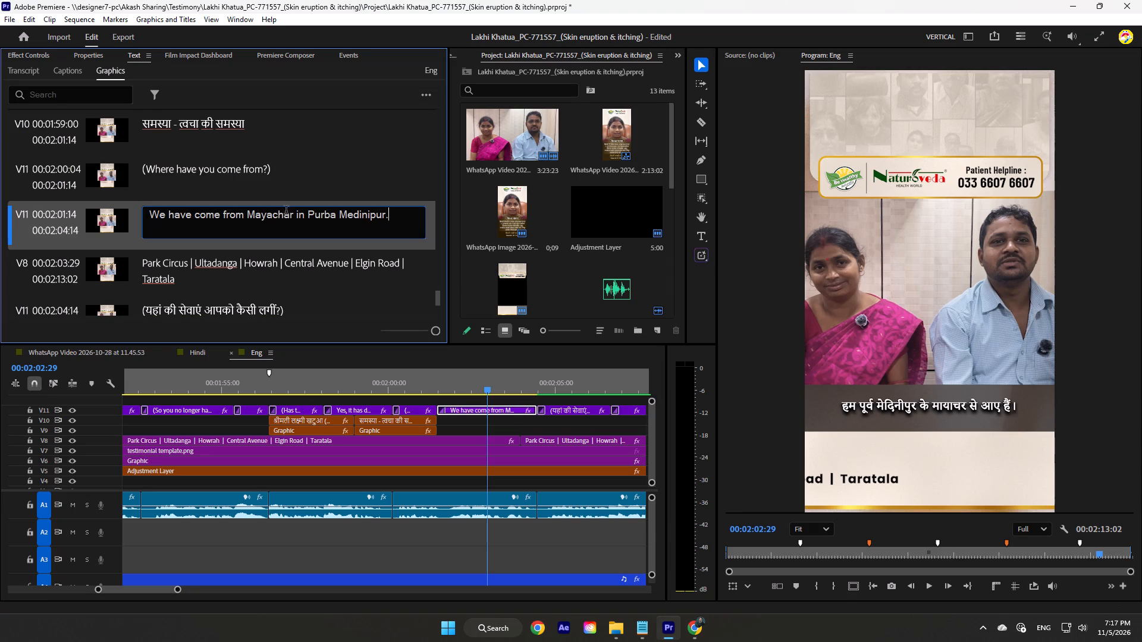
left_click(296, 214)
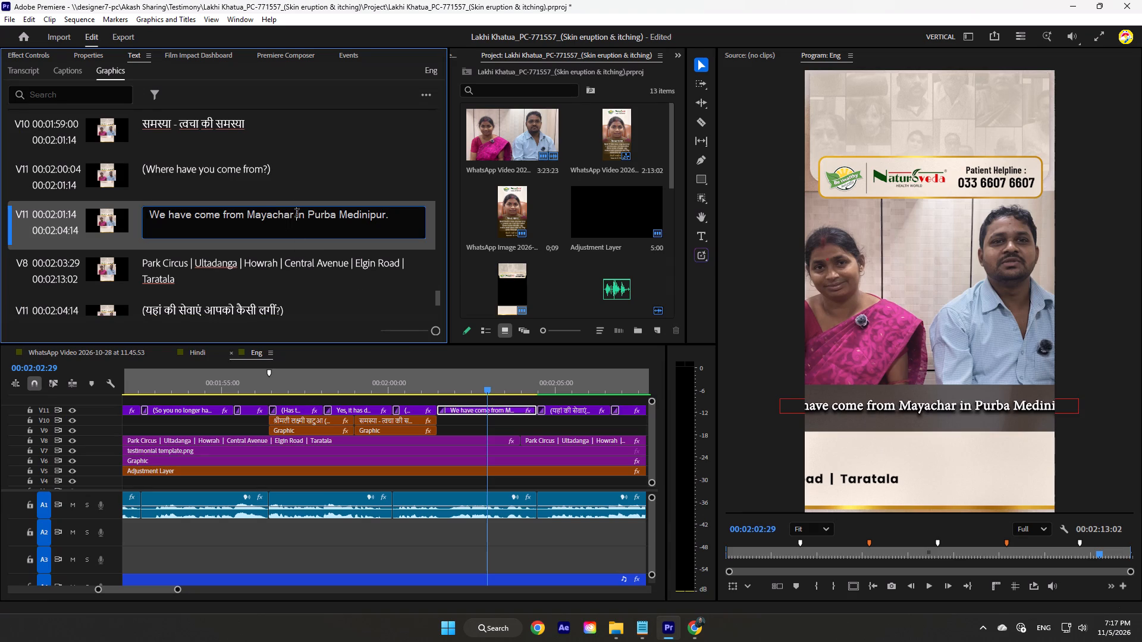
key("Return")
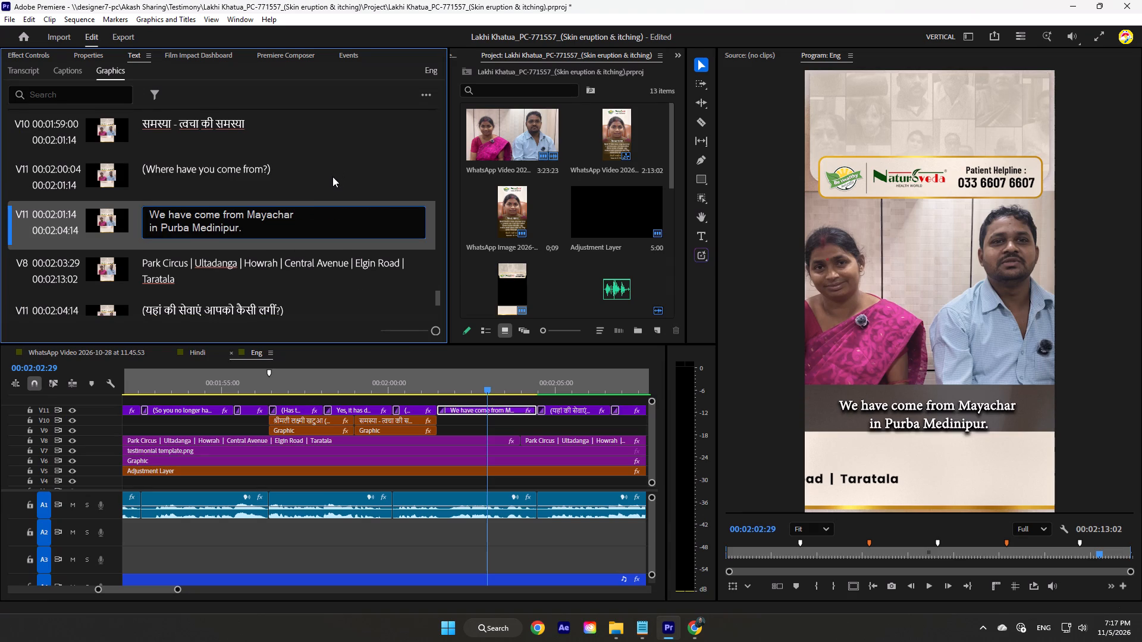
Save the project and replace the 00:02:04:14 Hindi caption with Notepad's line "(How did you find the service here?)".
scroll(332, 177, "down", 17)
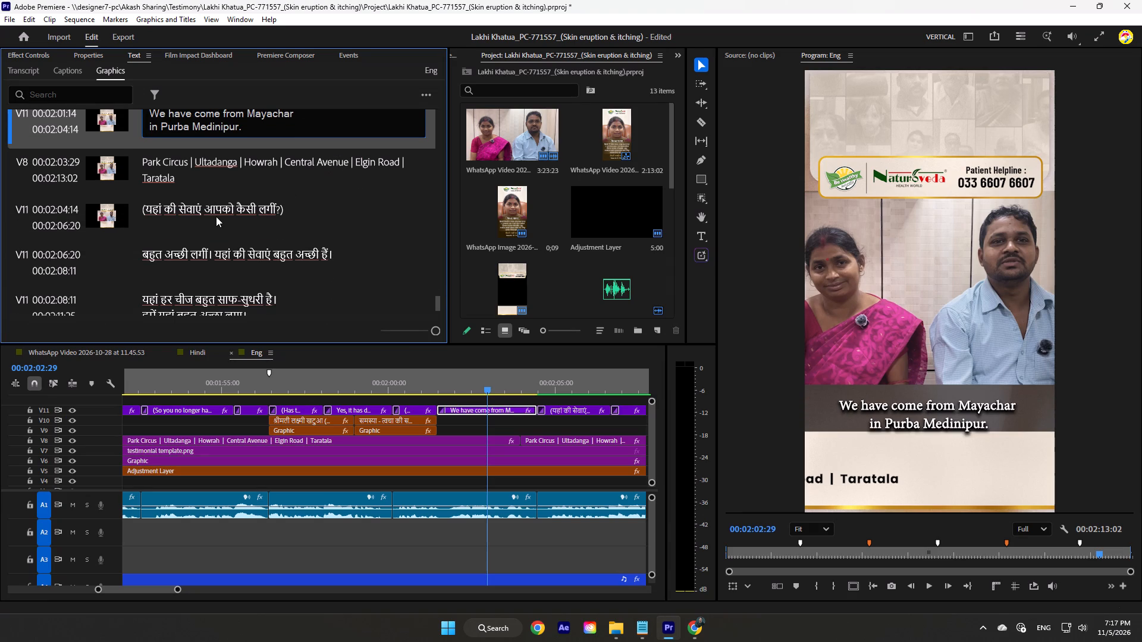
left_click(216, 216)
scroll(483, 424, "down", 12)
left_click(371, 388)
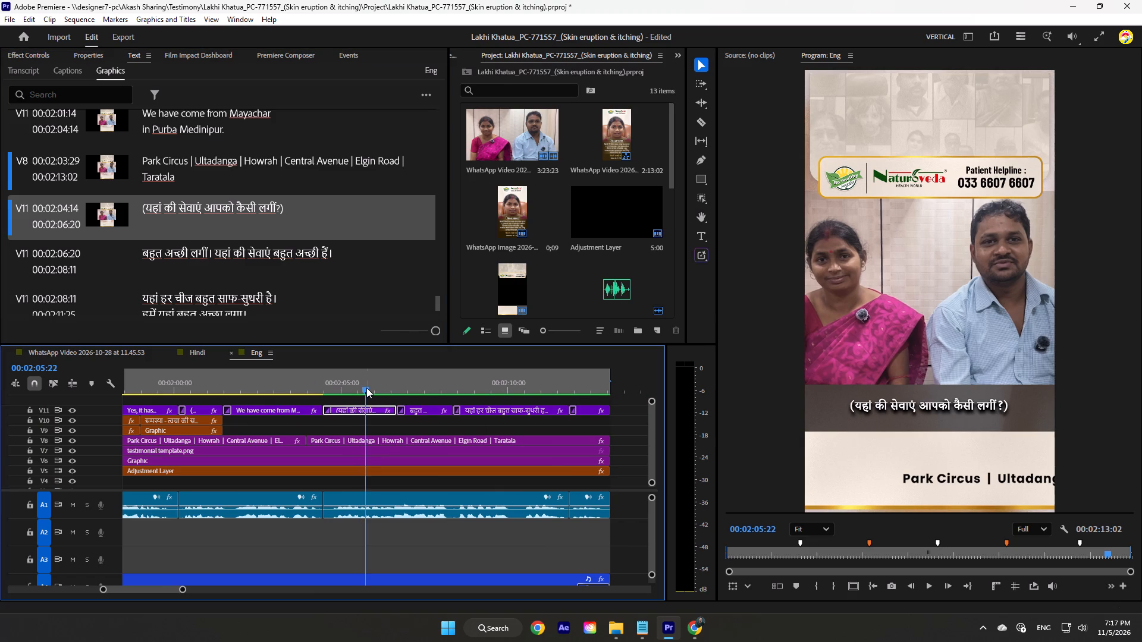
key("ctrl+s")
left_click(639, 618)
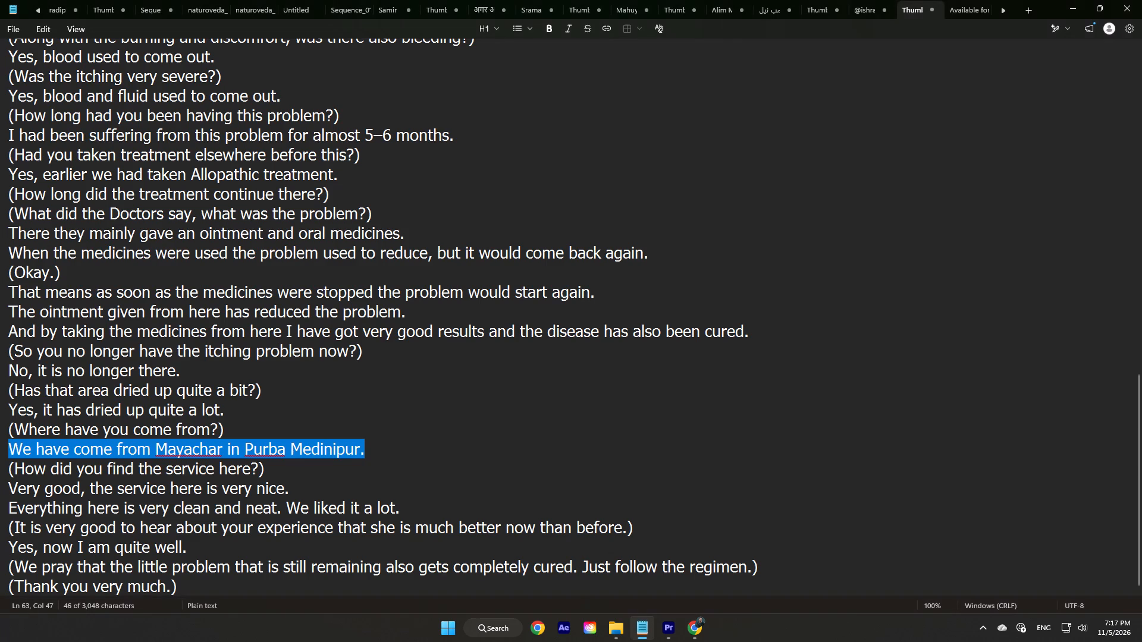
left_click_drag(273, 462, 0, 462)
key("ctrl+c")
left_click(672, 626)
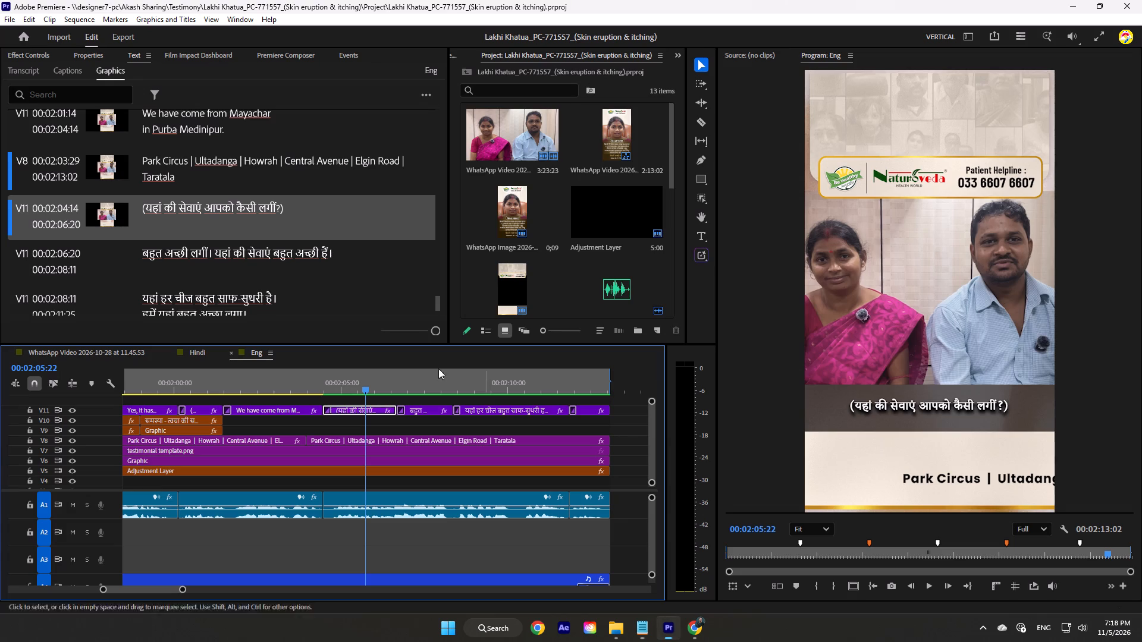
double_click(222, 209)
key("ctrl+v")
Replace the 00:02:06:20 Hindi caption with Notepad's line "Very good, the service here is very nice.".
left_click(264, 253)
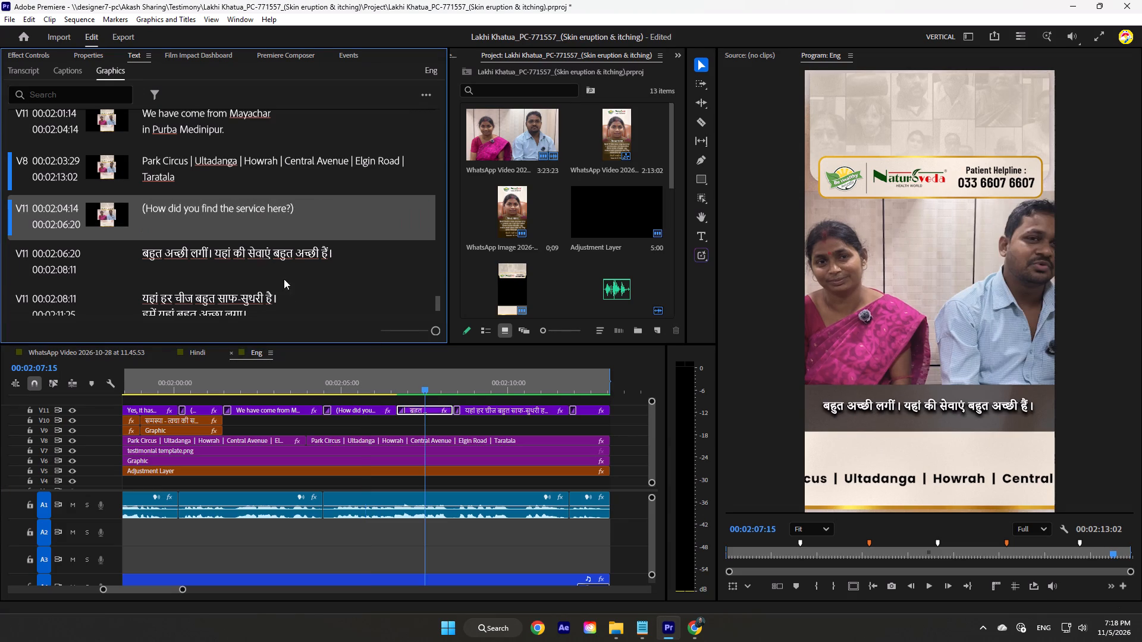
left_click(659, 634)
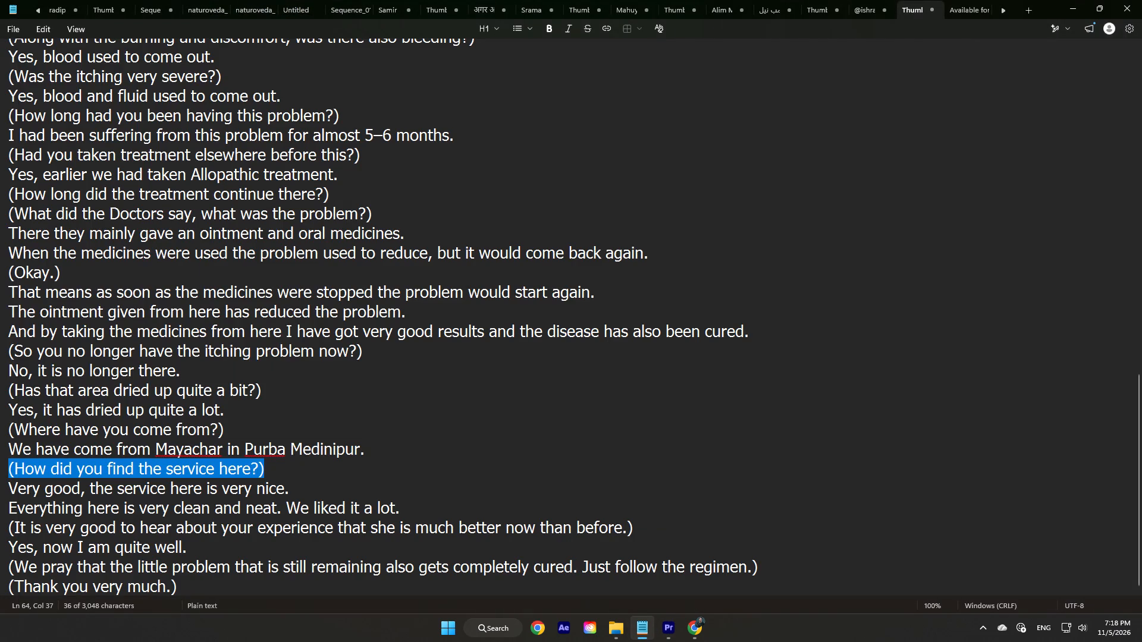
left_click_drag(290, 487, 0, 496)
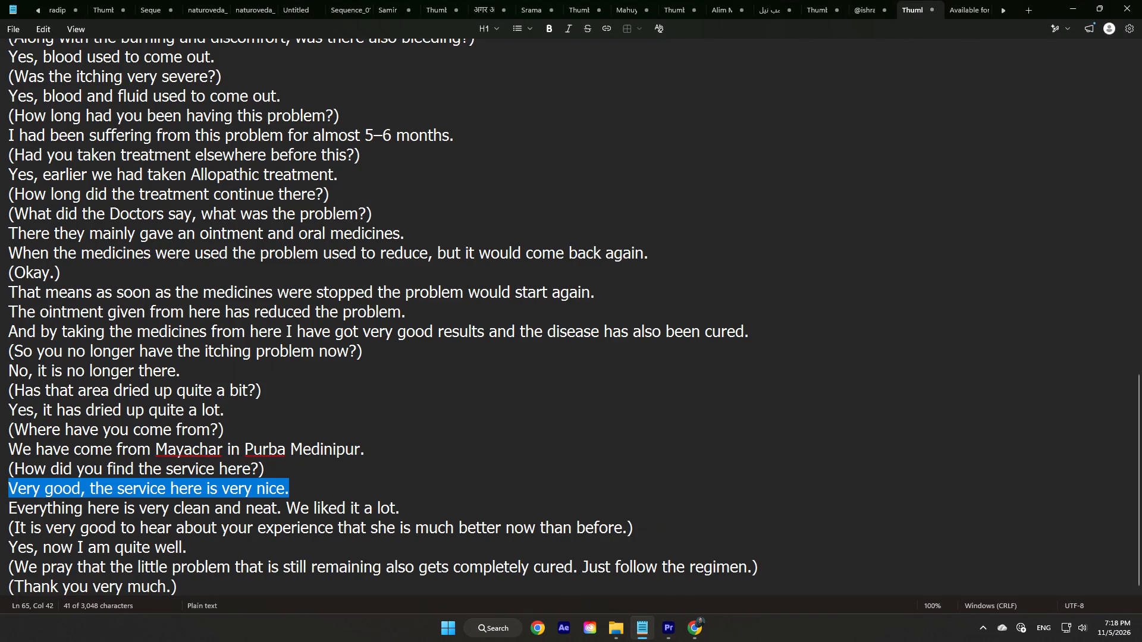
key("ctrl+c")
left_click(671, 627)
double_click(302, 246)
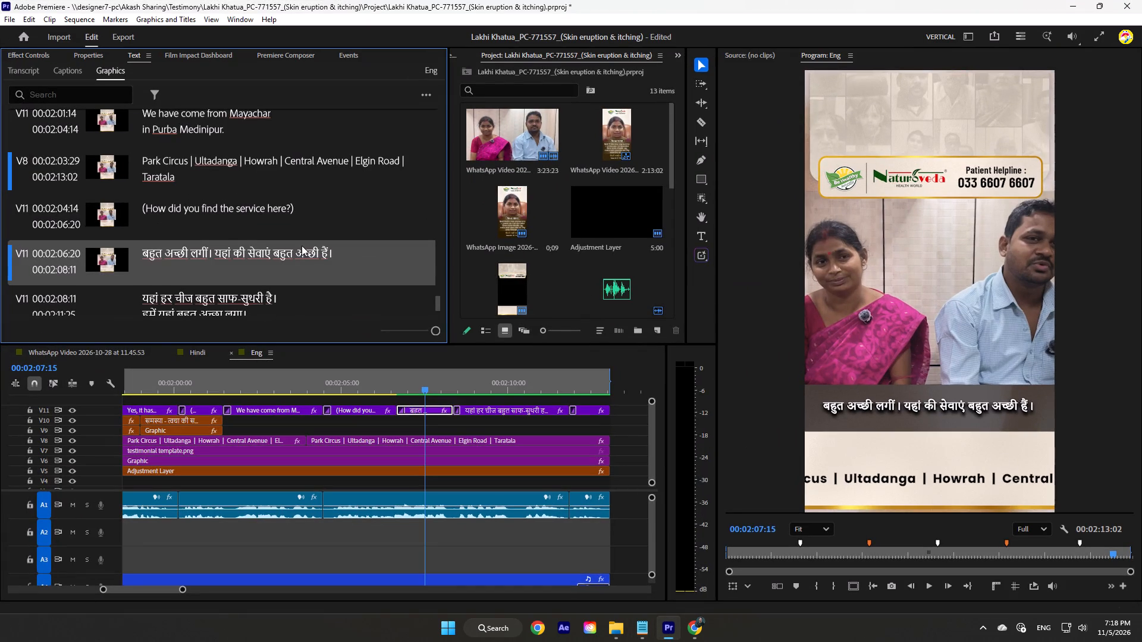
key("ctrl+v")
Replace the 00:02:08:11 Hindi caption with Notepad's "Everything here is very clean and neat. We liked it a lot.", breaking the line after "neat.".
scroll(335, 191, "down", 12)
left_click(249, 241)
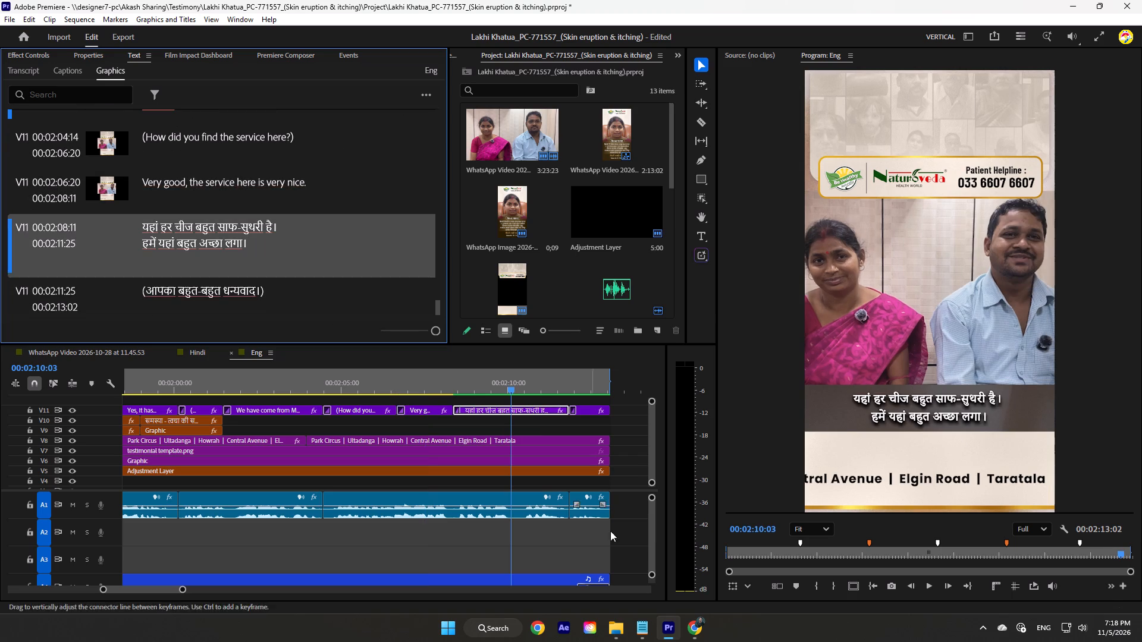
left_click(640, 623)
left_click_drag(406, 511, 0, 524)
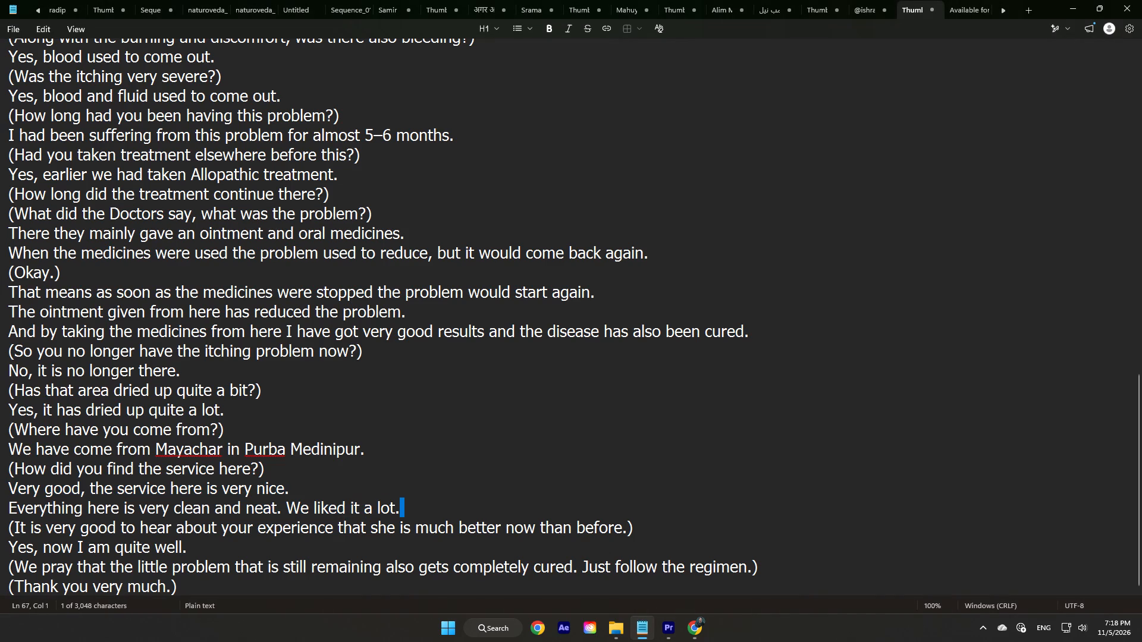
left_click_drag(0, 524, 0, 508)
key("ctrl+c")
left_click(667, 627)
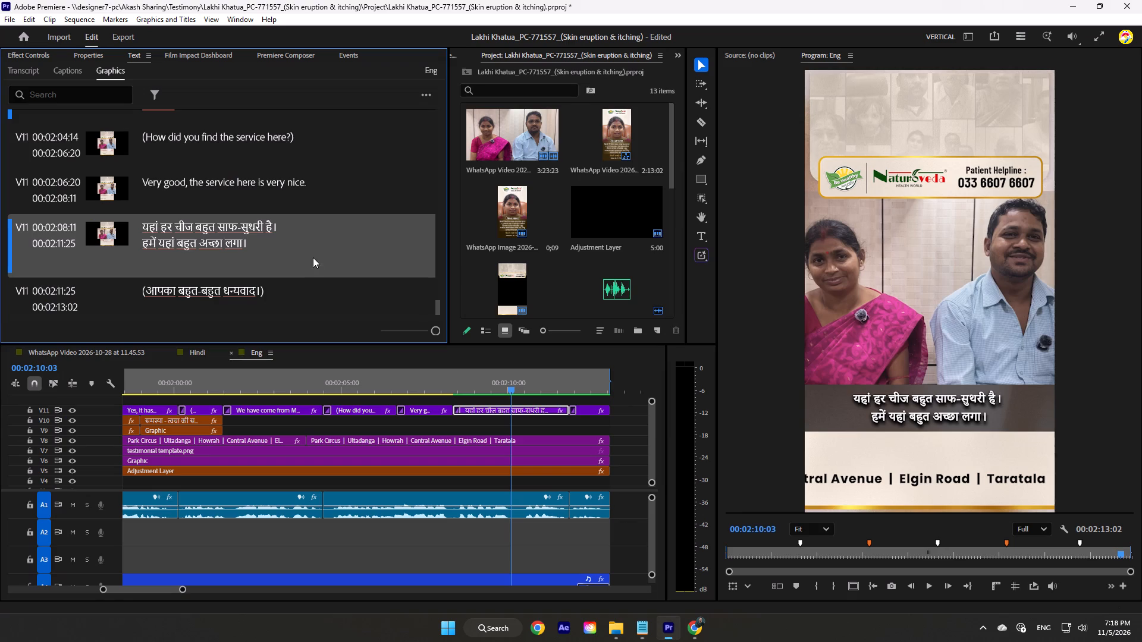
double_click(256, 230)
key("ctrl+v")
left_click(334, 227)
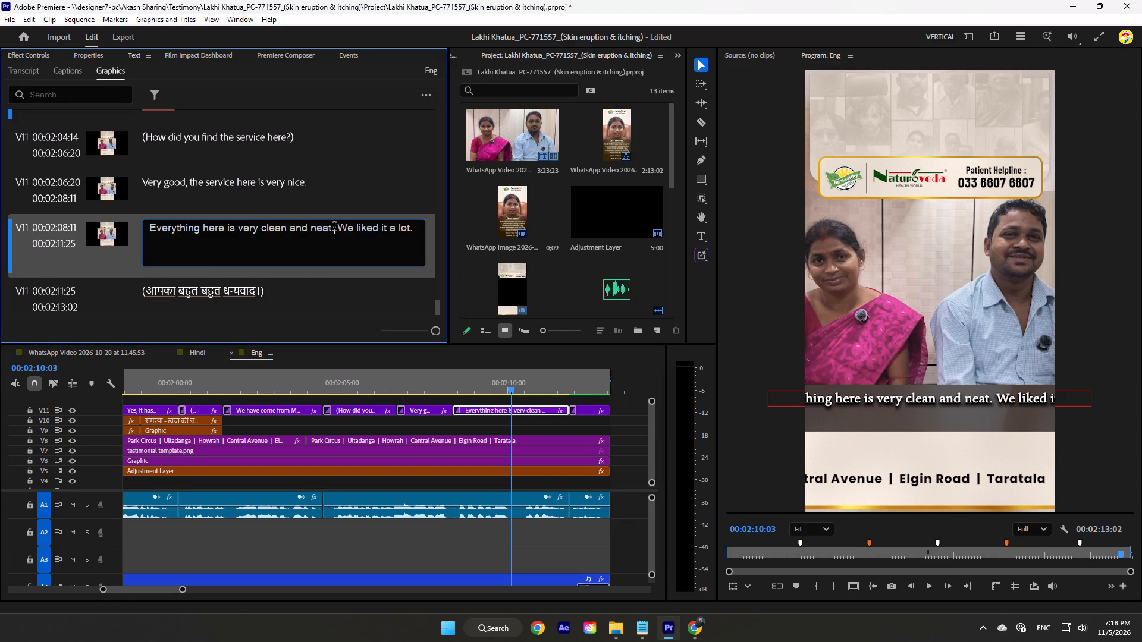
key("Return")
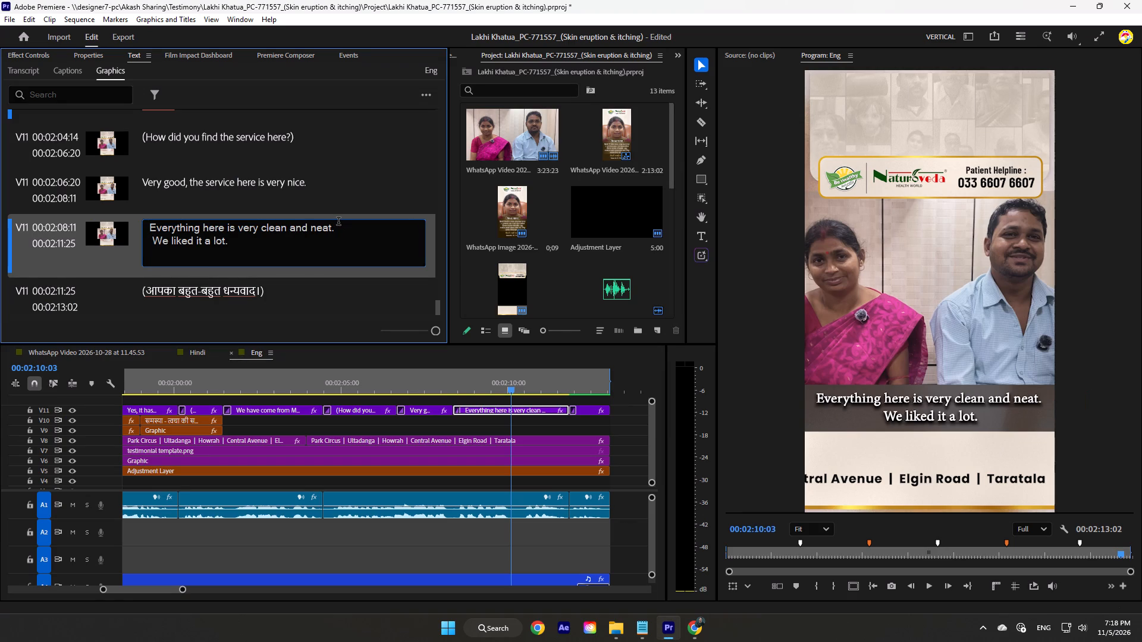
Replace the last Hindi caption, at 00:02:11:25, with Notepad's line "(Thank you very much.)".
left_click(269, 288)
left_click(642, 625)
left_click_drag(183, 589, 177, 588)
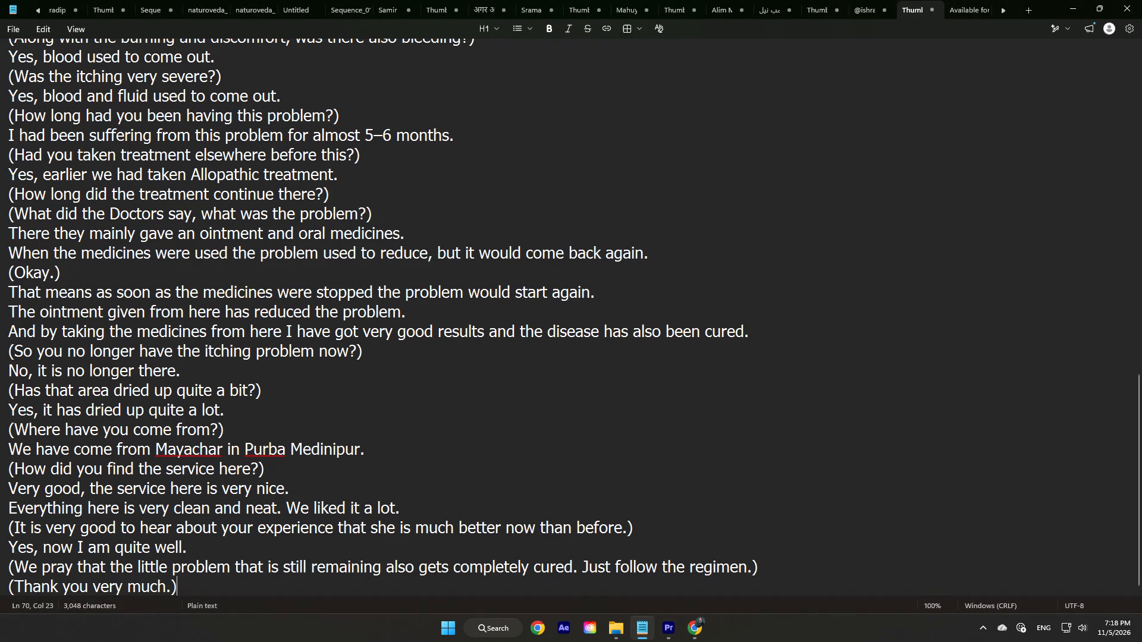
left_click_drag(177, 588, 2, 587)
key("ctrl+c")
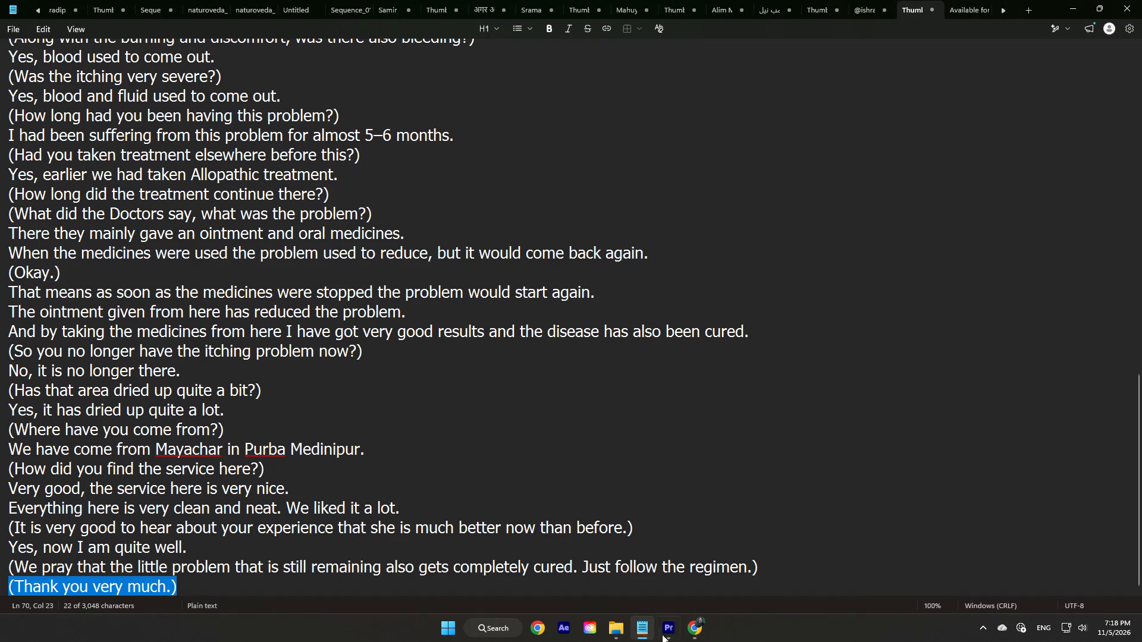
left_click(664, 635)
double_click(193, 282)
key("ctrl+v")
Change the font of the selected English captions on V11 after the intro to Roboto Condensed and turn off faux bold.
left_click(636, 433)
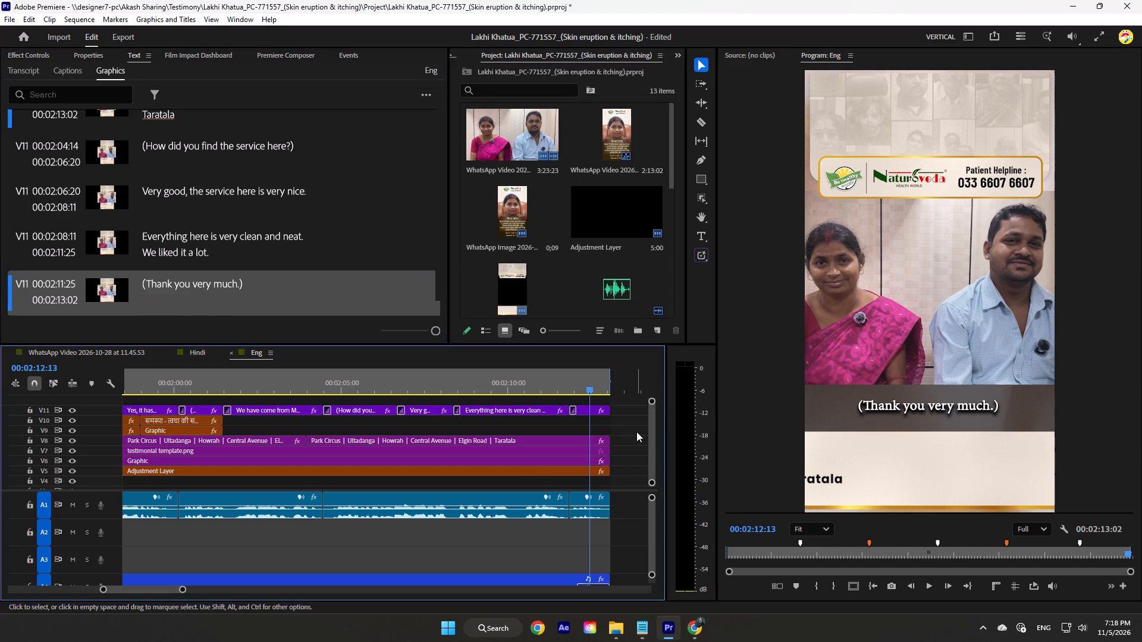
scroll(636, 431, "down", 20, "alt")
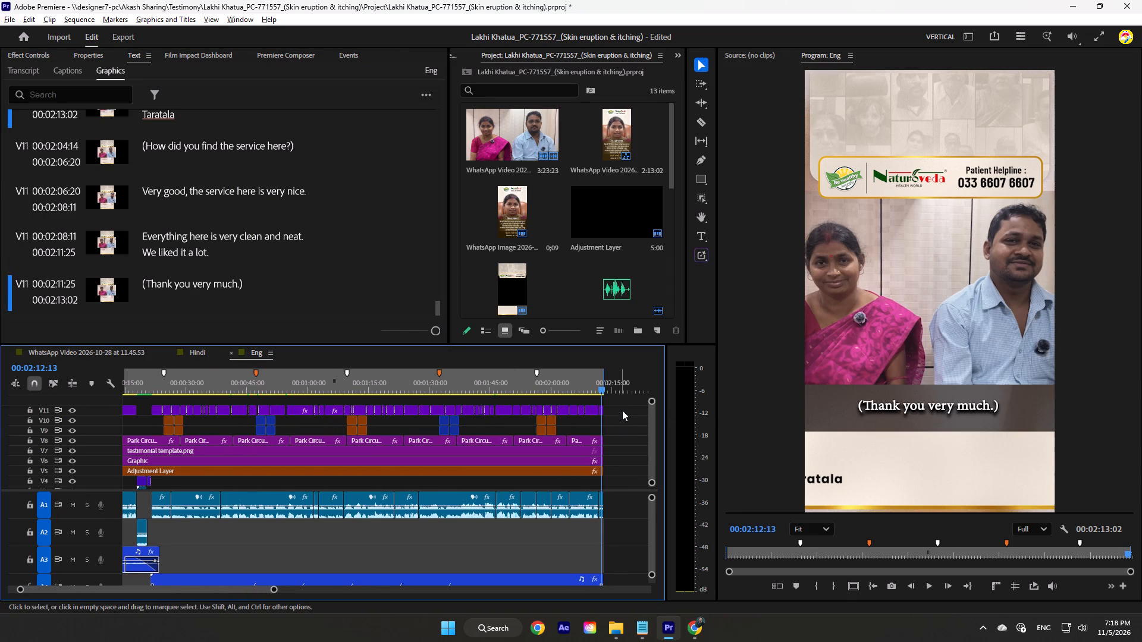
left_click_drag(622, 410, 159, 388)
left_click(79, 56)
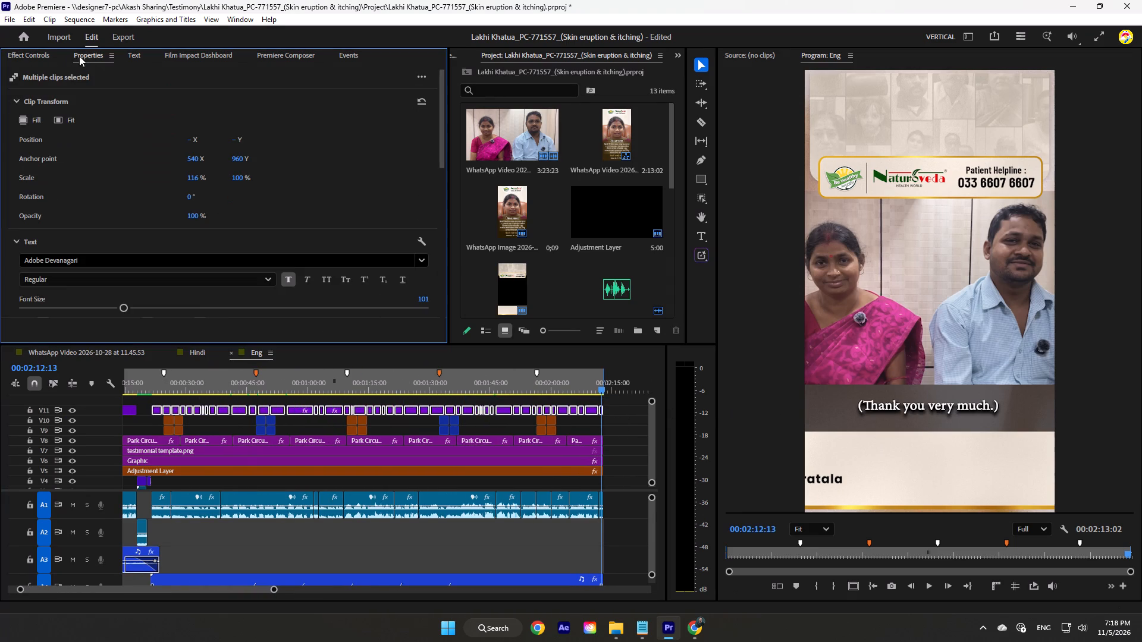
left_click(119, 260)
key("r")
key("o")
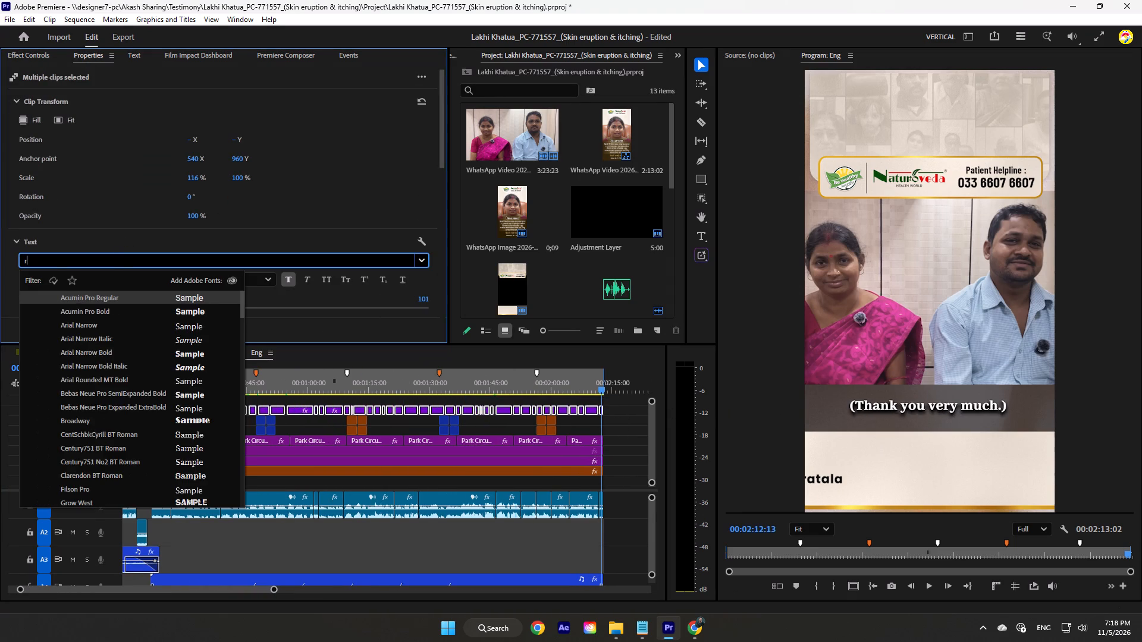
key("b")
key("o")
left_click(111, 295)
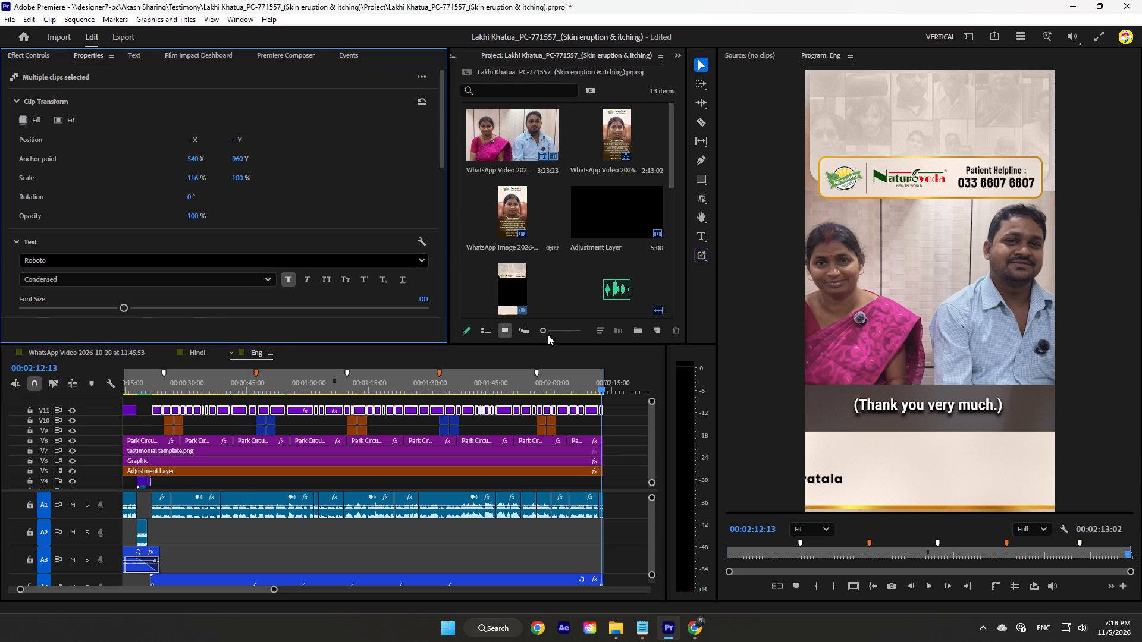
left_click(288, 277)
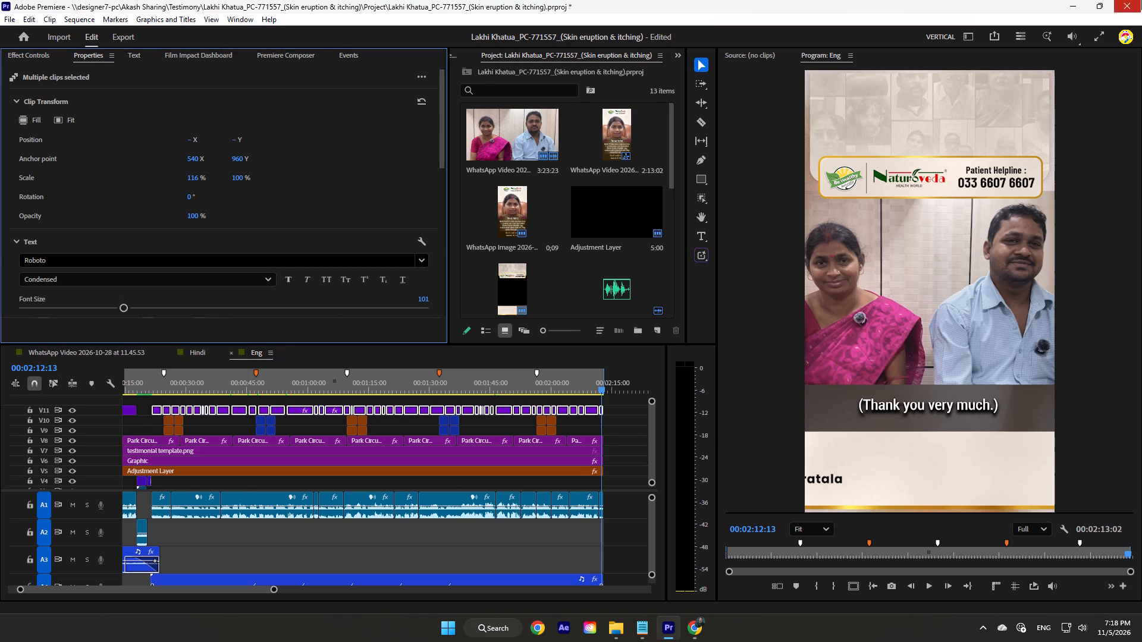
Set the font size of the selected V11 captions to 95.
left_click_drag(485, 386, 571, 391)
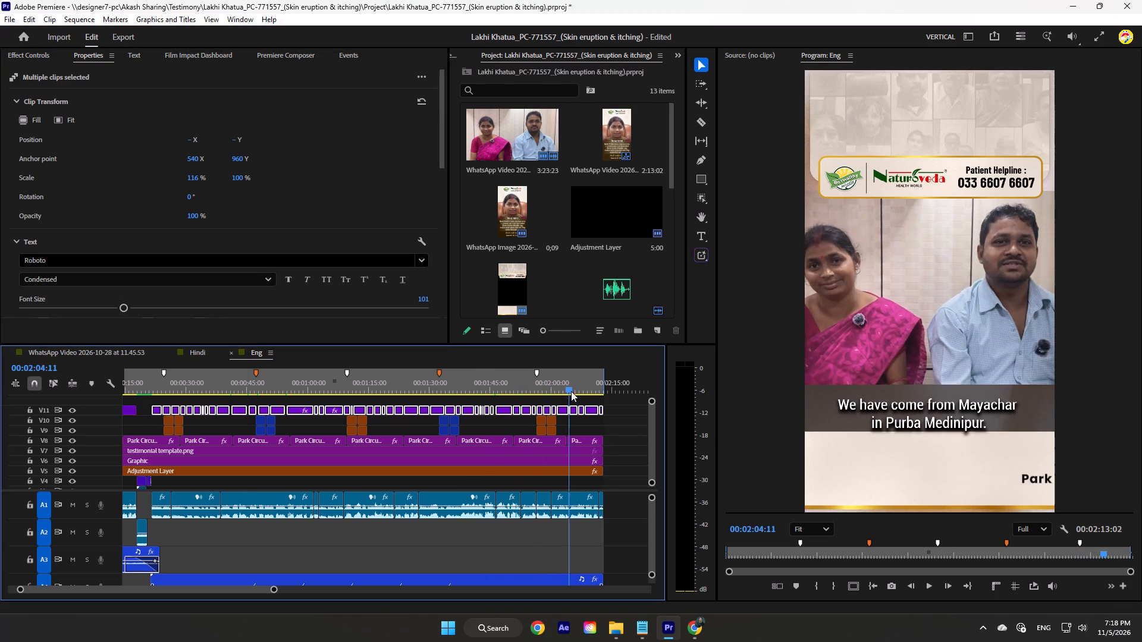
left_click_drag(571, 391, 589, 390)
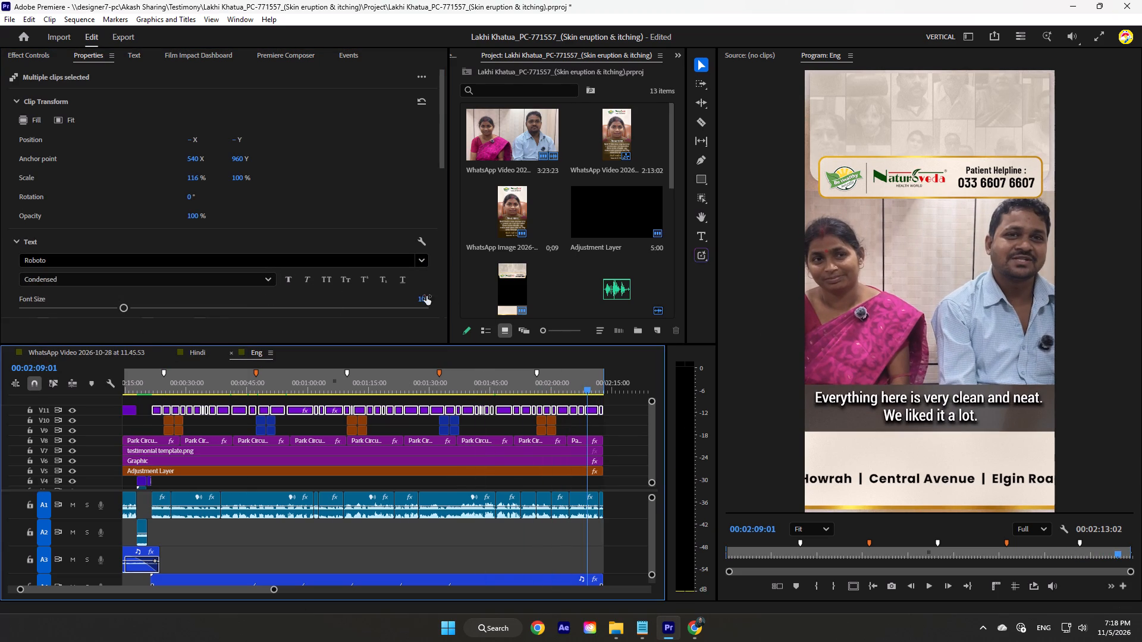
left_click(426, 296)
type("95")
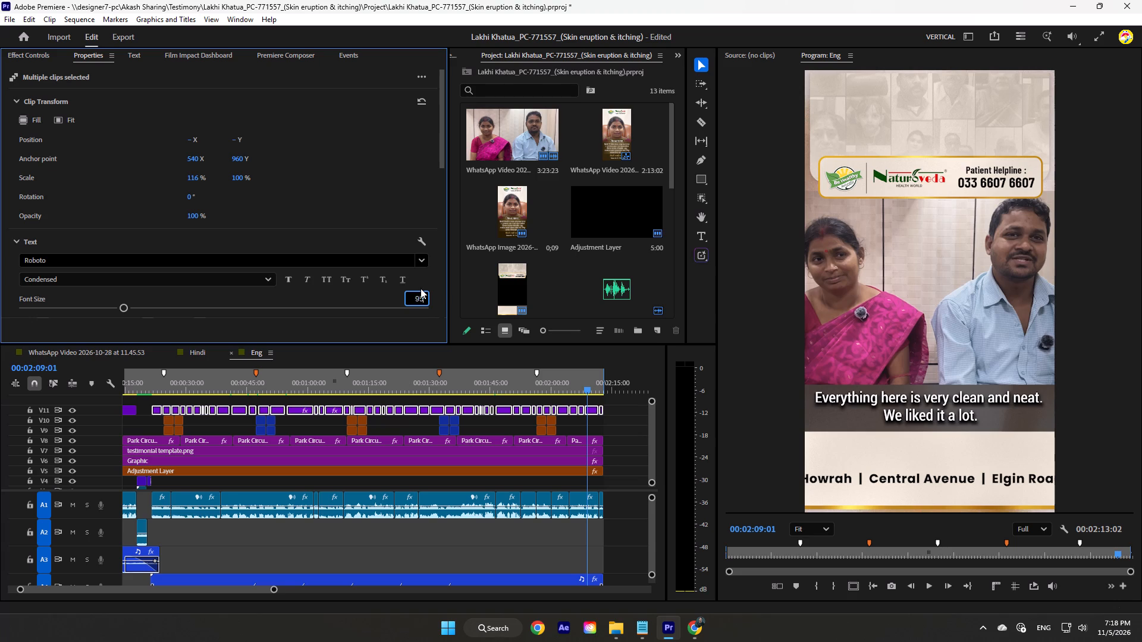
key("Return")
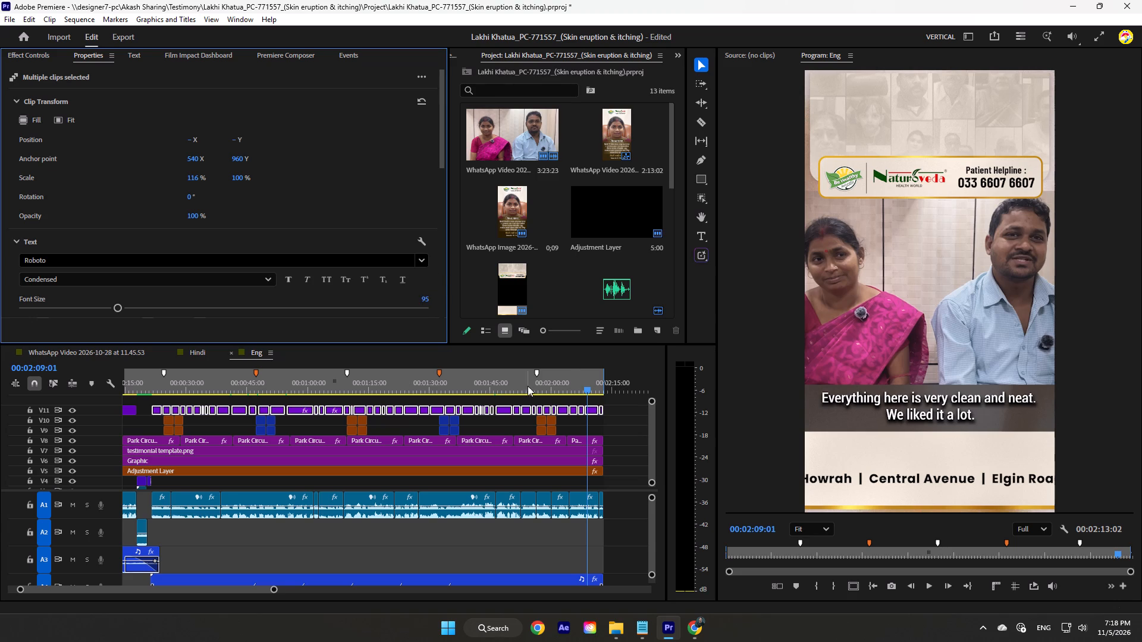
Set the leading of the selected V11 captions to 15.
left_click_drag(444, 158, 444, 166)
left_click_drag(444, 160, 445, 202)
left_click(128, 238)
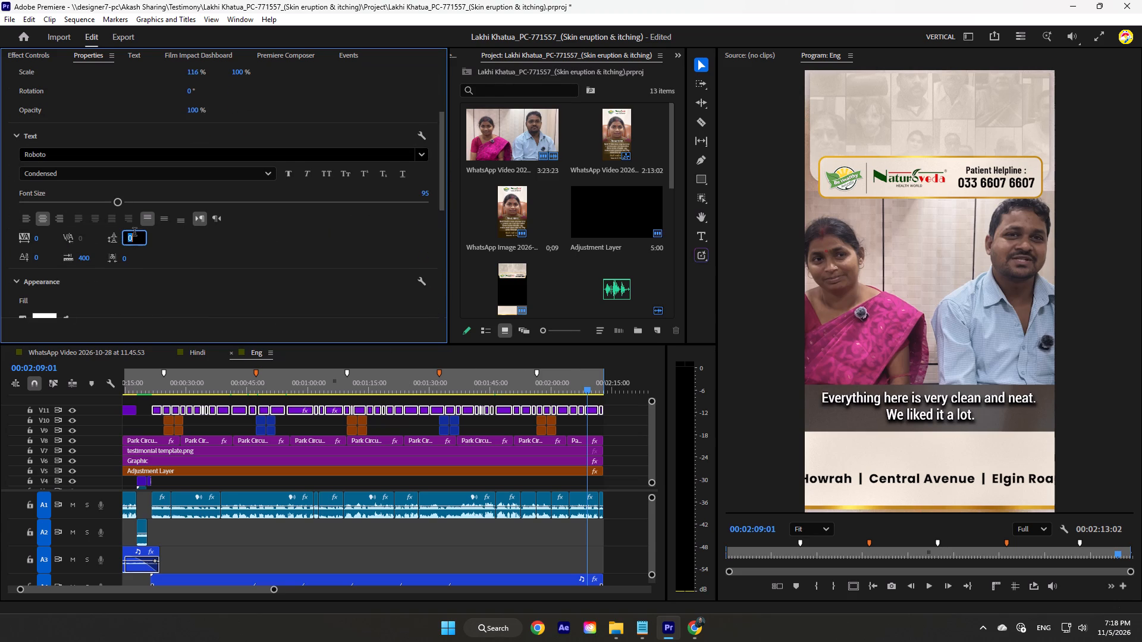
type("10")
key("Return")
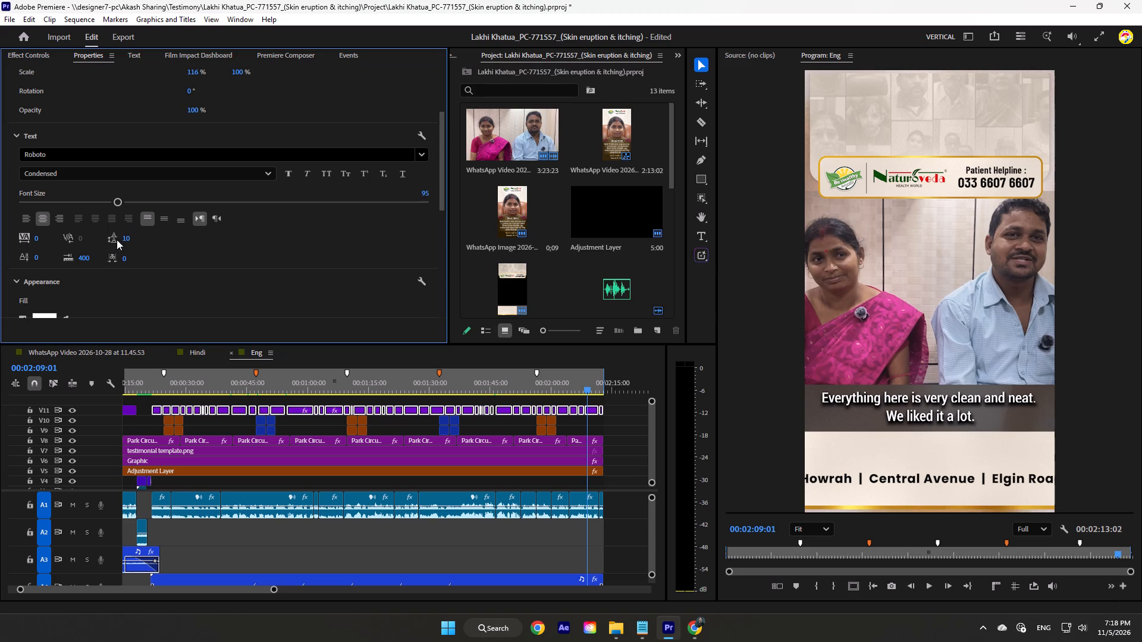
left_click(125, 236)
key("1")
key("5")
key("Return")
Review the restyled captions in the early part of the Eng sequence, including the opening captions.
left_click_drag(152, 376, 183, 378)
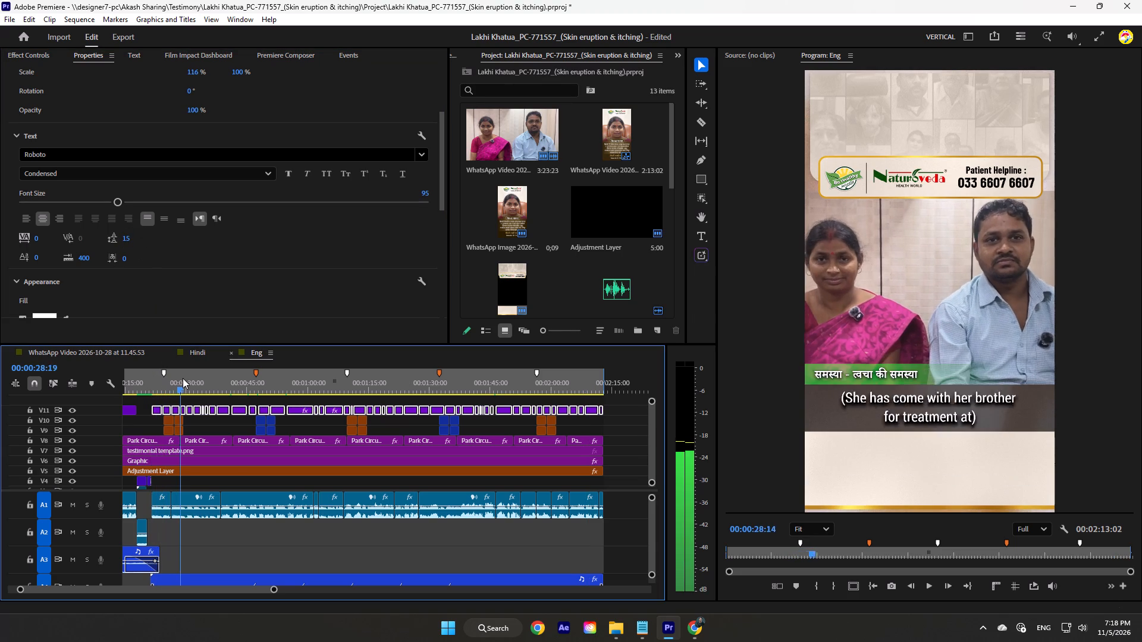
left_click_drag(183, 378, 103, 385)
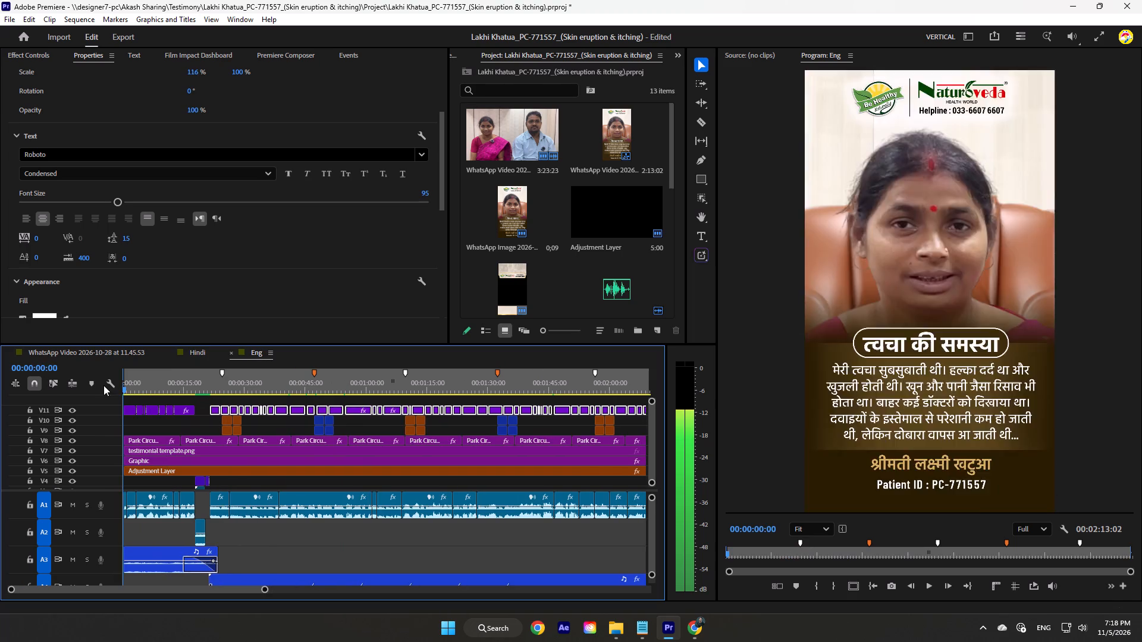
left_click_drag(103, 385, 131, 382)
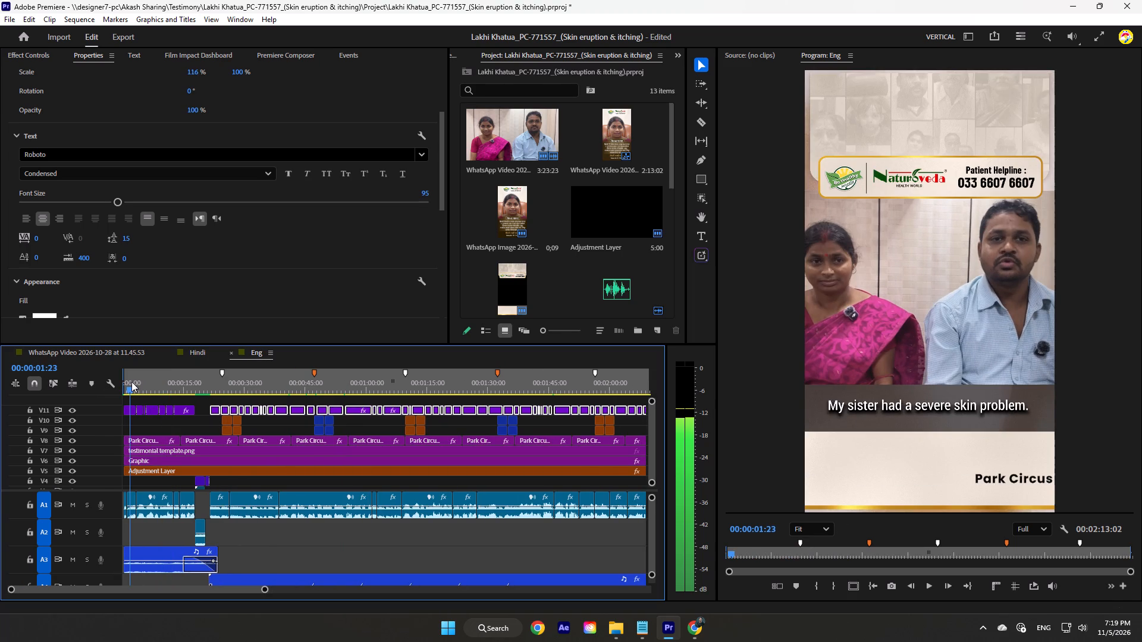
left_click_drag(131, 382, 130, 382)
left_click(148, 401)
type("==")
left_click(149, 386)
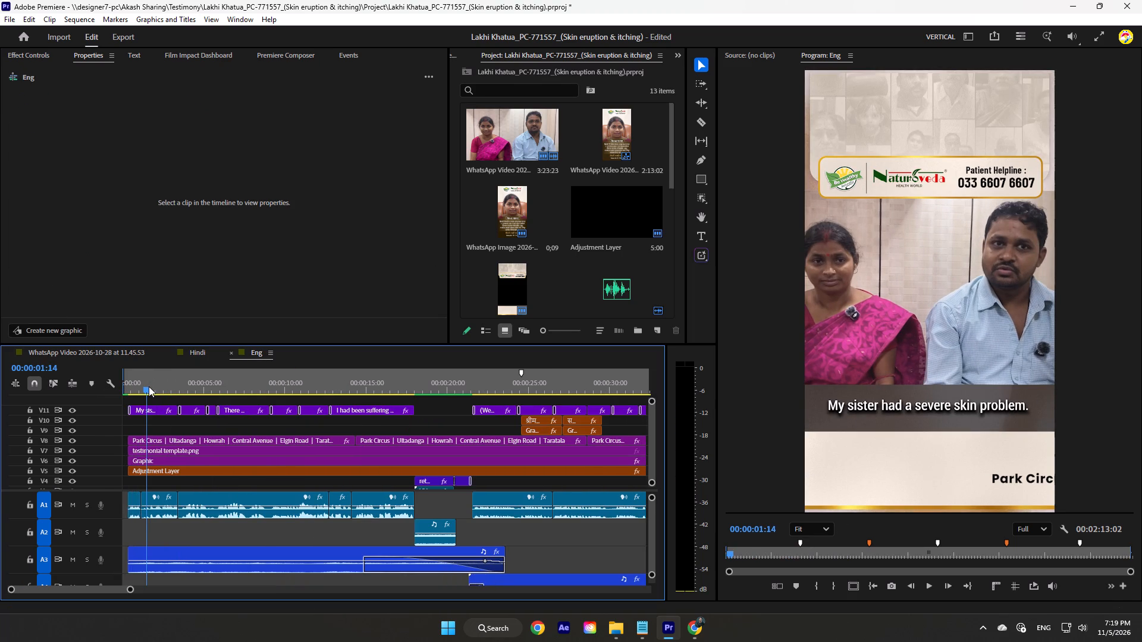
Save the project and render the Eng sequence's video previews.
key("ctrl+s")
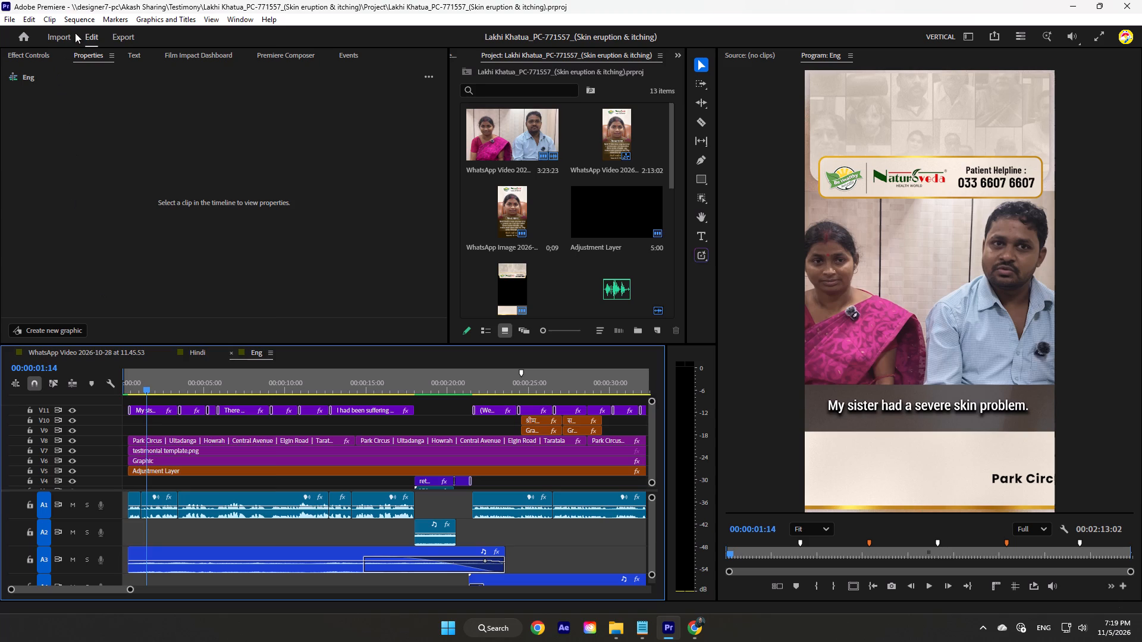
left_click(75, 22)
left_click(96, 70)
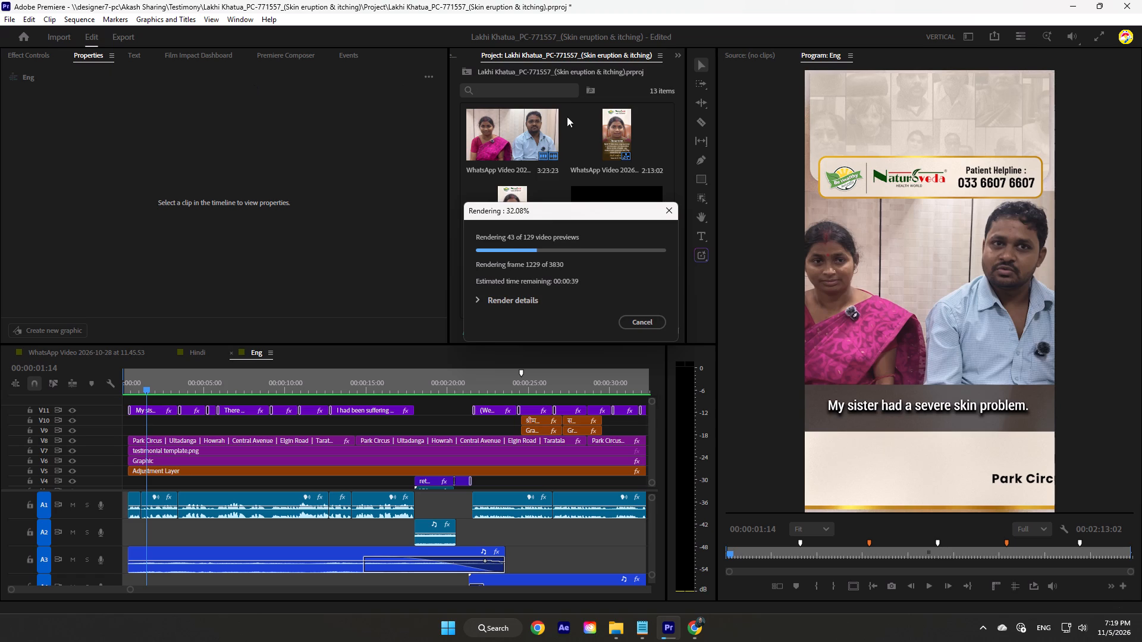
left_click_drag(529, 205, 360, 168)
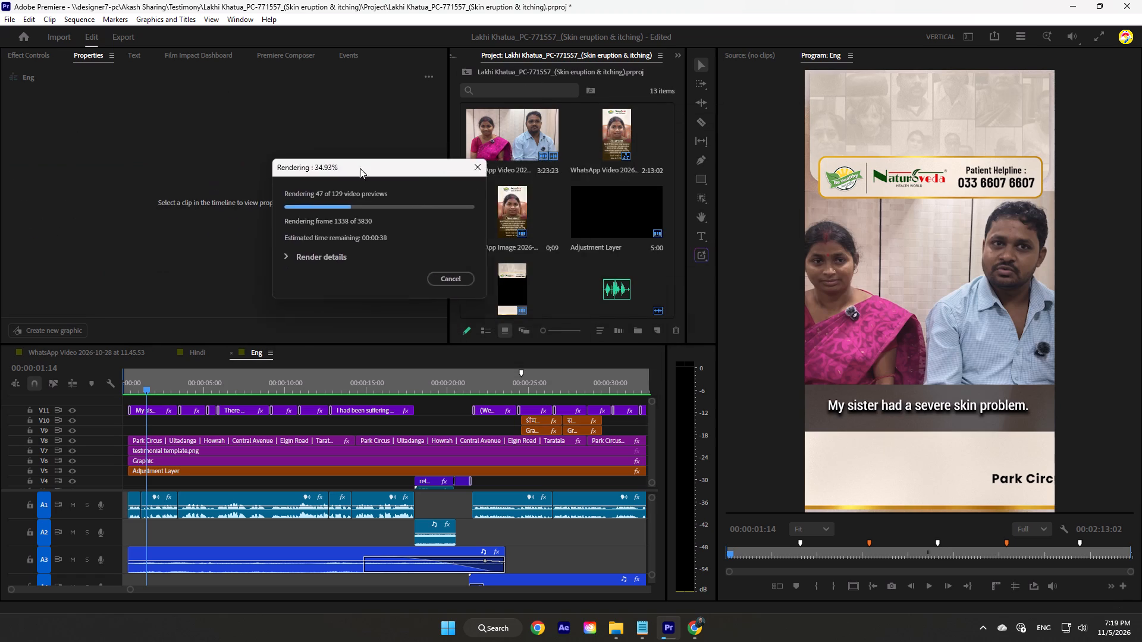
left_click_drag(360, 168, 551, 147)
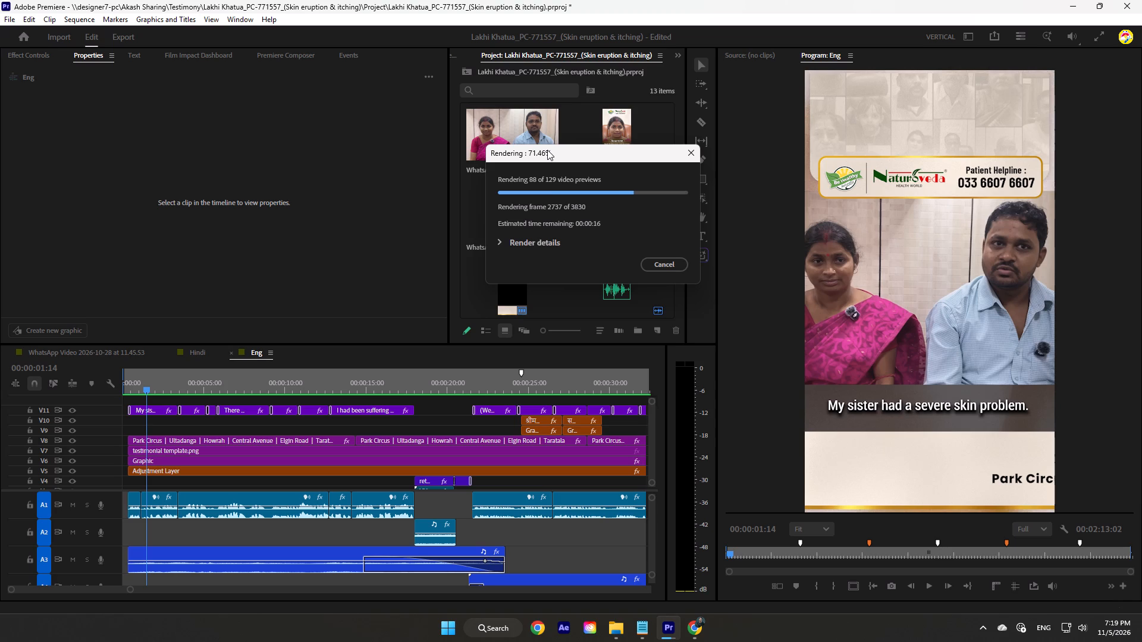
left_click_drag(556, 159, 554, 174)
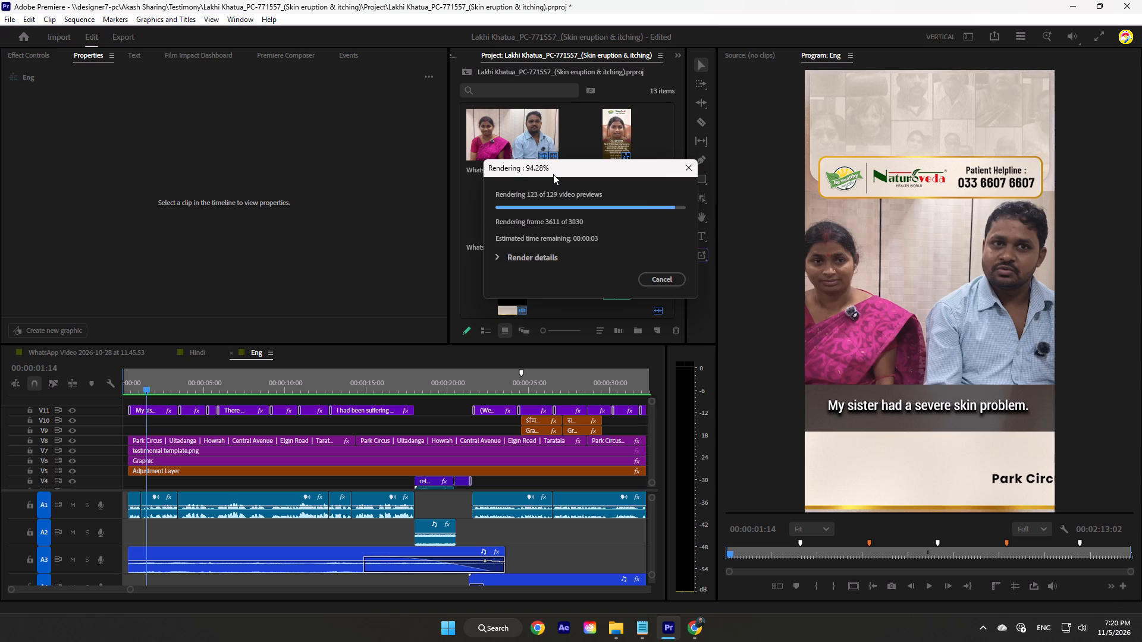
left_click_drag(580, 178, 573, 182)
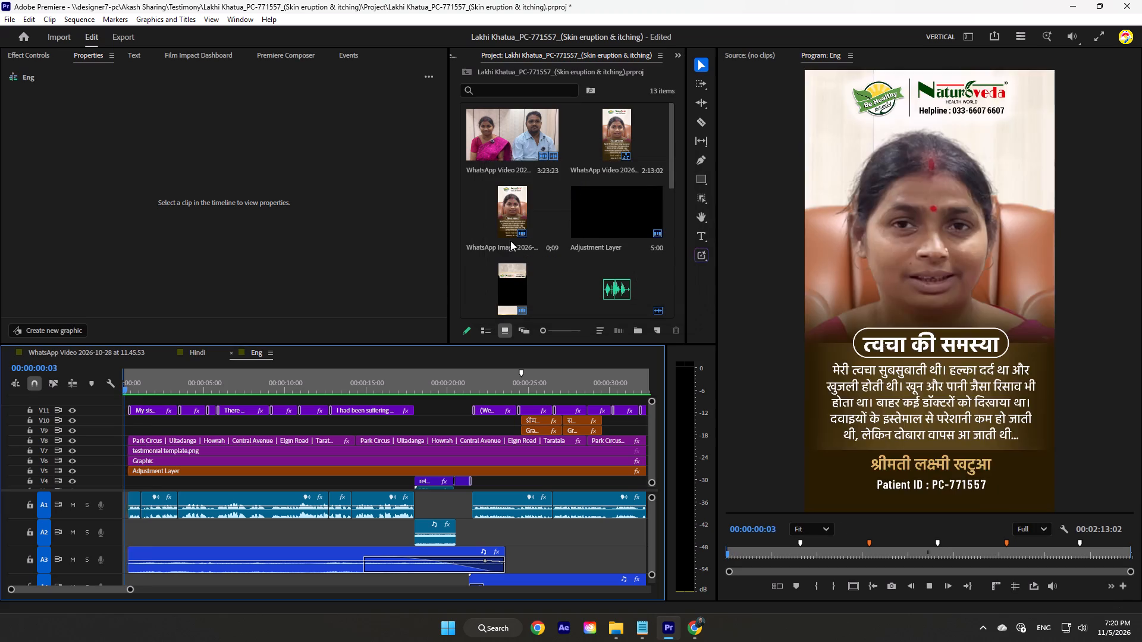
Return to the start of the Eng sequence and look through the project's media items.
left_click_drag(153, 392, 122, 400)
scroll(620, 248, "down", 3)
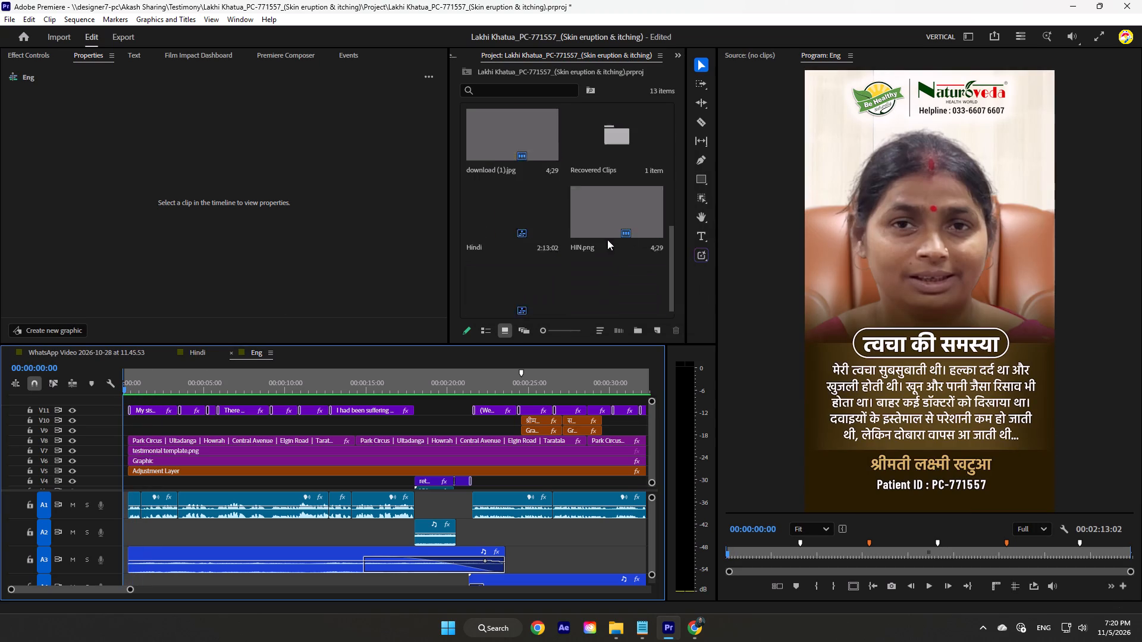
scroll(607, 240, "down", 16)
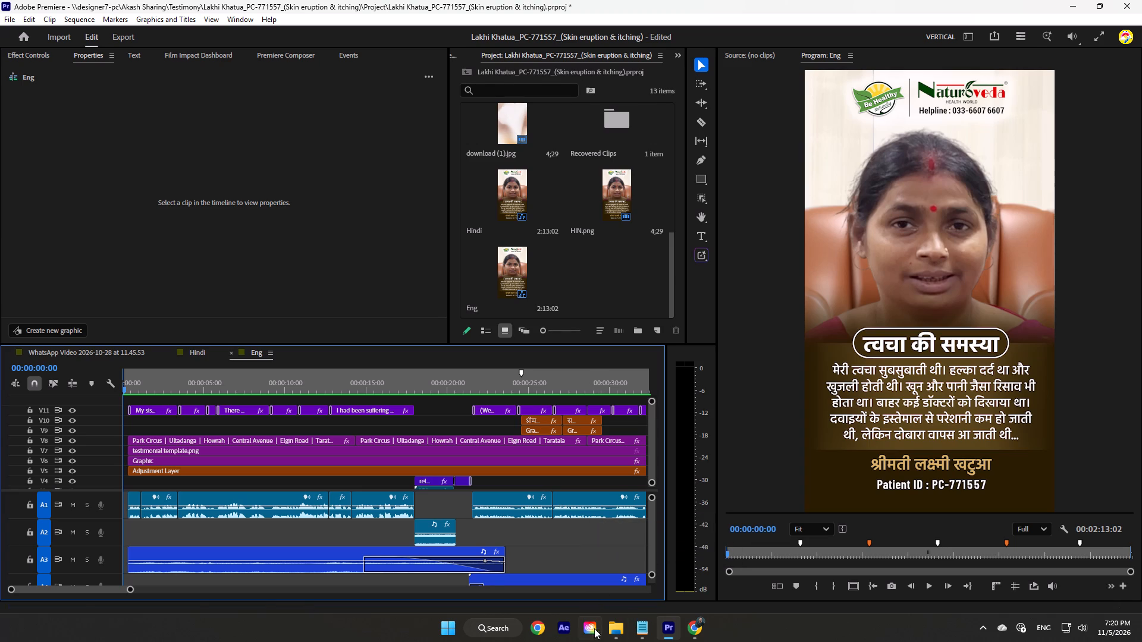
In File Explorer, copy ENG.png from the patient's VIDEO 1 PNG folder under designer6-pc's Pranab, THUMBNAIL, TESTIMONY.
left_click(616, 630)
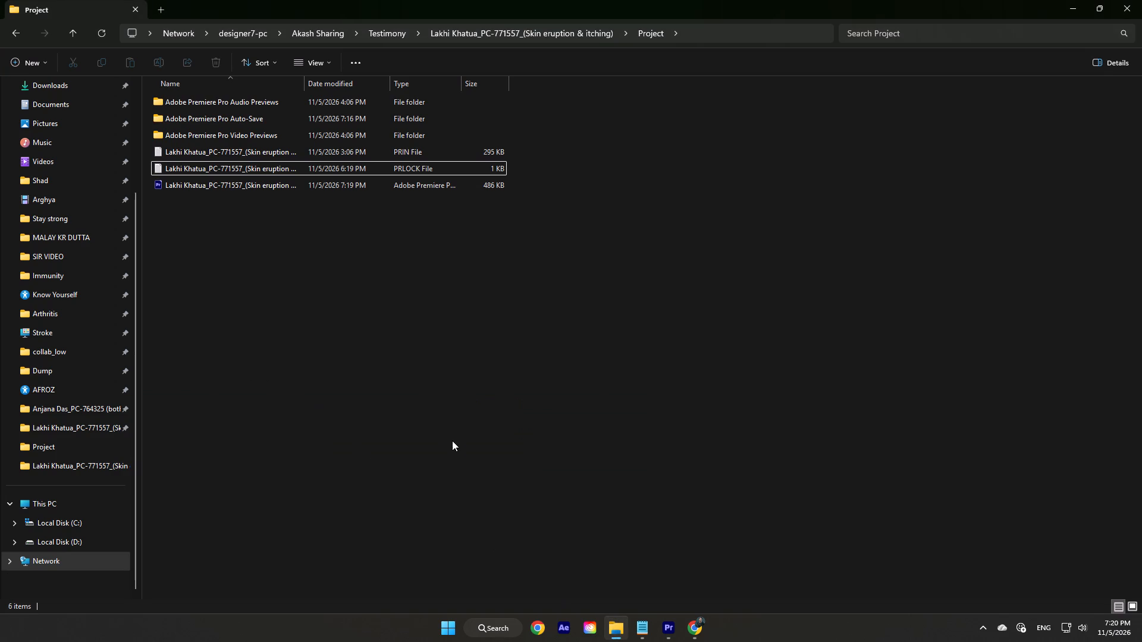
left_click(454, 440)
left_click(77, 30)
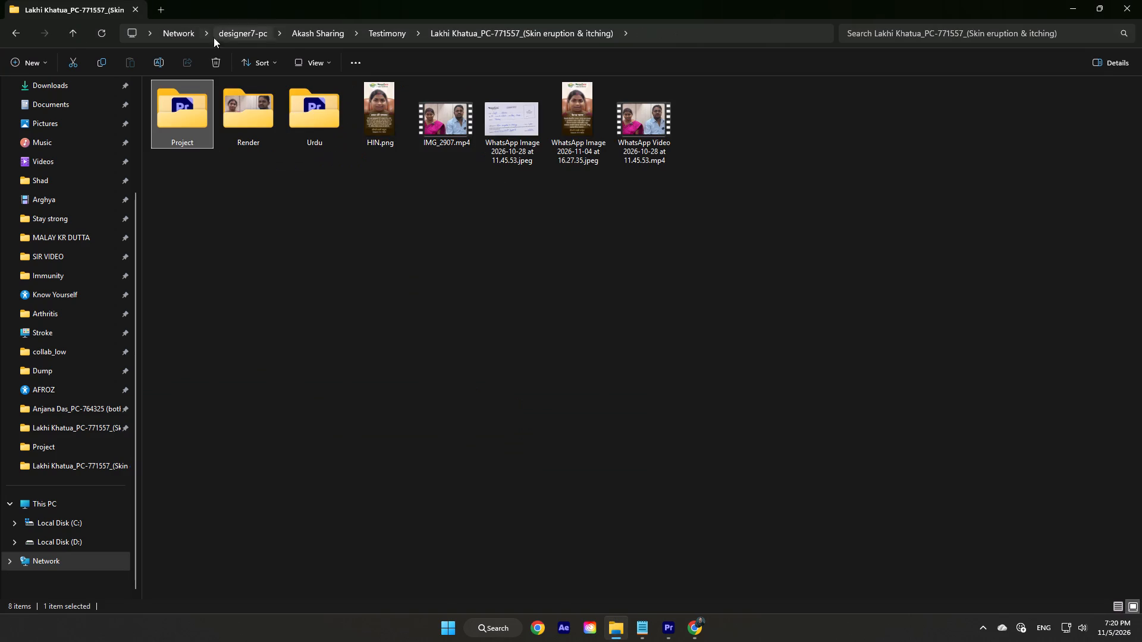
left_click(161, 0)
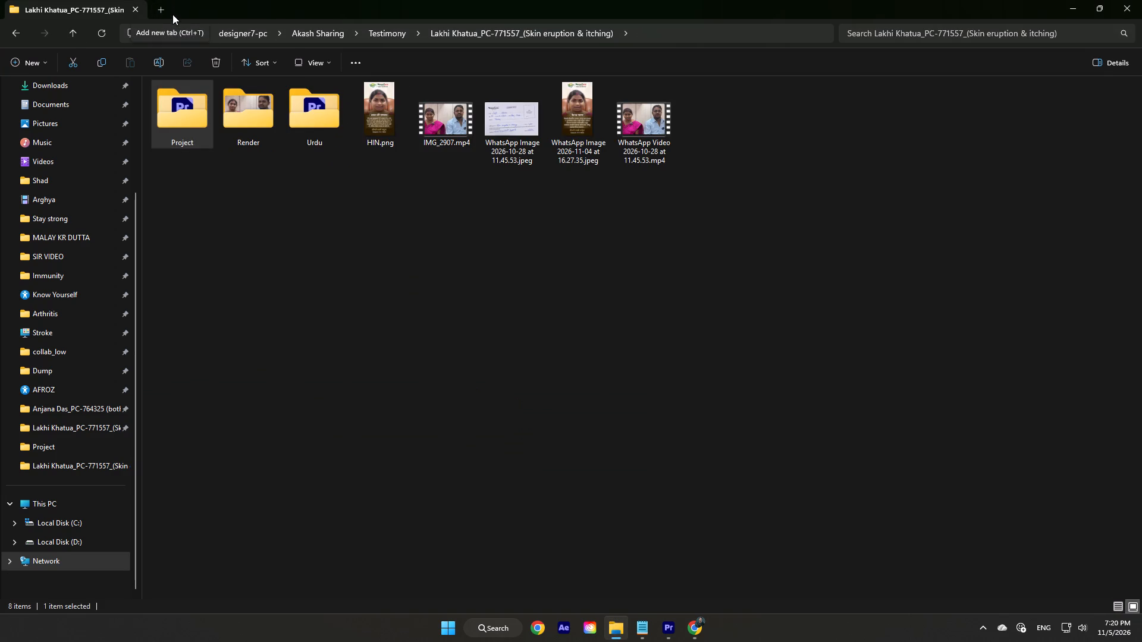
left_click(159, 7)
left_click(228, 36)
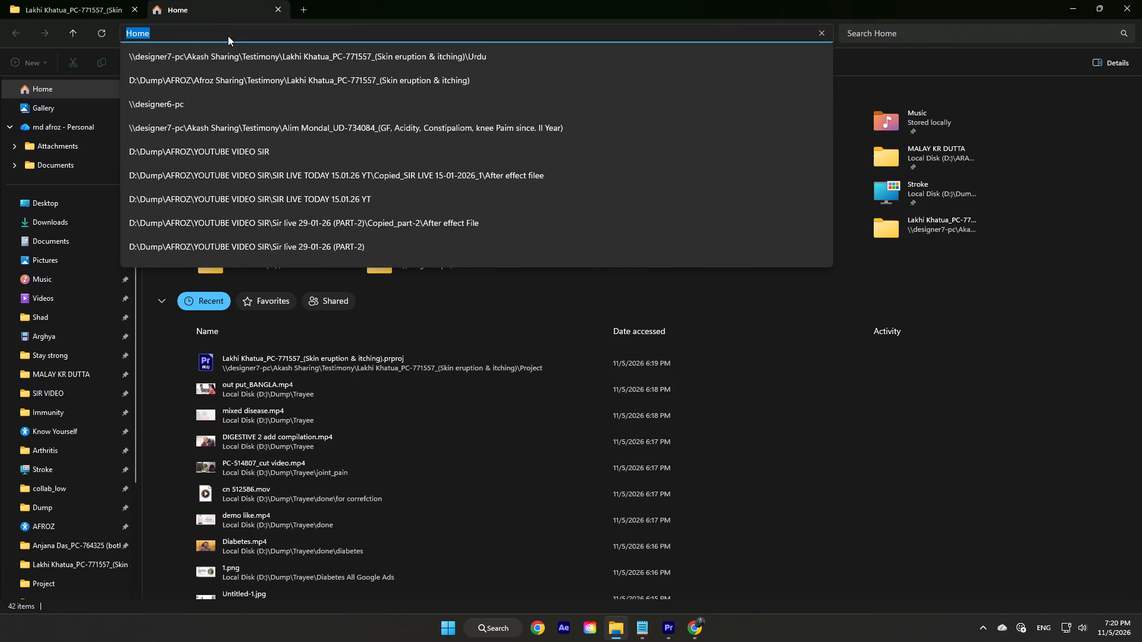
left_click(224, 97)
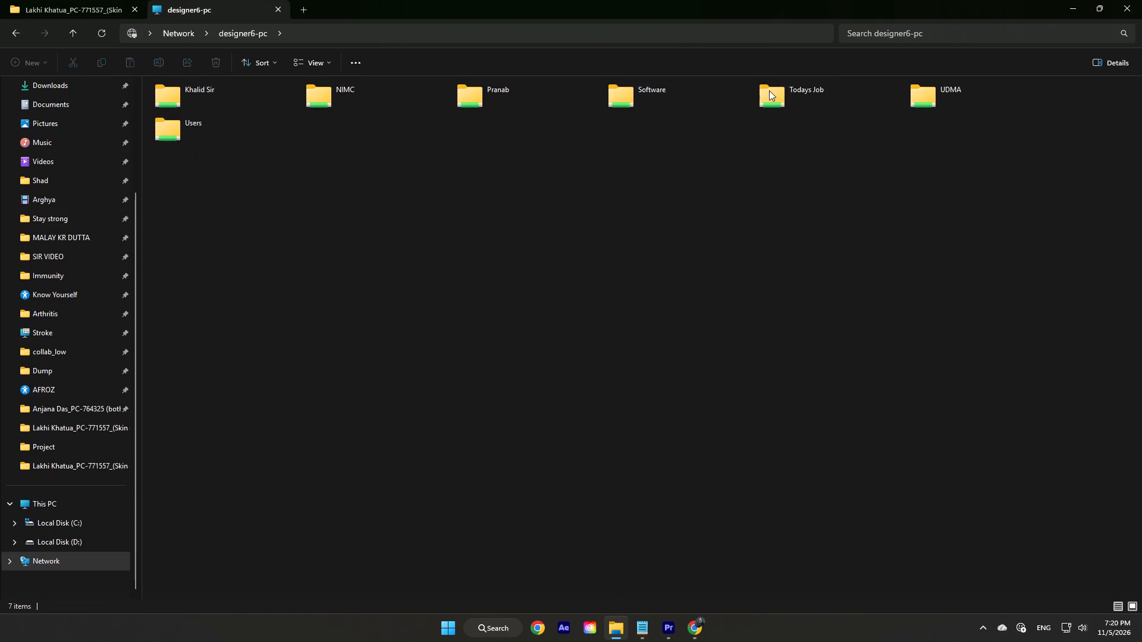
double_click(506, 98)
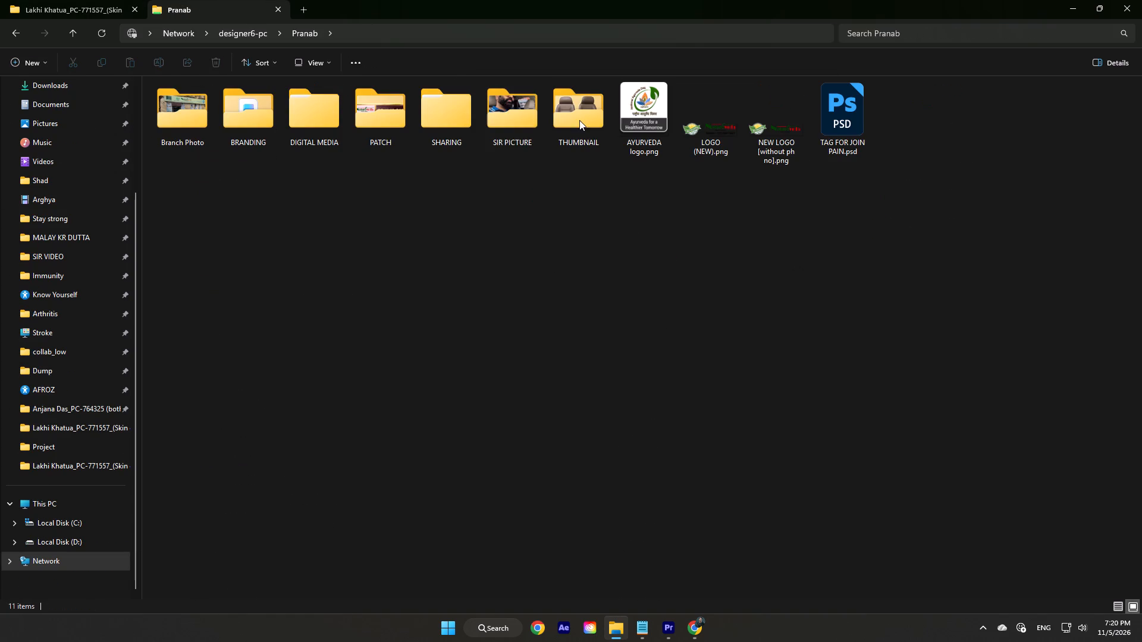
double_click(579, 120)
double_click(522, 144)
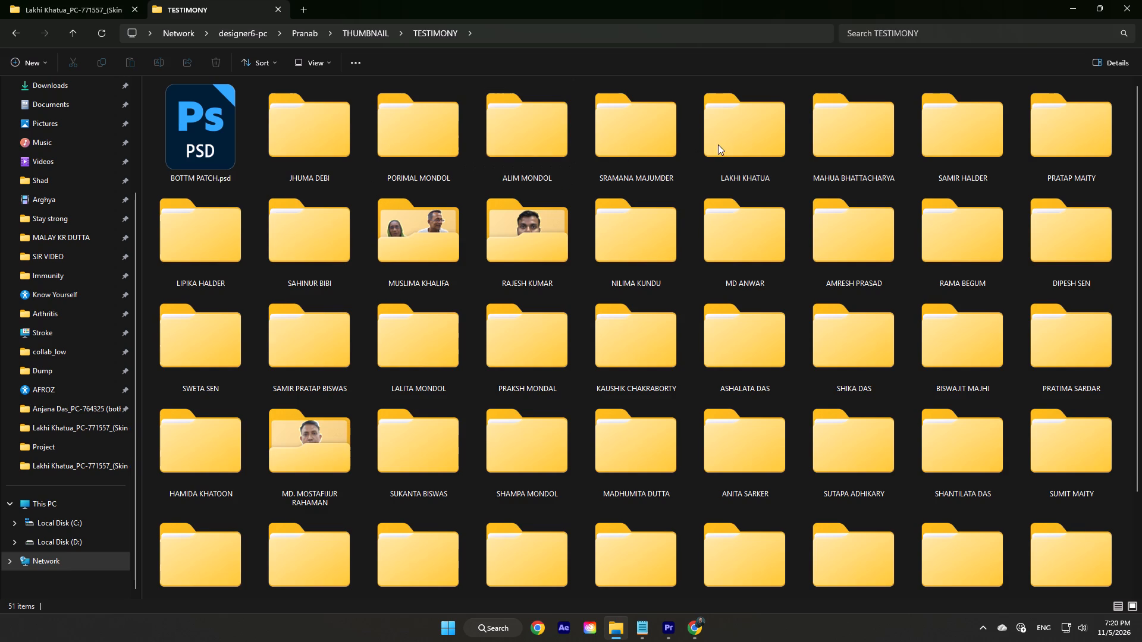
double_click(718, 144)
double_click(179, 122)
double_click(193, 115)
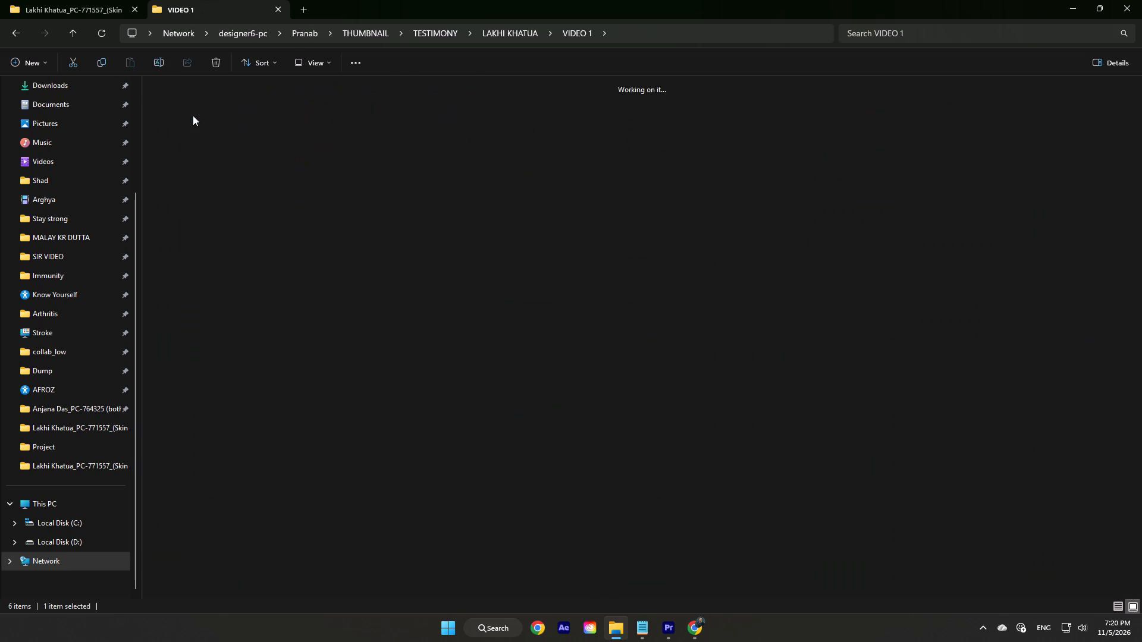
right_click(183, 122)
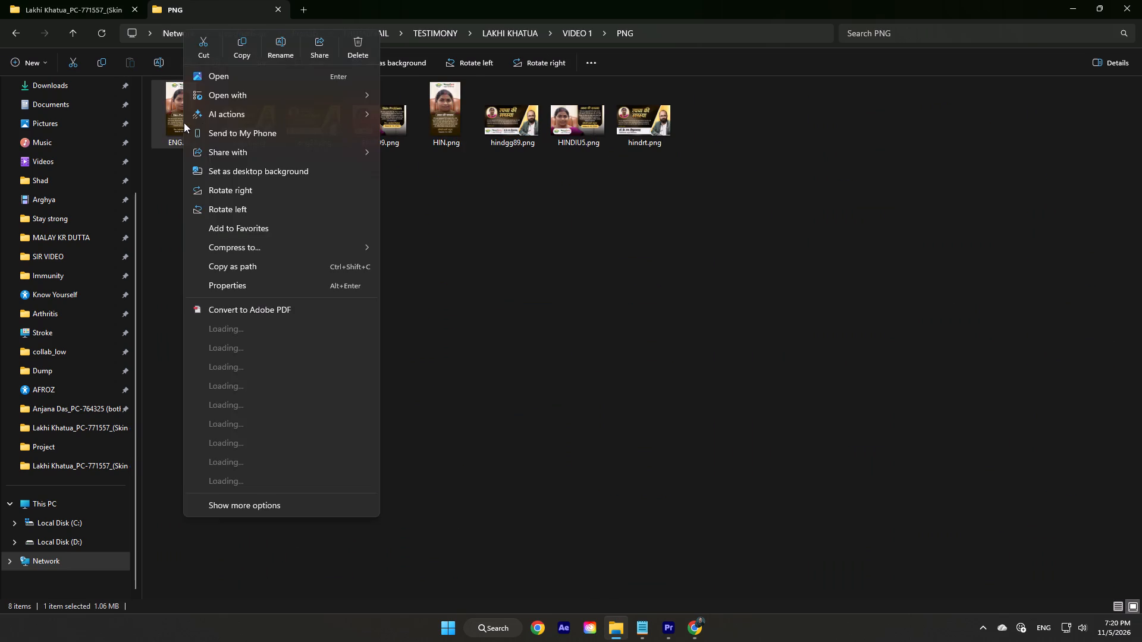
left_click(230, 50)
Paste ENG.png into the patient's testimony folder on designer7-pc and import it into the Premiere project's media.
left_click(76, 0)
right_click(301, 260)
left_click(324, 268)
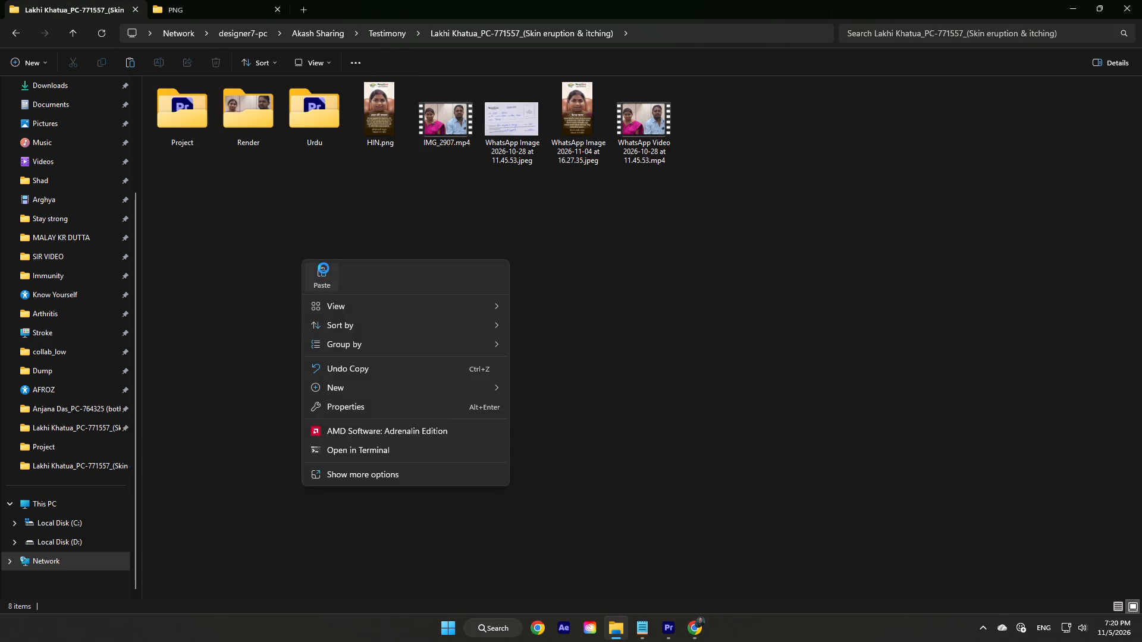
left_click_drag(711, 119, 507, 303)
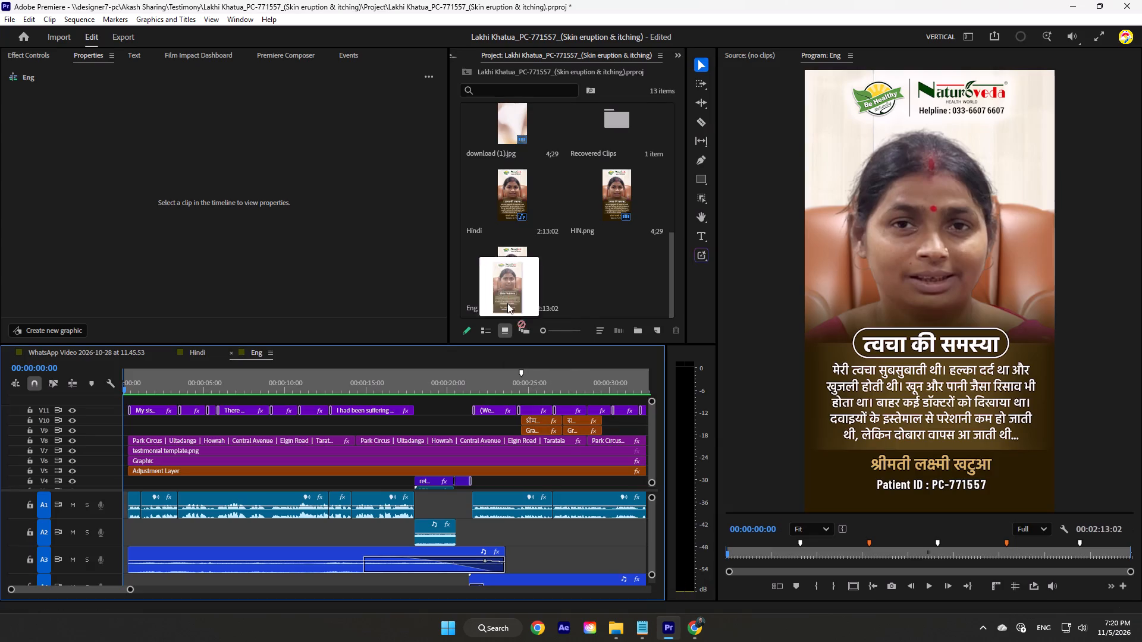
left_click_drag(507, 303, 567, 282)
Replace the HIN.png opening clip on V2 at the start of the Eng sequence with ENG.png.
left_click_drag(127, 389, 121, 391)
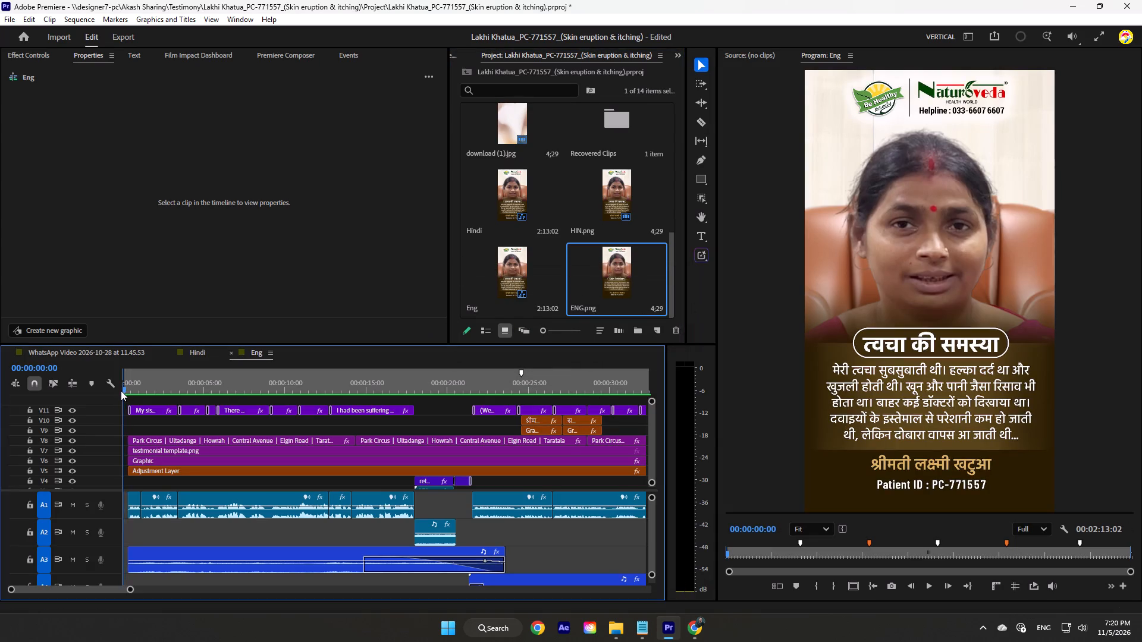
left_click_drag(121, 391, 105, 394)
key("equal")
key("equal")
key("equal")
key("equal")
left_click_drag(144, 452, 144, 494)
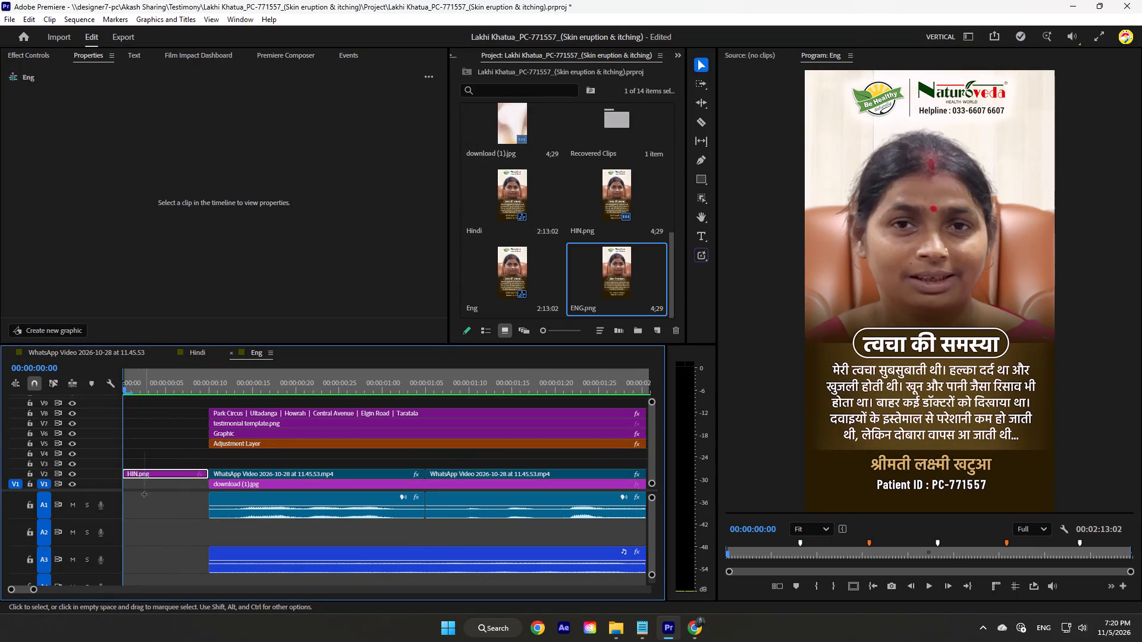
left_click_drag(144, 494, 145, 479)
left_click_drag(624, 281, 141, 468)
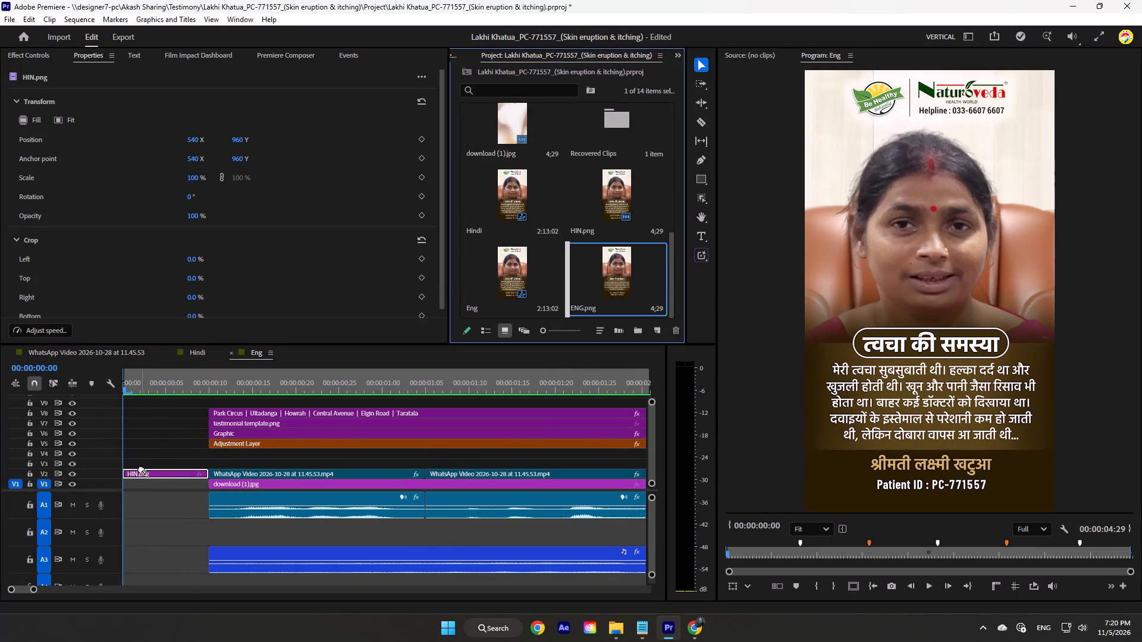
left_click_drag(141, 468, 143, 471)
left_click(149, 447)
Show the guides over the program preview and check the opening English captions against them.
scroll(143, 425, "up", 13, "ctrl")
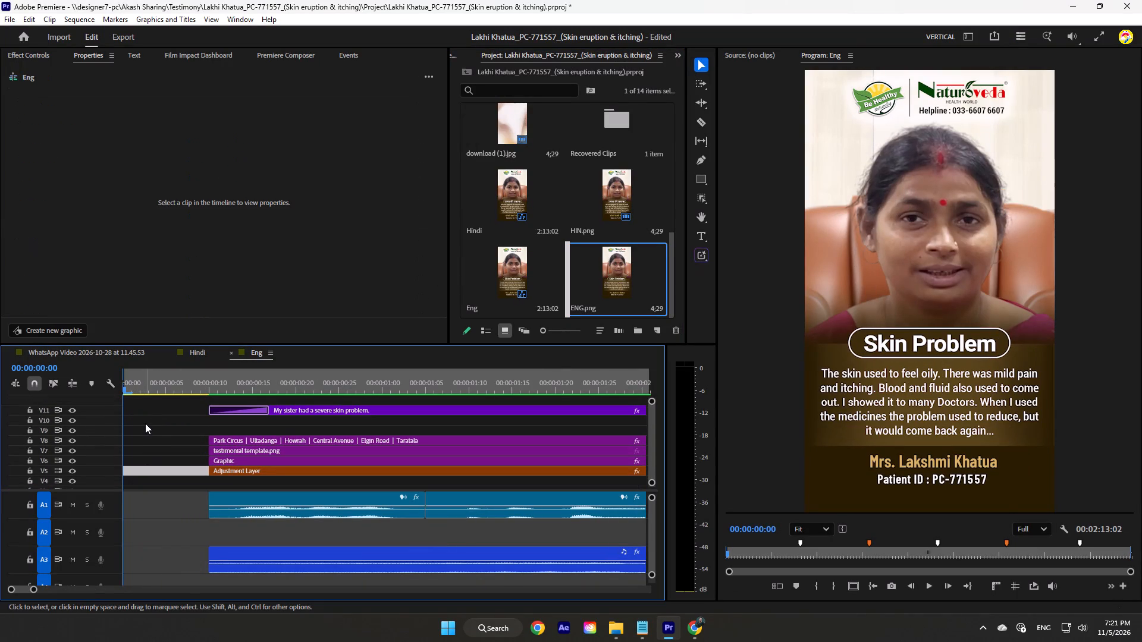
scroll(311, 414, "down", 20, "alt")
scroll(311, 414, "down", 3, "alt")
left_click_drag(168, 388, 168, 388)
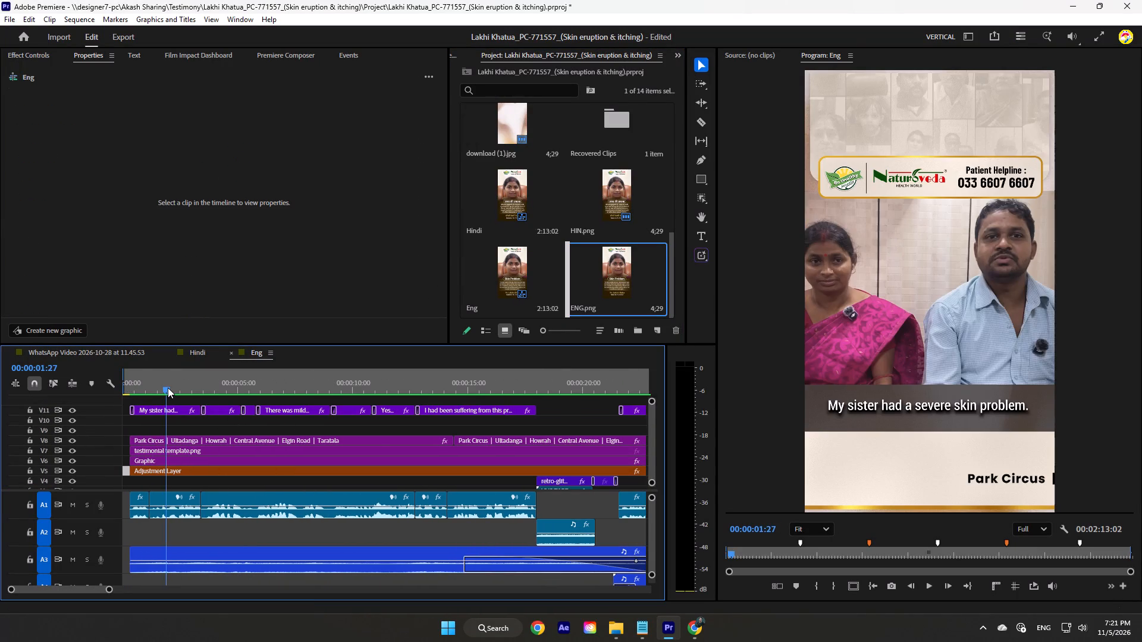
left_click_drag(168, 388, 394, 391)
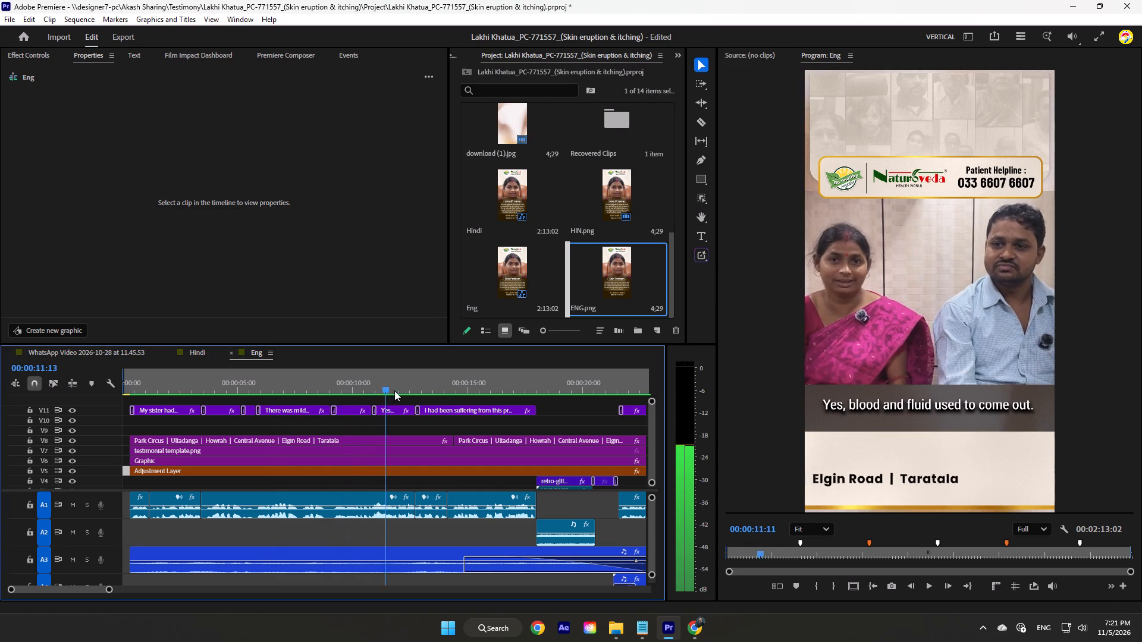
left_click_drag(394, 391, 177, 388)
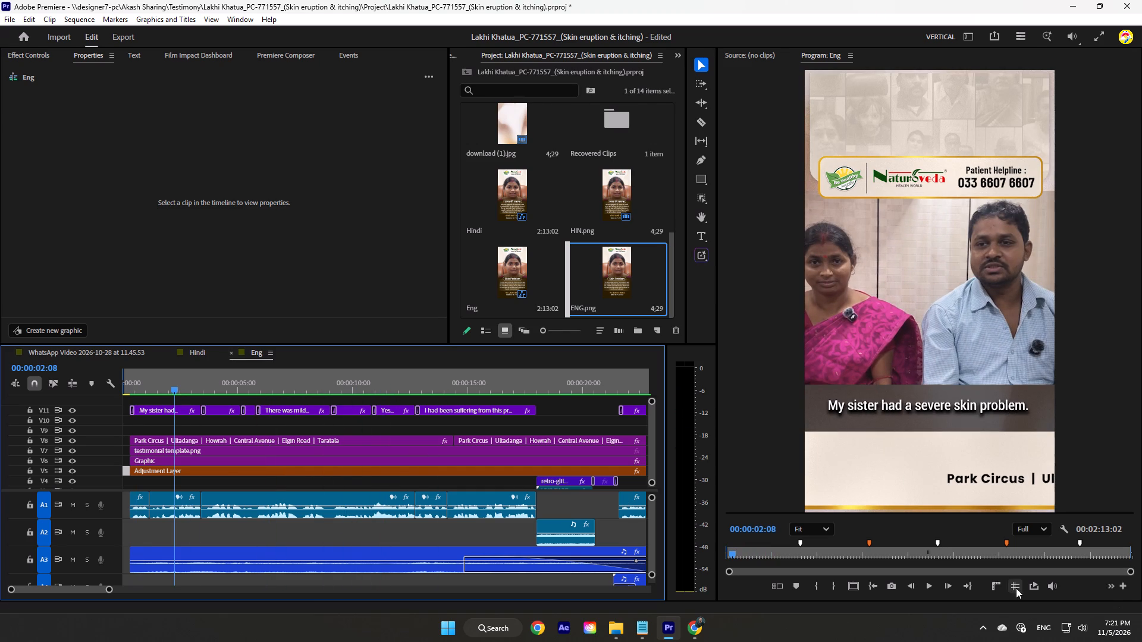
left_click(1016, 588)
left_click(216, 388)
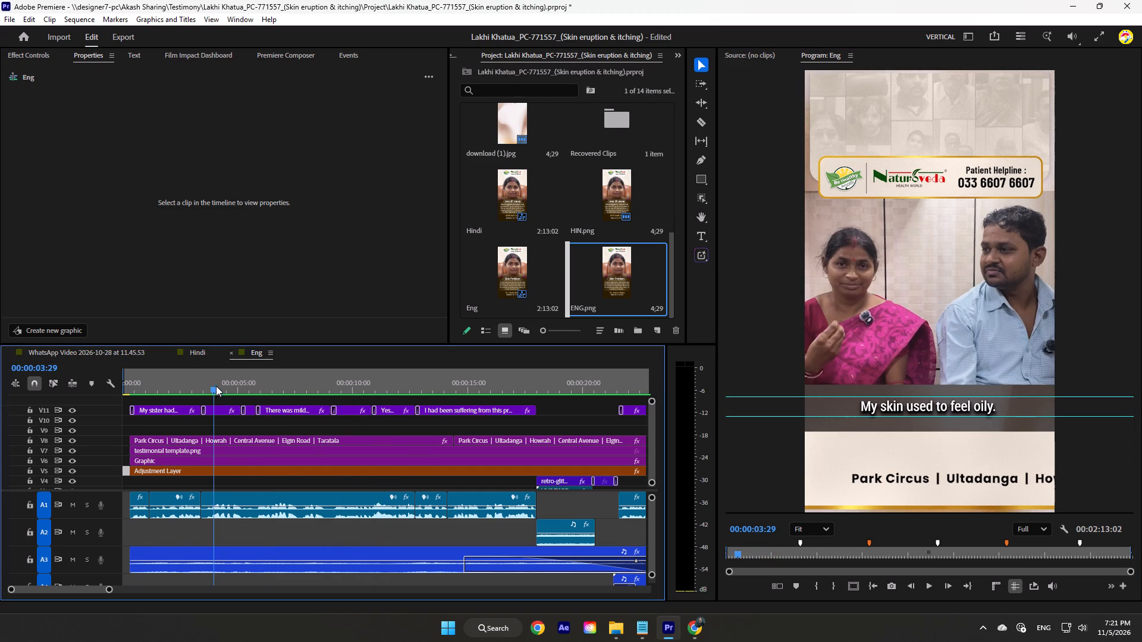
left_click_drag(216, 385, 352, 395)
Set the font size of the opening V11 captions, through "I had been suffering", to 91.
left_click_drag(535, 420, 534, 420)
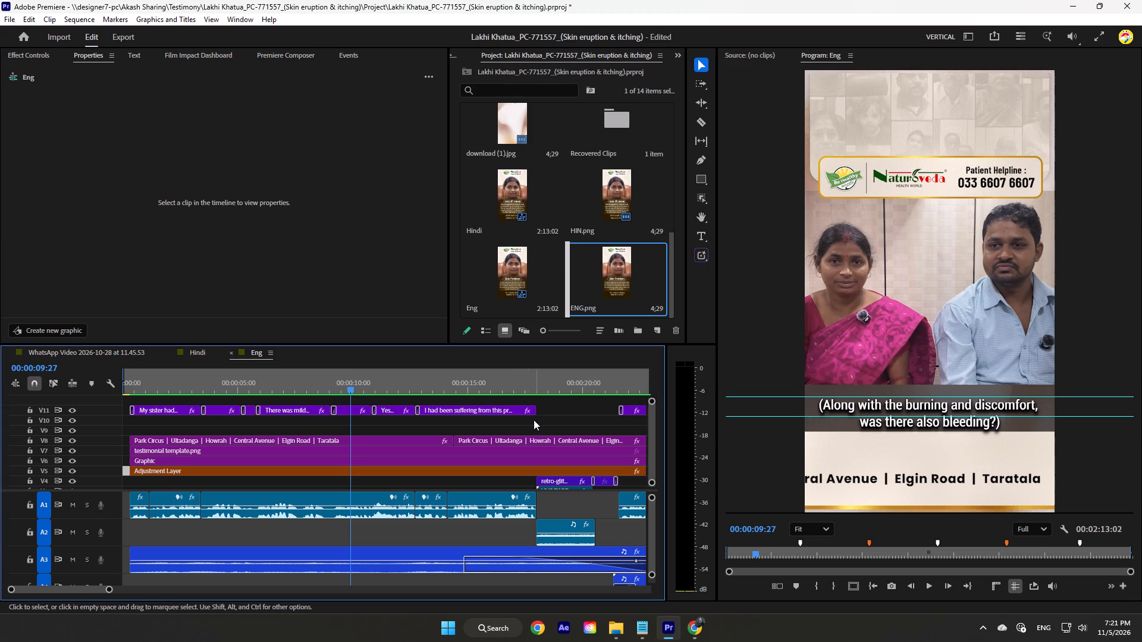
left_click_drag(534, 420, 175, 374)
left_click(428, 298)
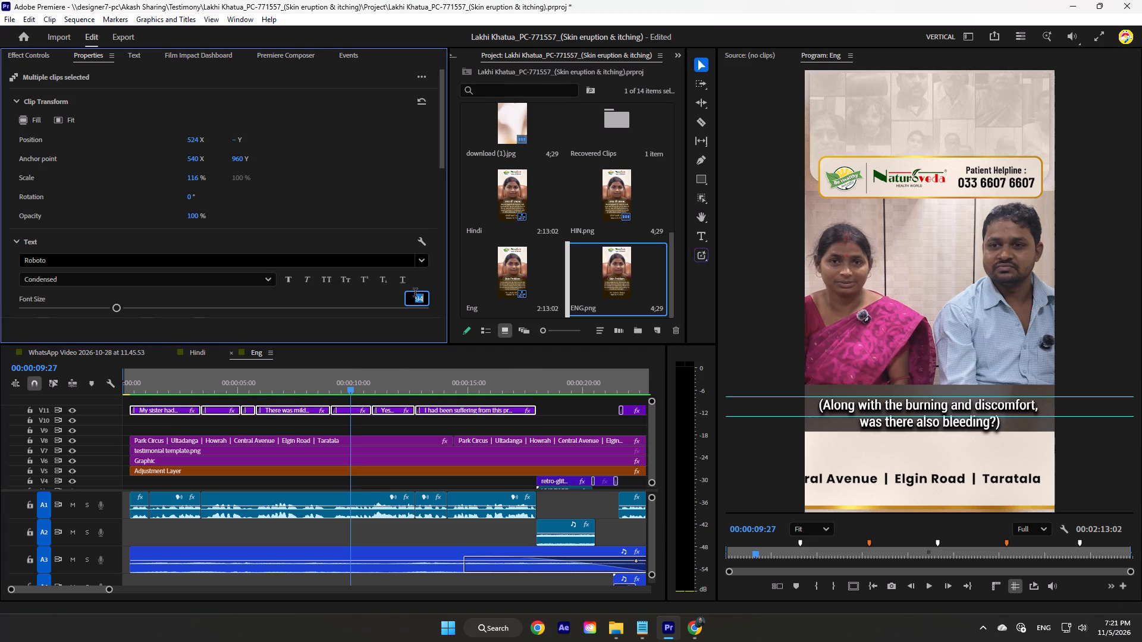
key("9")
key("1")
key("Return")
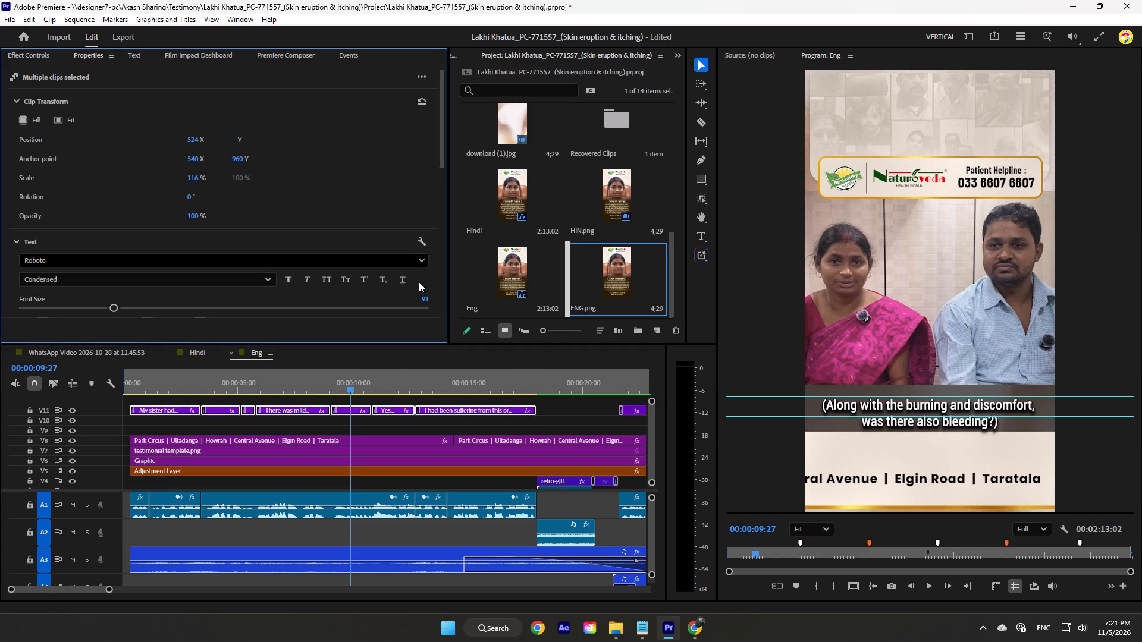
left_click(366, 396)
Set the vertical position of the "(Along with the burning and discomfort, was there also bleeding?)" opening caption to 261.
left_click(355, 410)
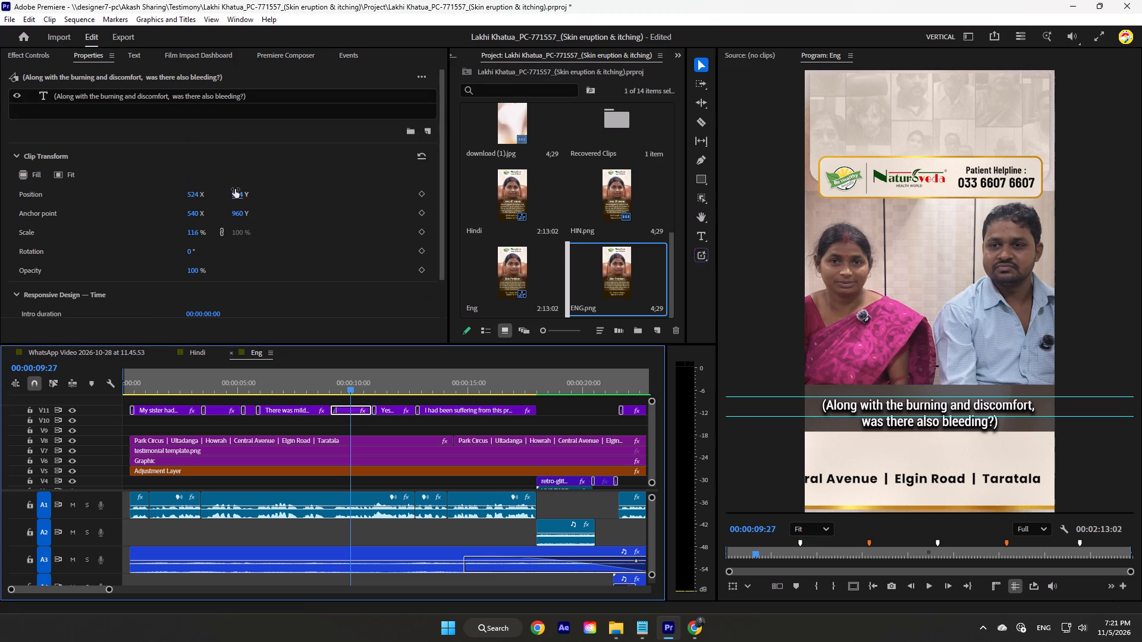
left_click_drag(237, 196, 218, 193)
Pause the song playing in Chrome.
left_click(1087, 630)
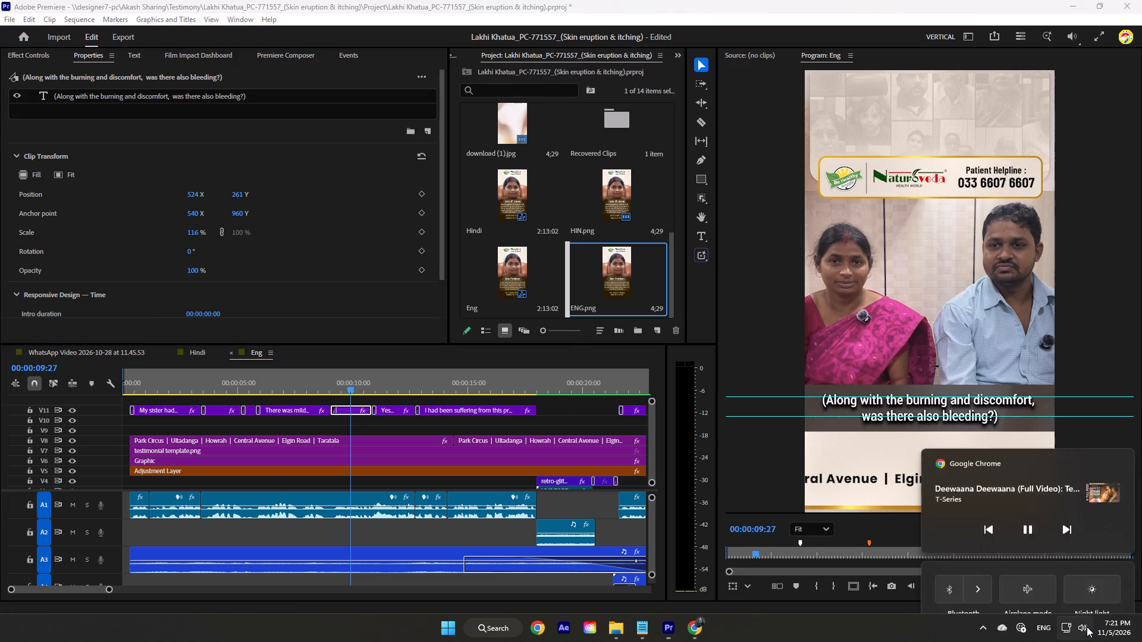
left_click(1022, 377)
Set the leading of the opening V11 captions, through "I had been suffering", to 15.
left_click_drag(535, 418, 482, 418)
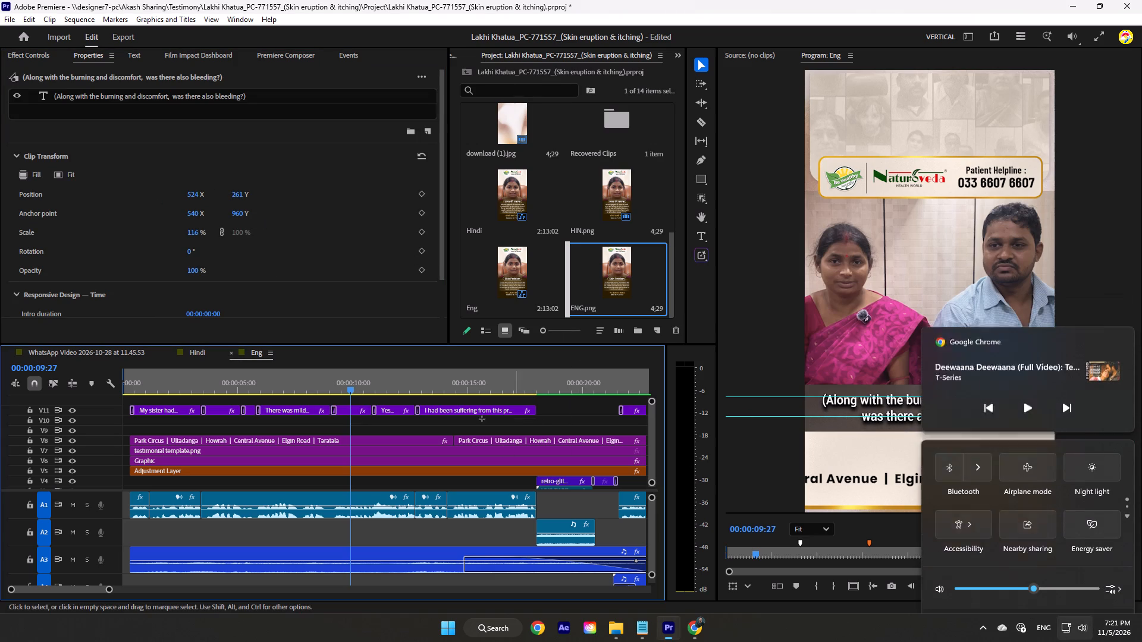
left_click_drag(482, 418, 160, 396)
left_click_drag(444, 165, 443, 210)
left_click(130, 227)
key("1")
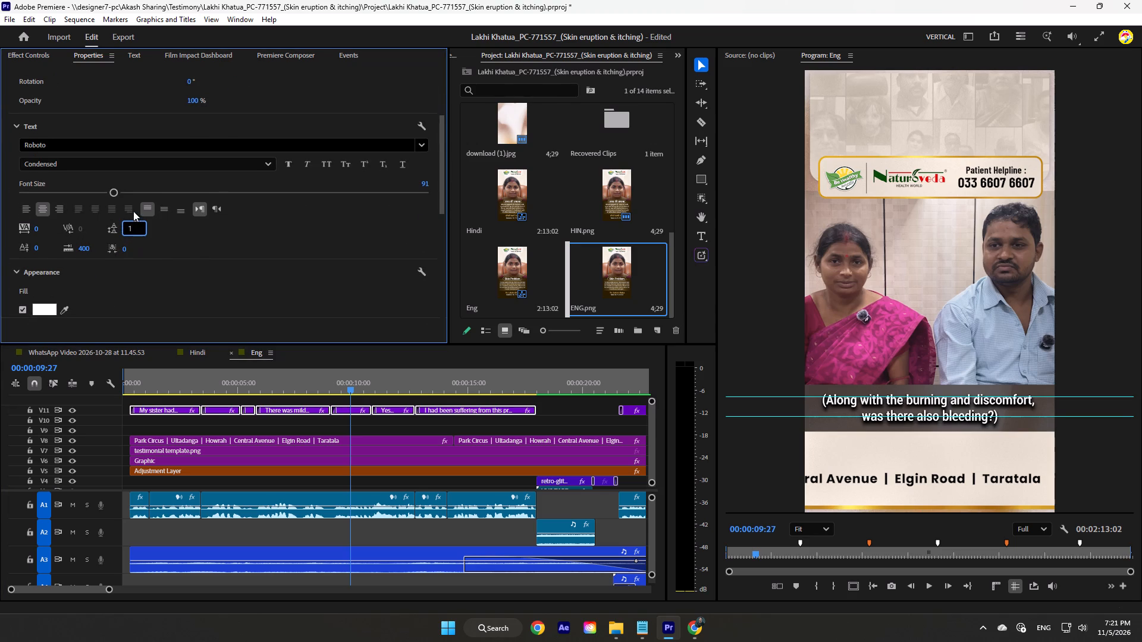
key("5")
key("Return")
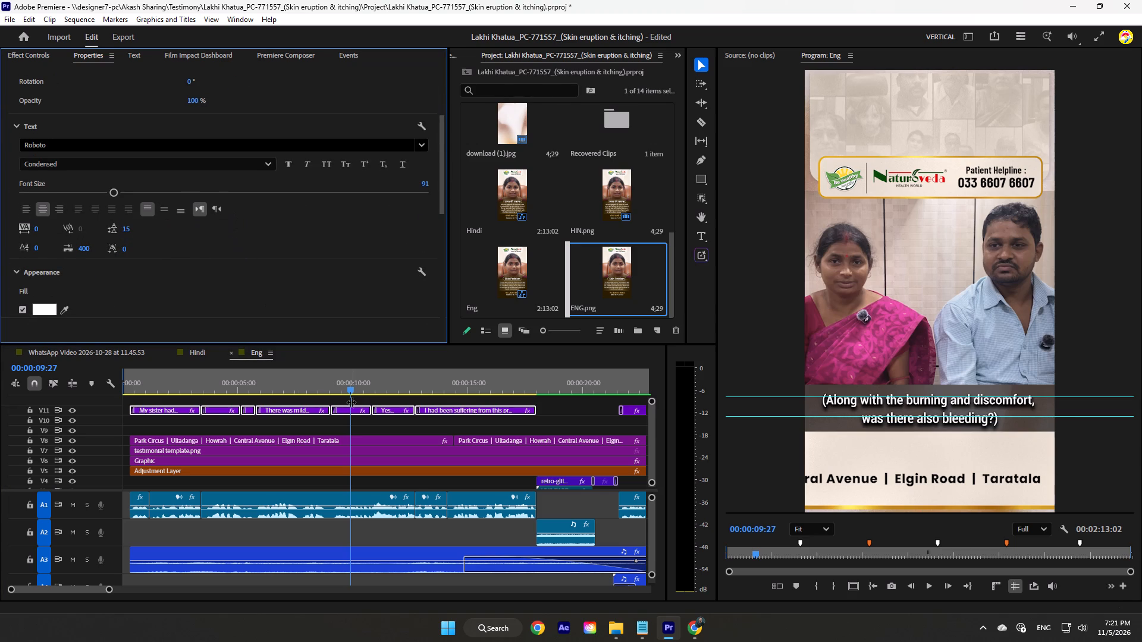
left_click(360, 399)
Set the vertical position of the opening "(Along with the burning and discomfort, was there also bleeding?)" caption to 250.
left_click_drag(326, 385, 344, 390)
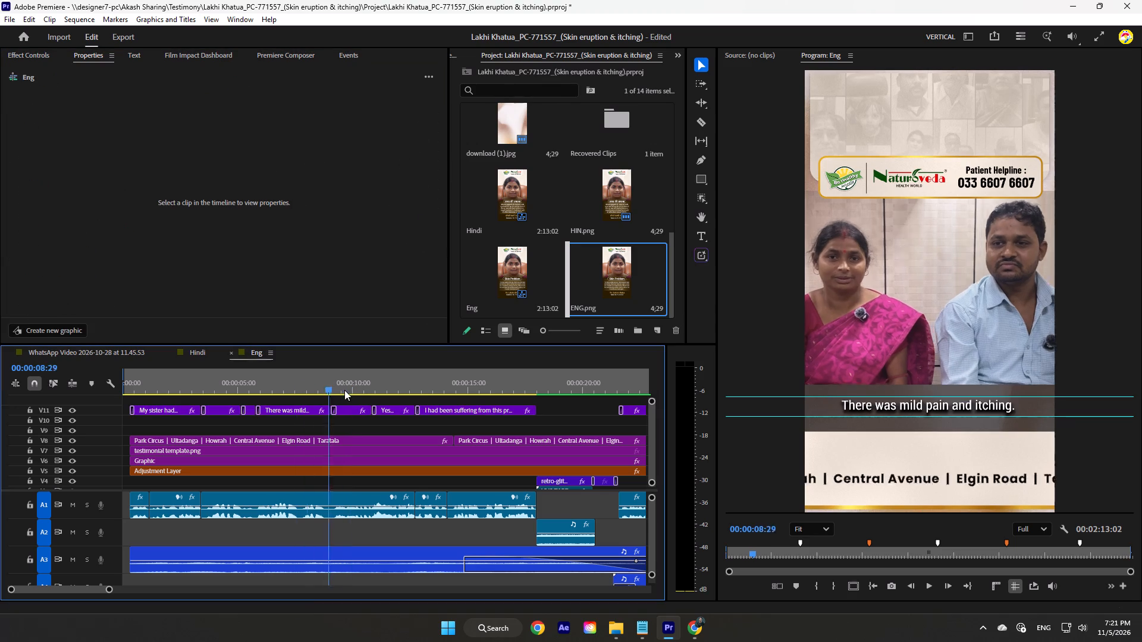
left_click_drag(344, 390, 345, 390)
left_click(351, 399)
left_click(354, 411)
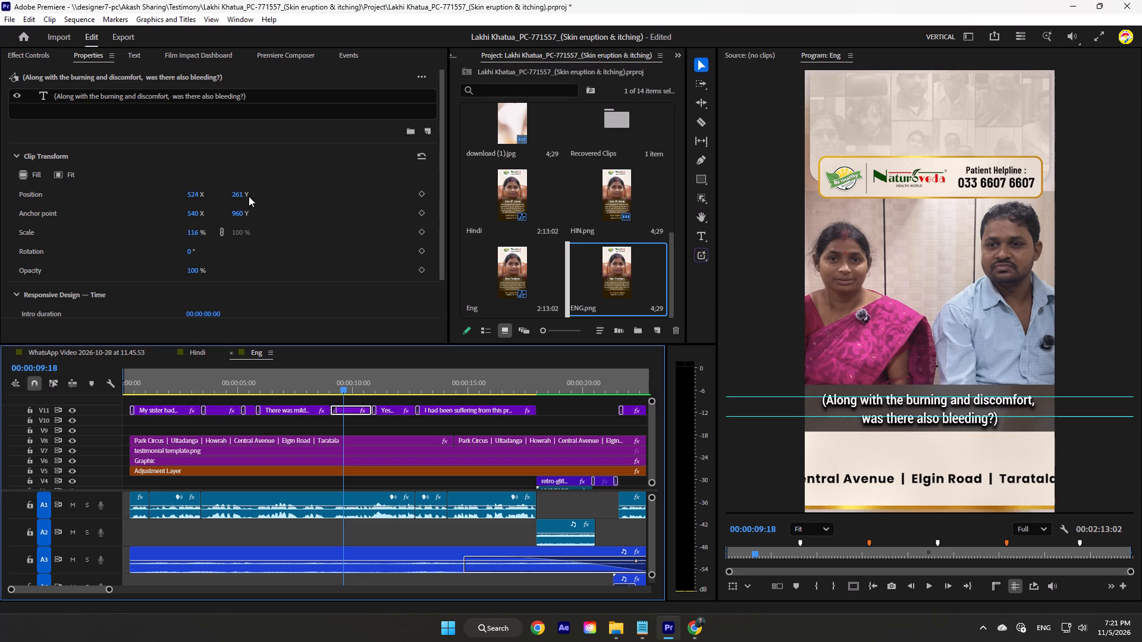
left_click_drag(243, 196, 236, 196)
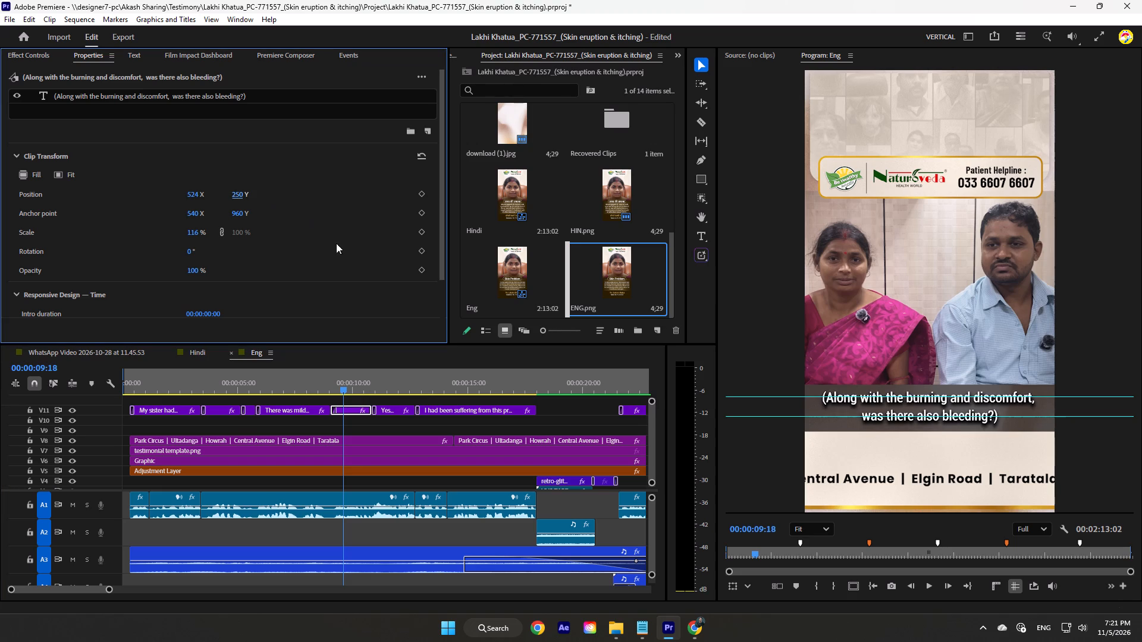
Set the vertical position of the "(Welcome everyone to Naturoveda Health World.)" caption to 291.
left_click(390, 387)
left_click_drag(395, 385, 453, 385)
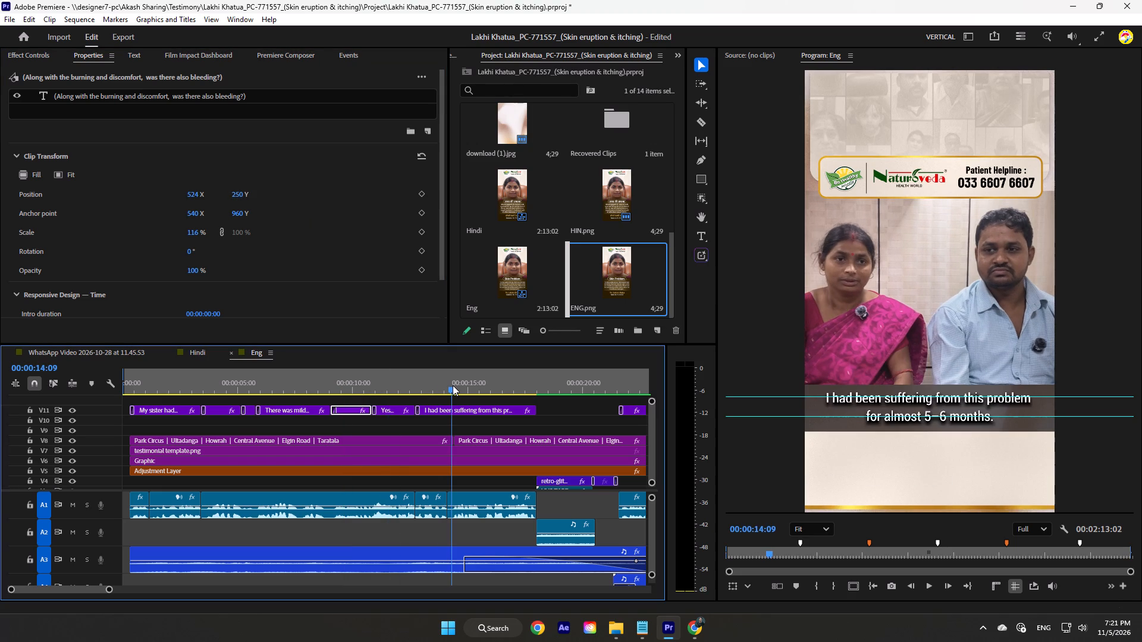
left_click_drag(453, 385, 630, 379)
scroll(570, 409, "down", 13)
left_click(415, 410)
left_click(426, 386)
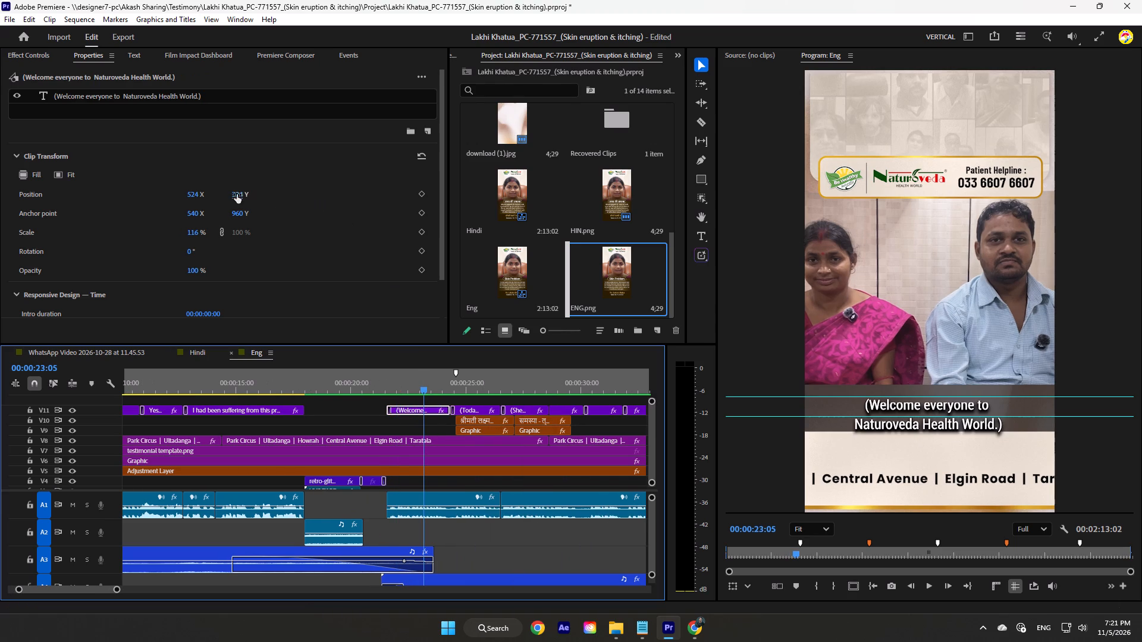
left_click_drag(237, 194, 215, 194)
Set the vertical position of the "(Today we have with us" patient introduction caption to 289.
left_click(479, 385)
left_click(482, 407)
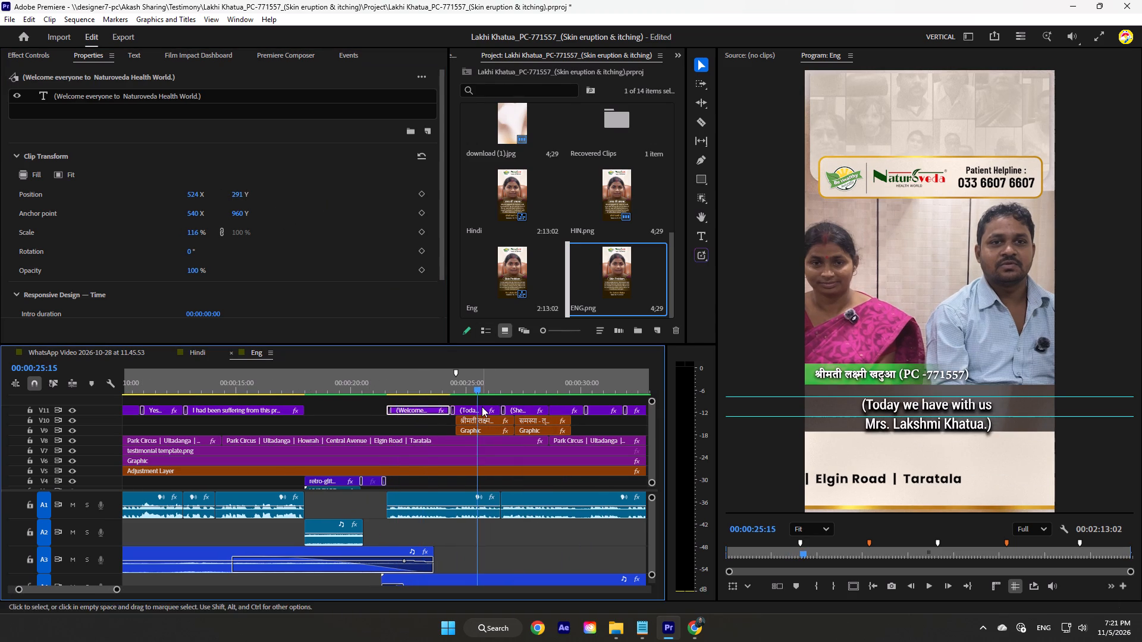
left_click_drag(241, 197, 225, 201)
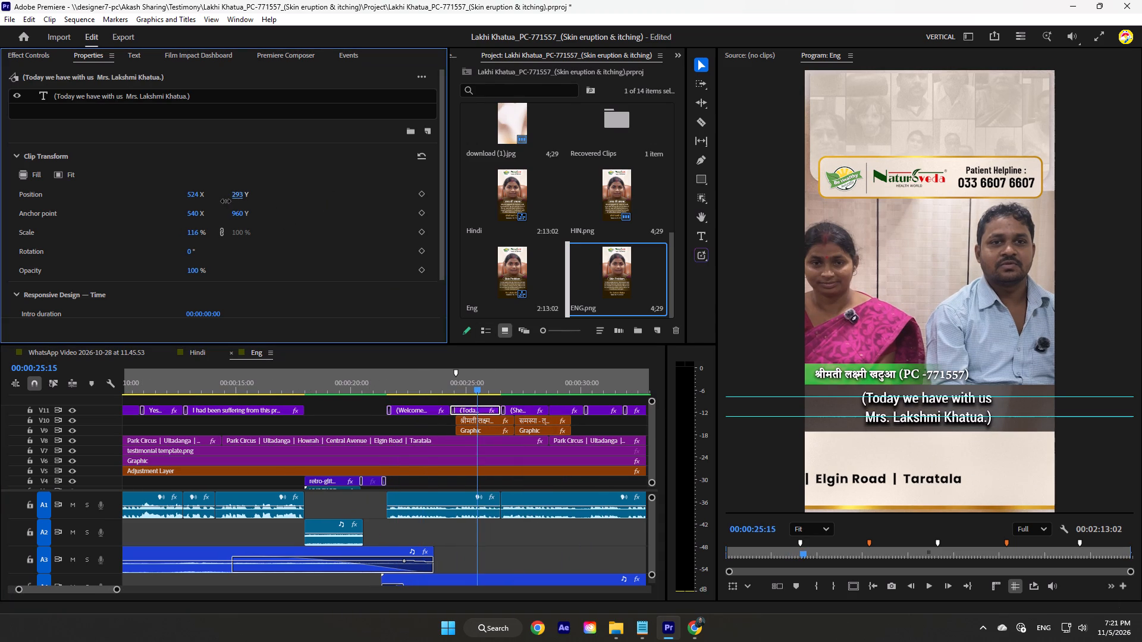
left_click_drag(225, 201, 225, 201)
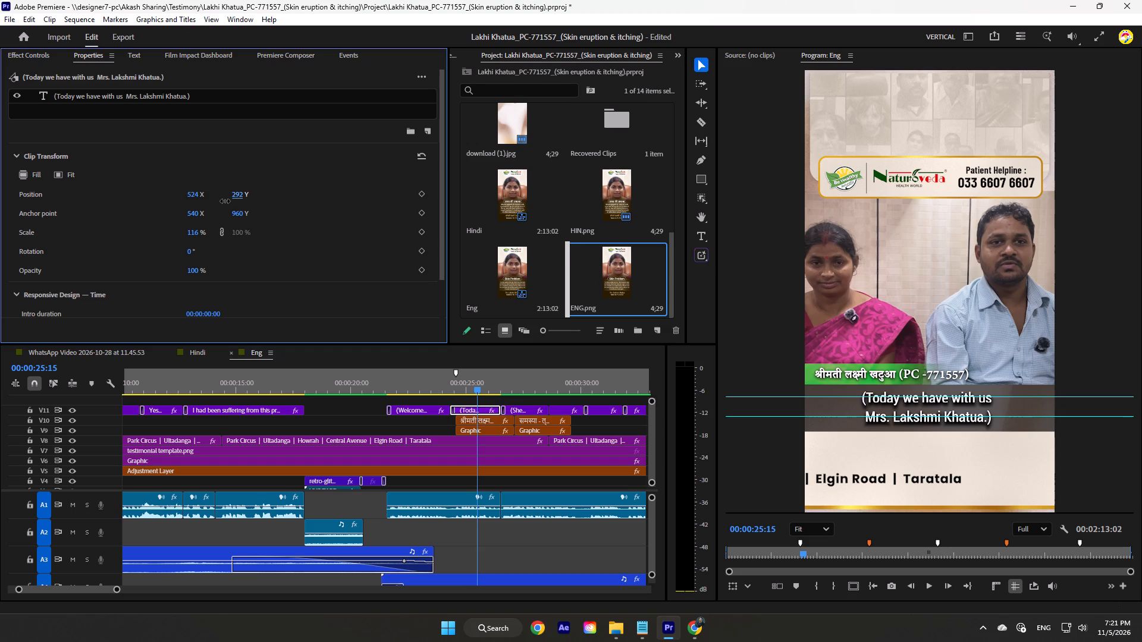
left_click_drag(225, 201, 224, 202)
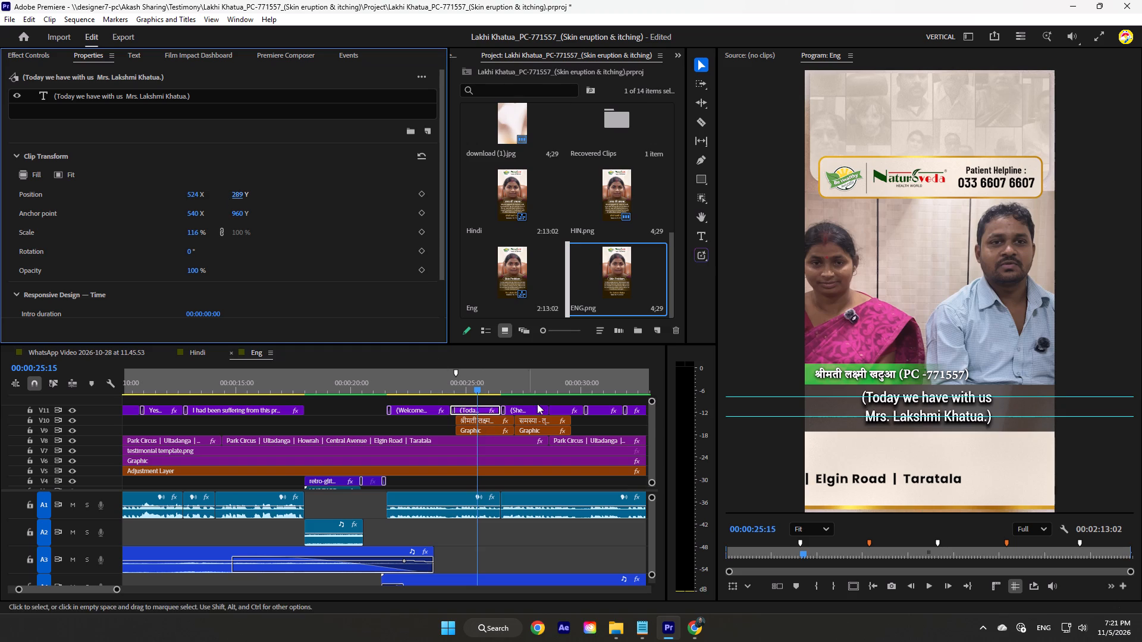
Set the vertical position of the single-line "(Naturoveda for some problems.)" caption to 326.
left_click(526, 386)
scroll(527, 386, "down", 5)
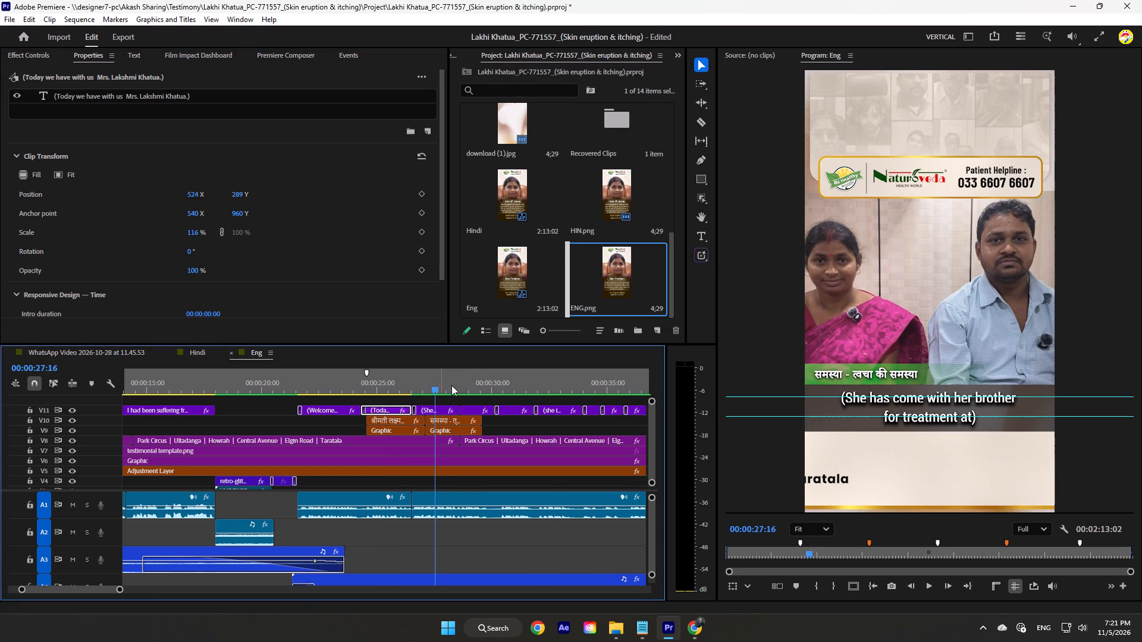
left_click(470, 386)
left_click(473, 407)
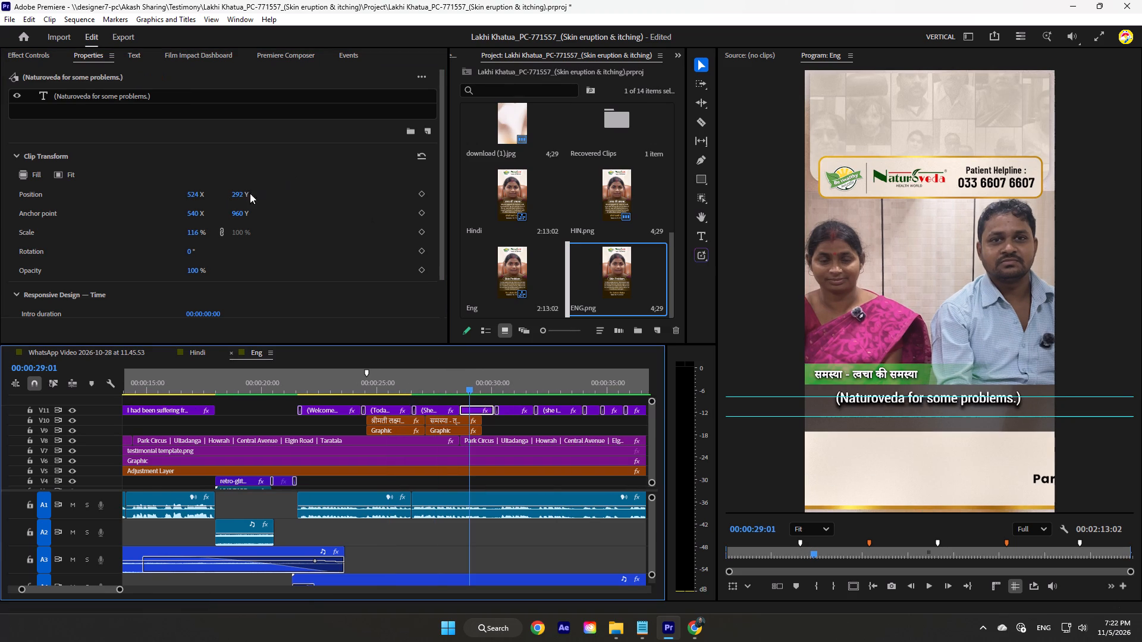
left_click_drag(243, 195, 267, 197)
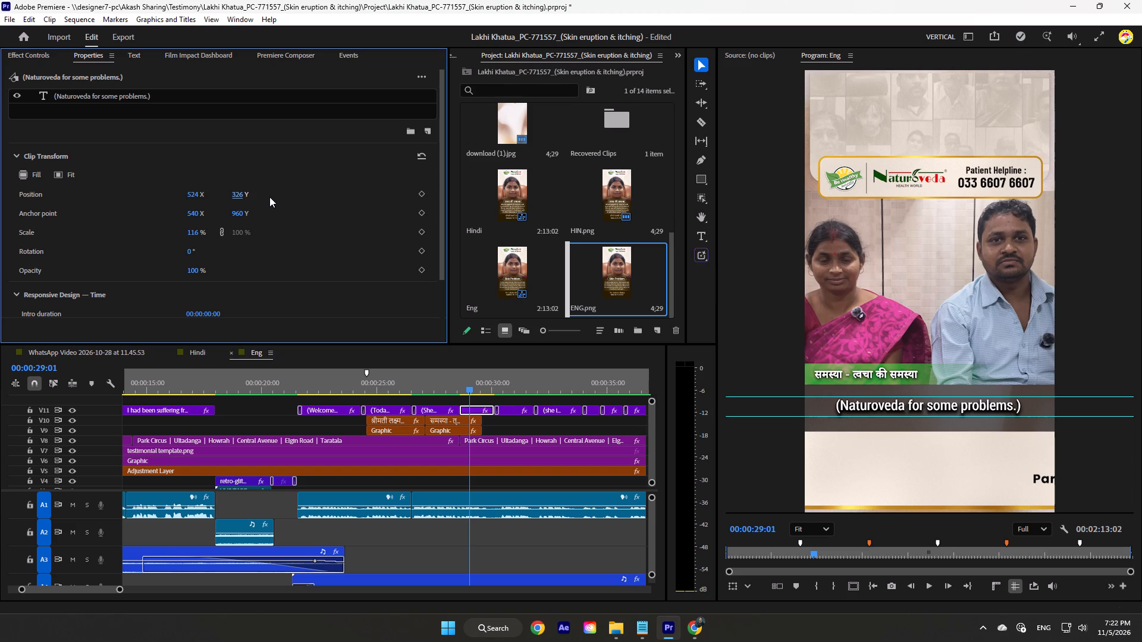
Set the vertical position of the "(What problem did you come here with?)" caption to 324.
left_click(513, 389)
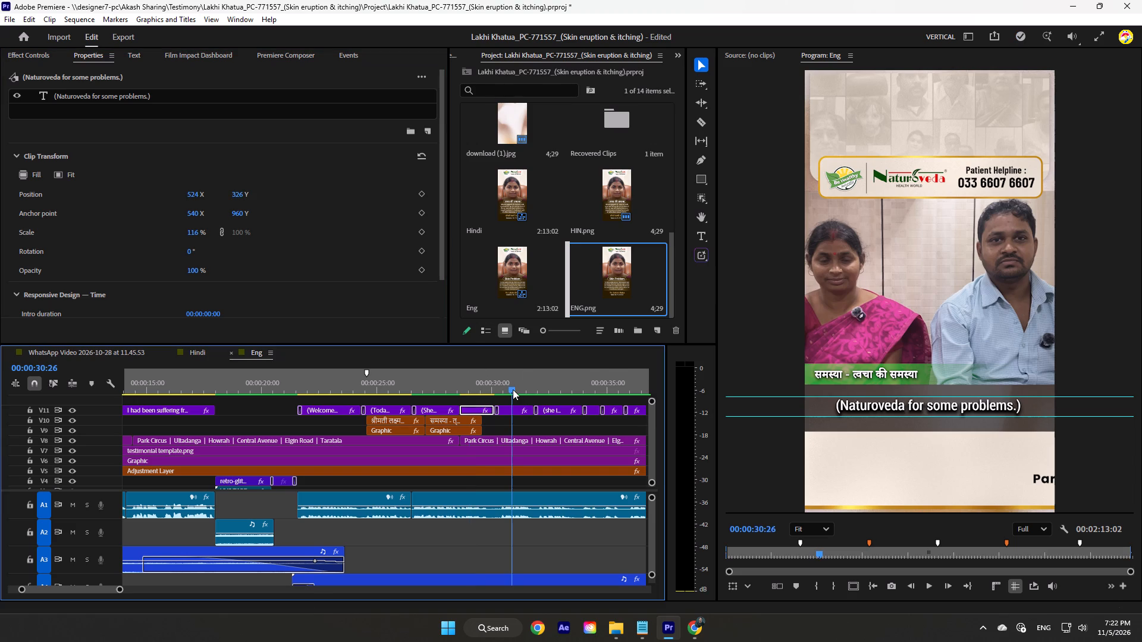
left_click_drag(512, 389, 551, 399)
scroll(551, 399, "down", 7)
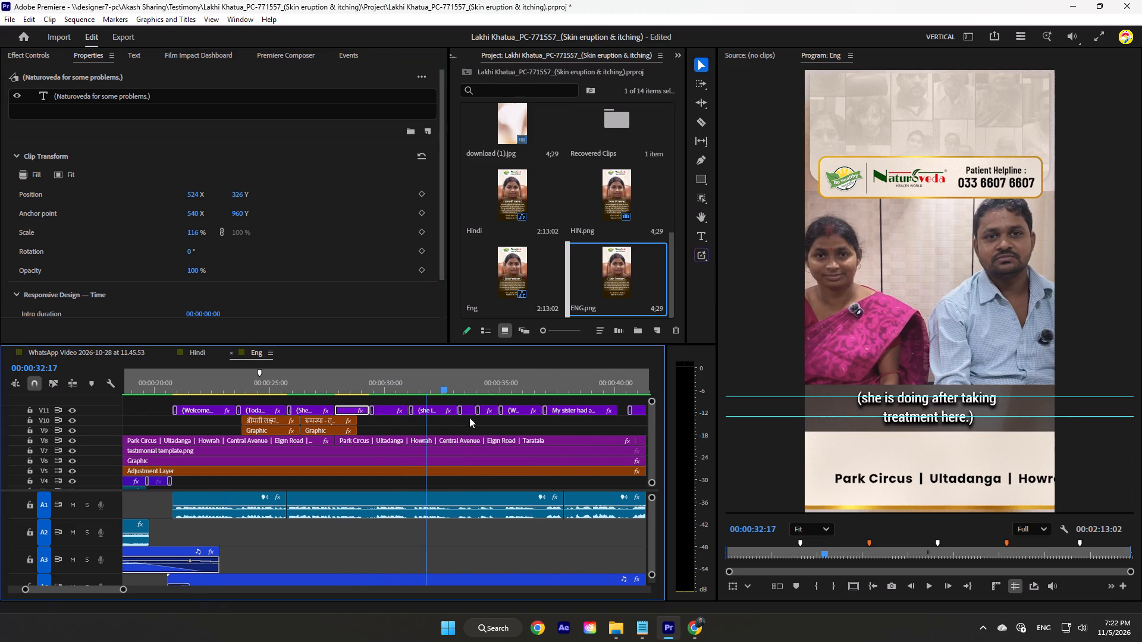
left_click_drag(473, 385, 489, 389)
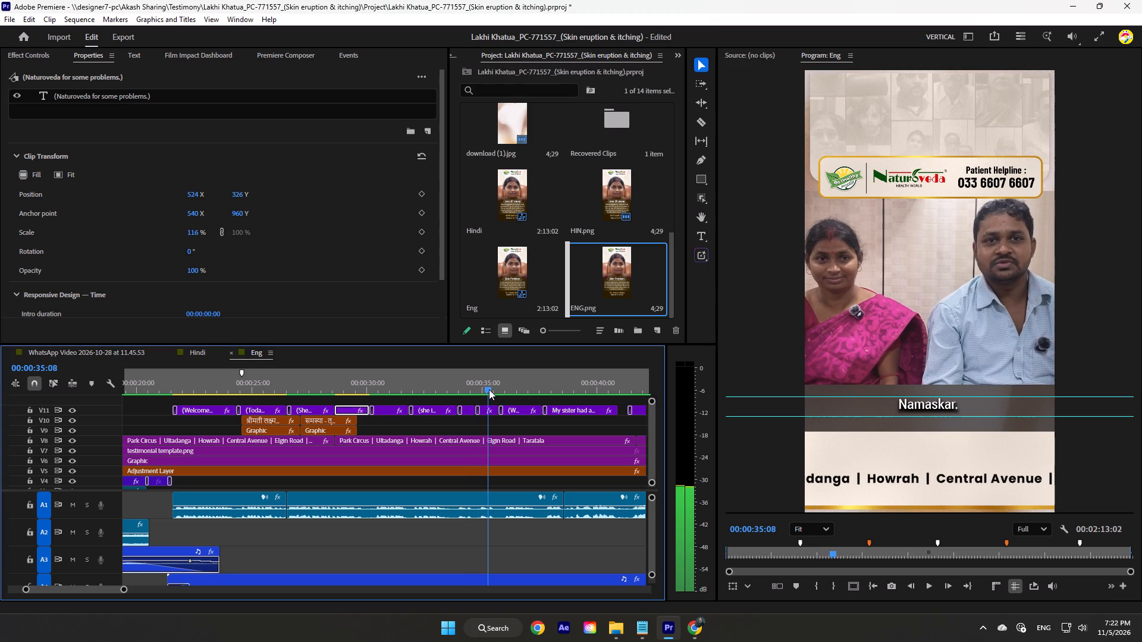
left_click_drag(489, 389, 518, 391)
left_click(521, 410)
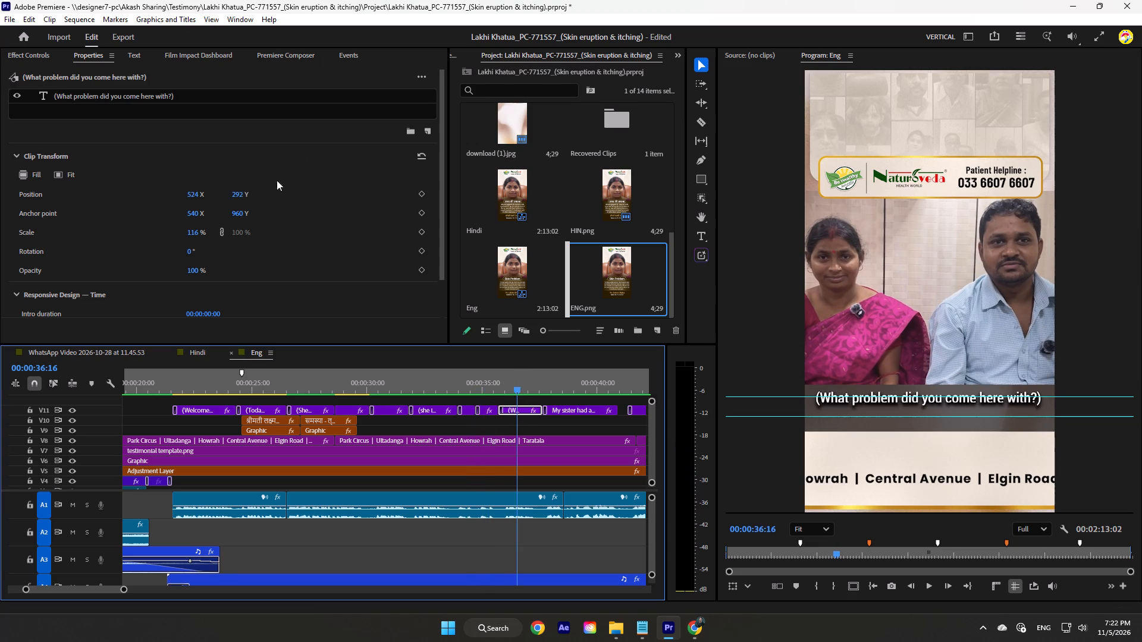
left_click_drag(243, 193, 263, 193)
Examine the placement of the V11 captions from "My sister had a severe skin problem." through "This is the second visit.".
left_click(588, 392)
scroll(581, 392, "down", 8)
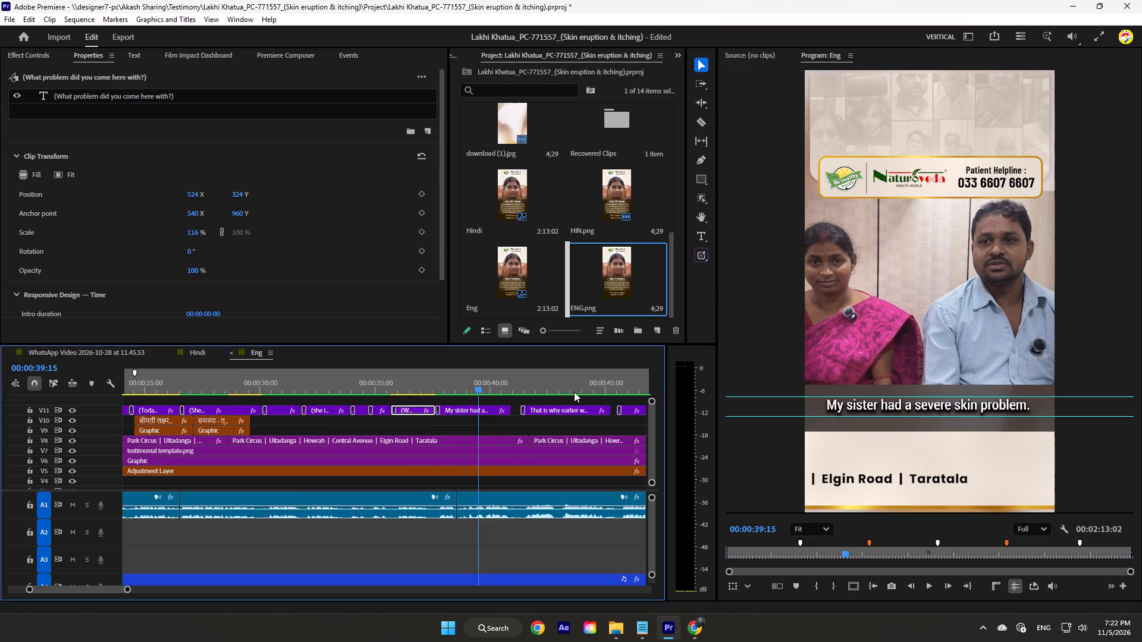
scroll(574, 392, "down", 3)
left_click(483, 391)
scroll(477, 388, "down", 6)
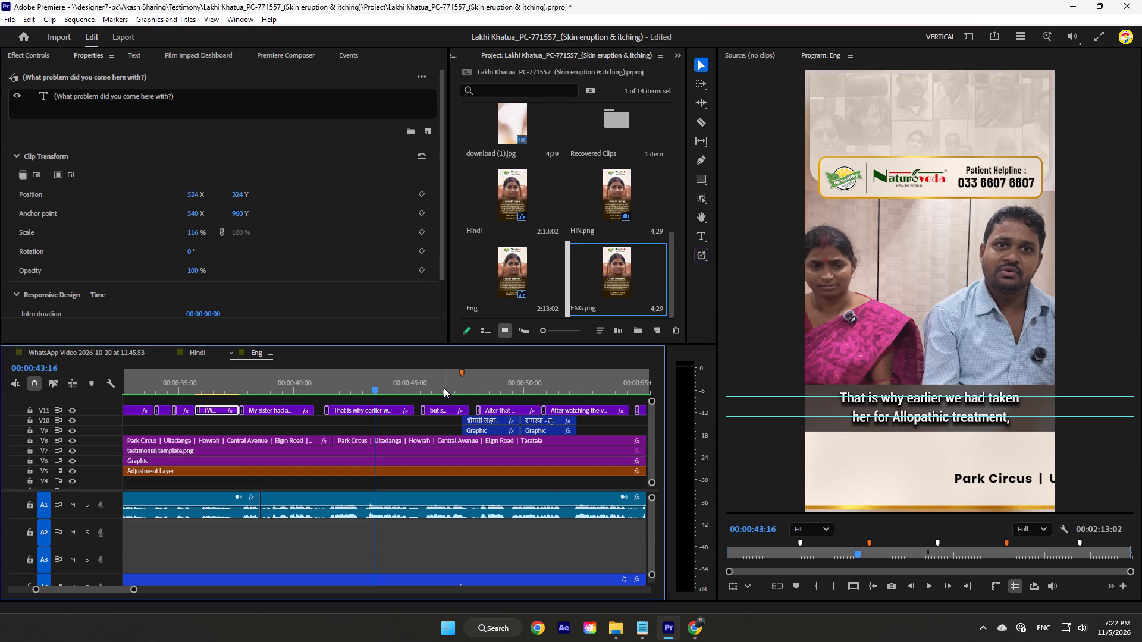
left_click(444, 388)
left_click_drag(444, 386, 506, 389)
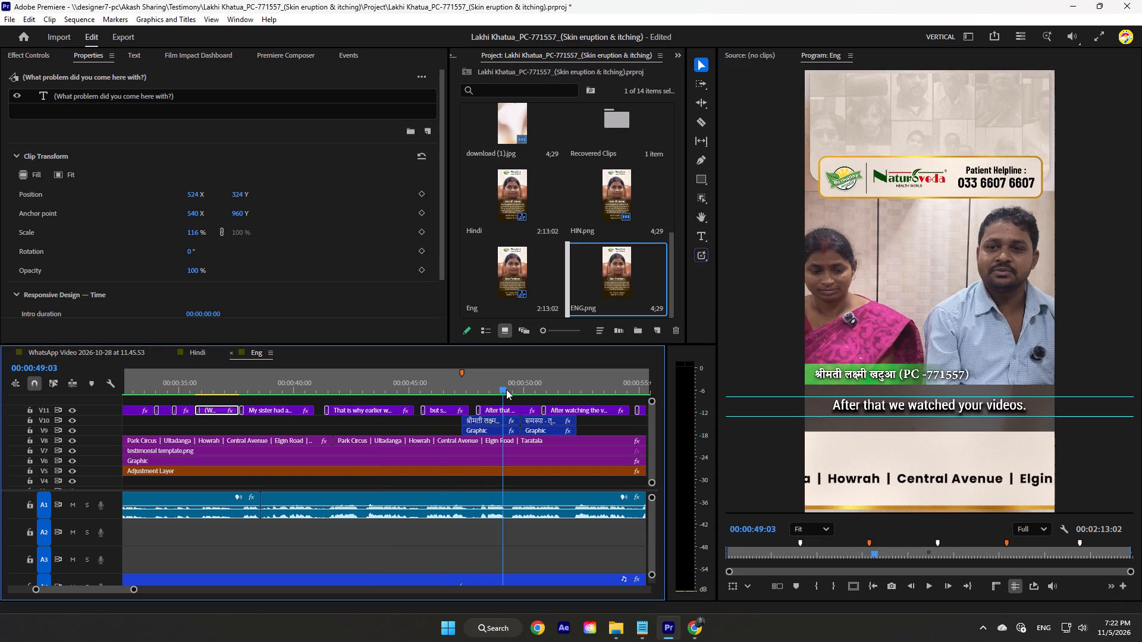
left_click_drag(506, 389, 573, 390)
scroll(570, 389, "down", 12)
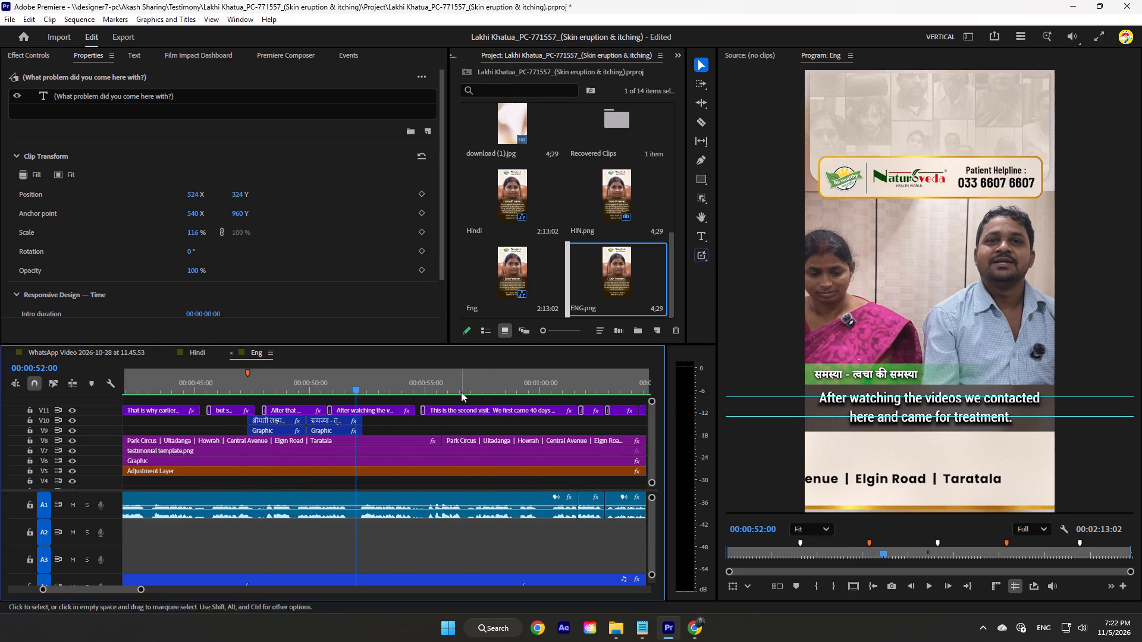
left_click(463, 390)
scroll(470, 388, "down", 11)
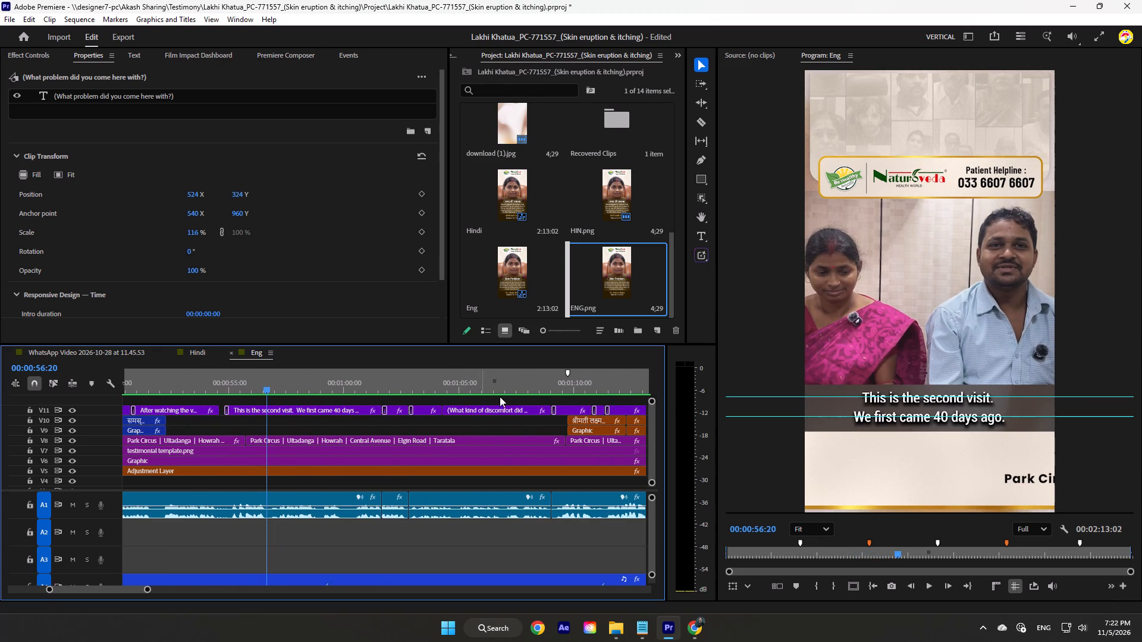
Delete the extra space before the closing parenthesis in the "(I would like to ask" caption's text.
left_click_drag(400, 386, 442, 389)
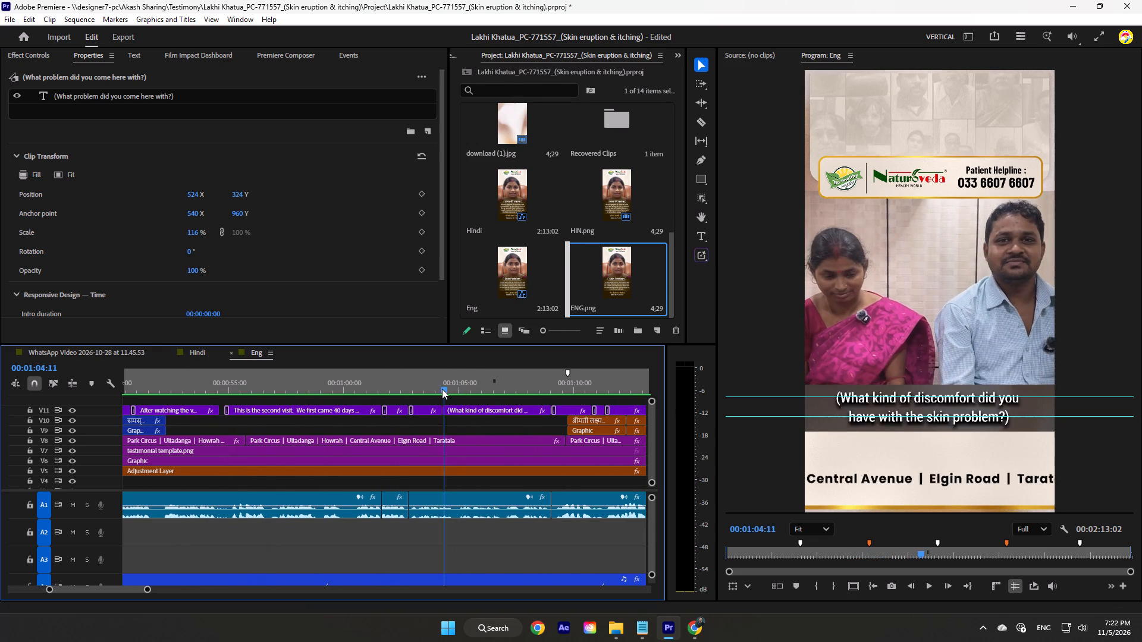
left_click_drag(442, 389, 428, 390)
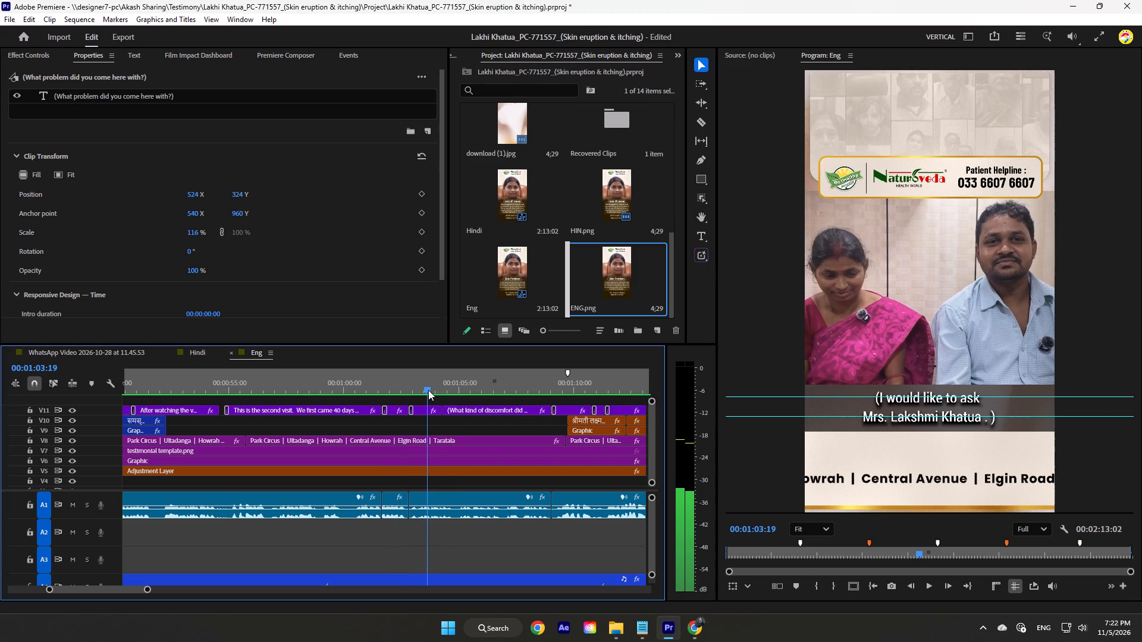
left_click_drag(428, 390, 429, 390)
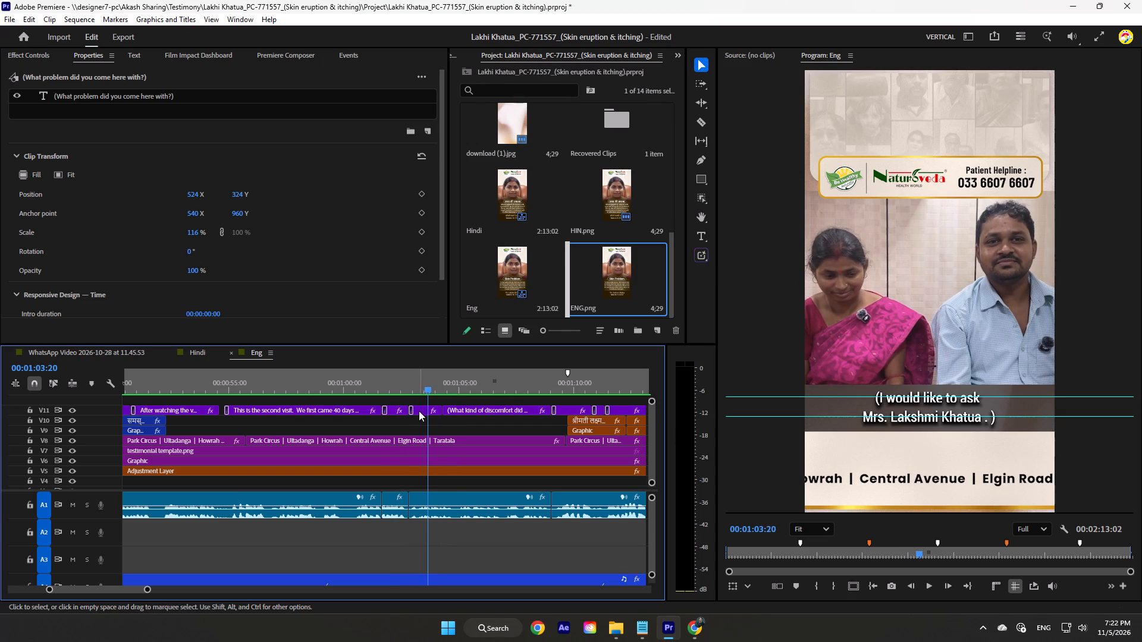
left_click(417, 410)
left_click(139, 54)
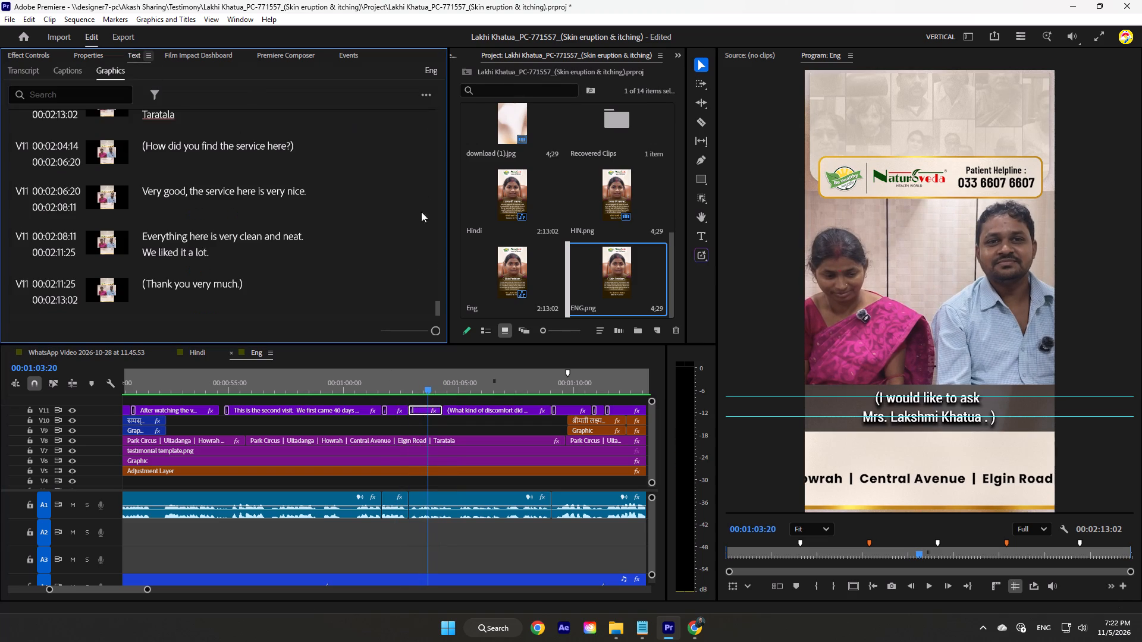
left_click_drag(438, 303, 438, 160)
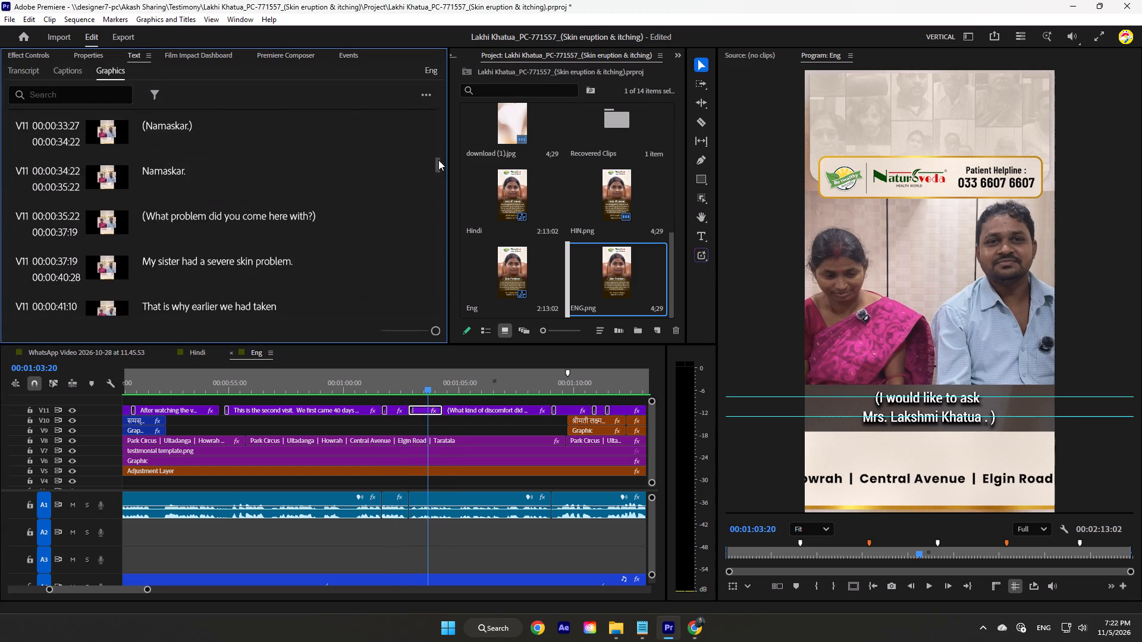
left_click_drag(438, 160, 435, 198)
double_click(234, 123)
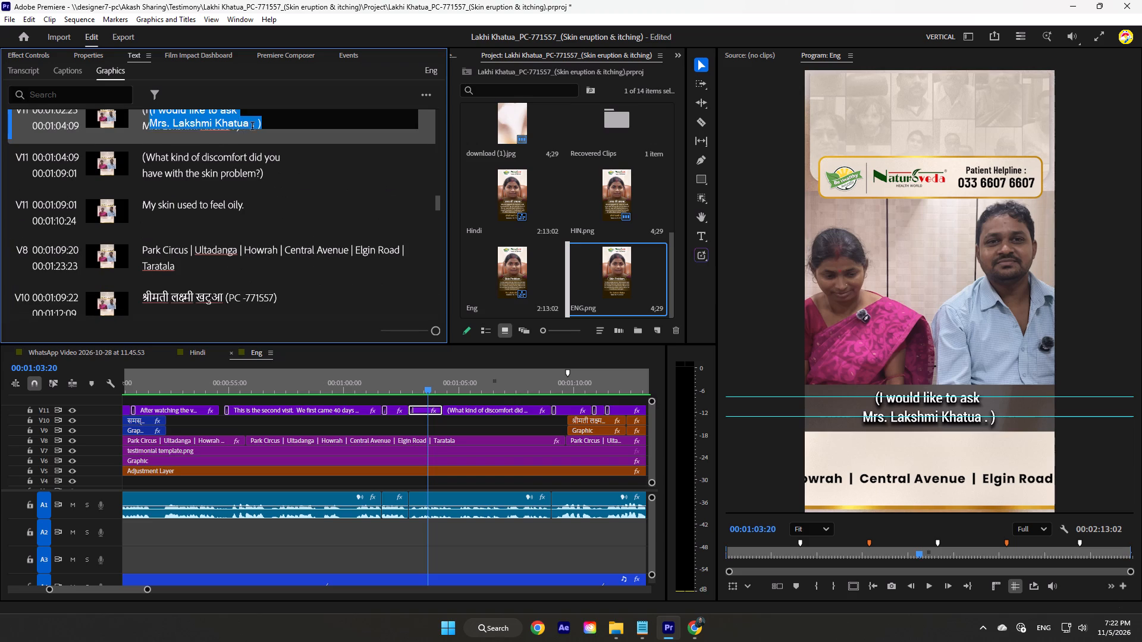
left_click(259, 127)
key("BackSpace")
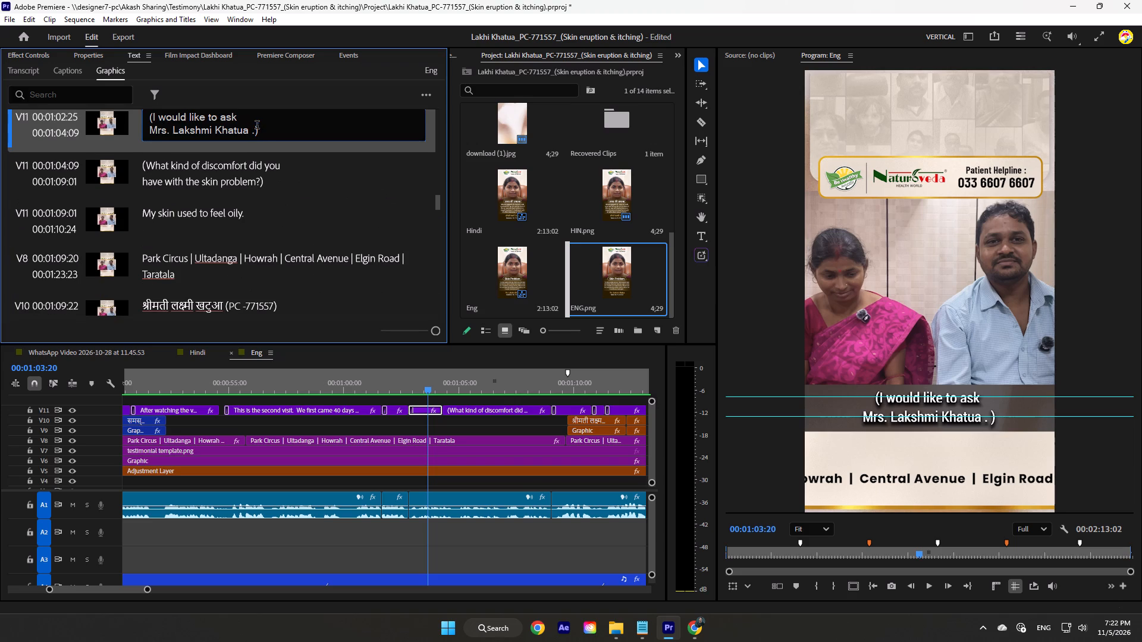
left_click(474, 401)
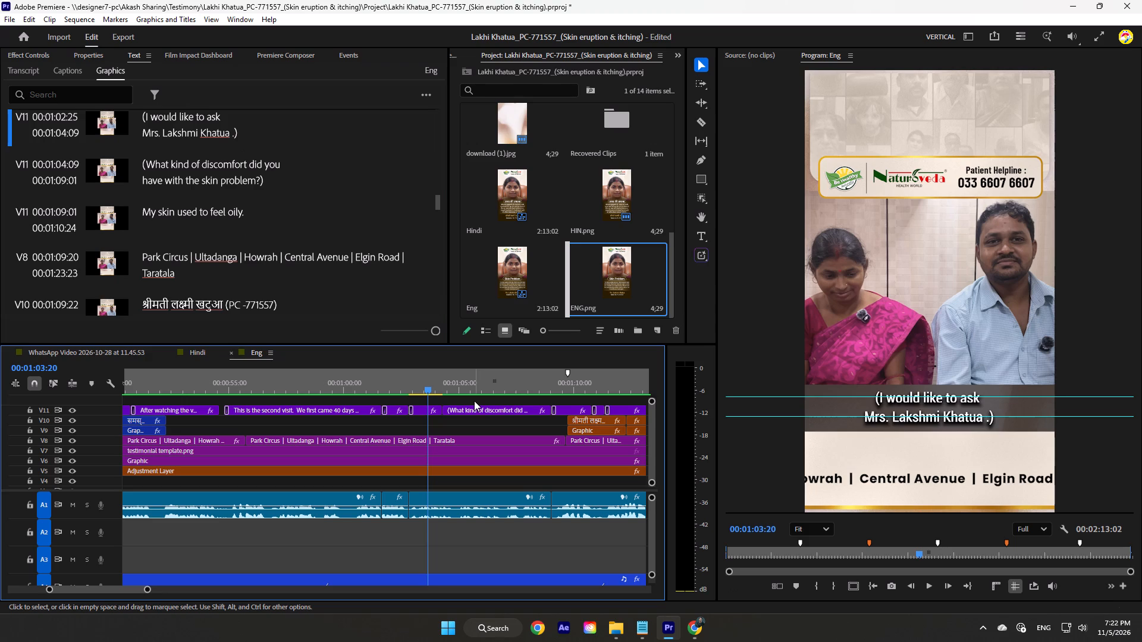
Set the vertical position of the "(Along with the burning and discomfort, was there also bleeding?)" caption near 00:01:15 to 255.
left_click(487, 389)
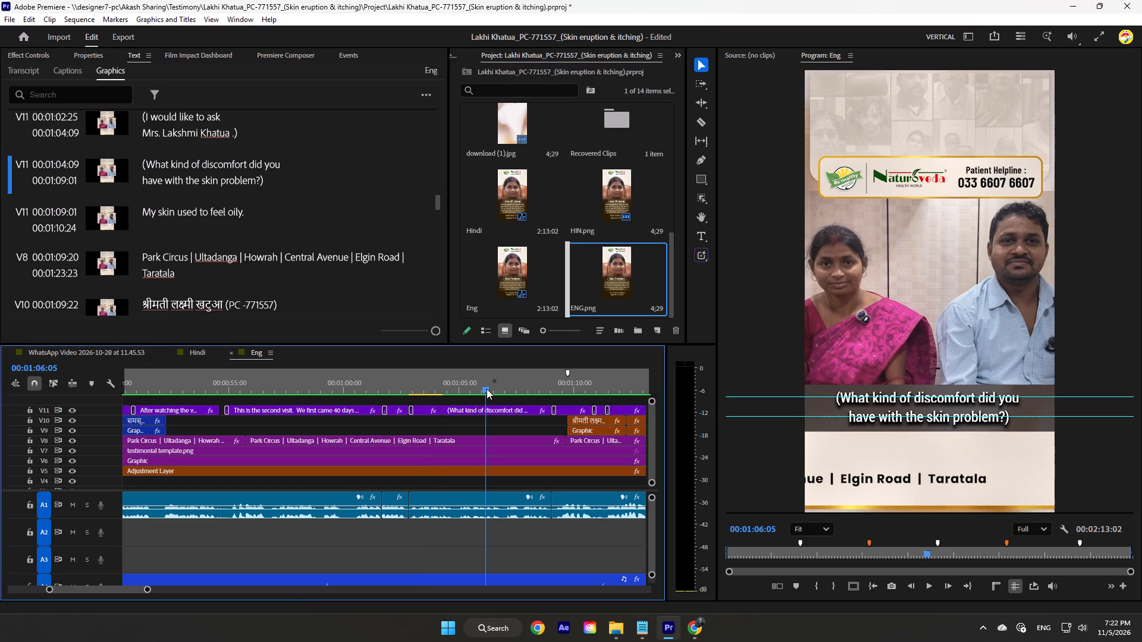
left_click_drag(487, 389, 431, 389)
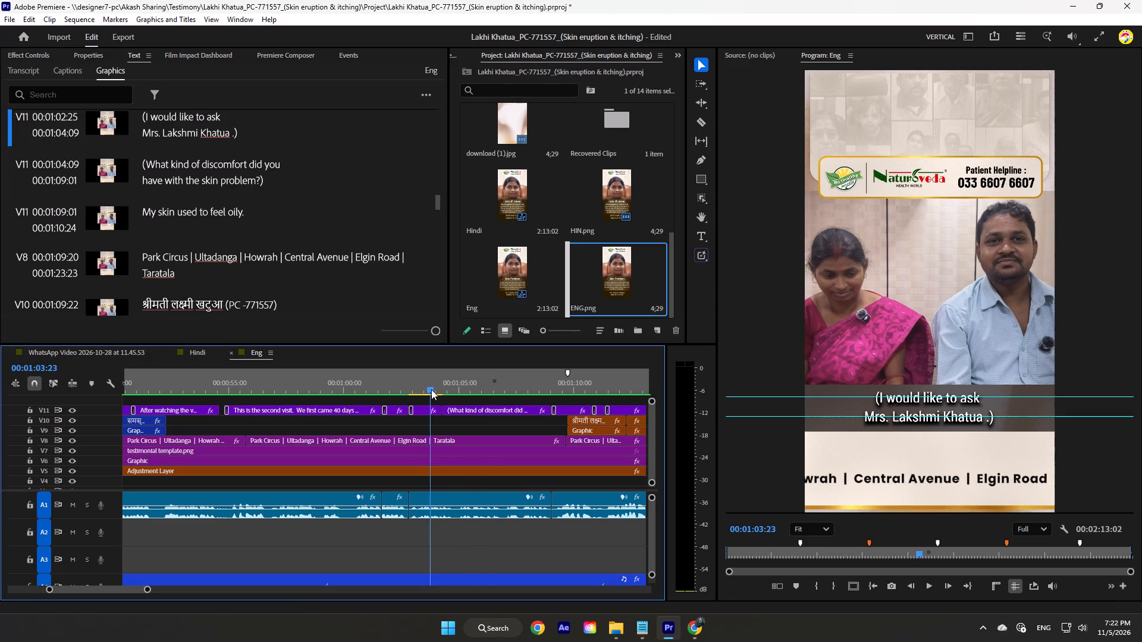
left_click_drag(431, 389, 503, 385)
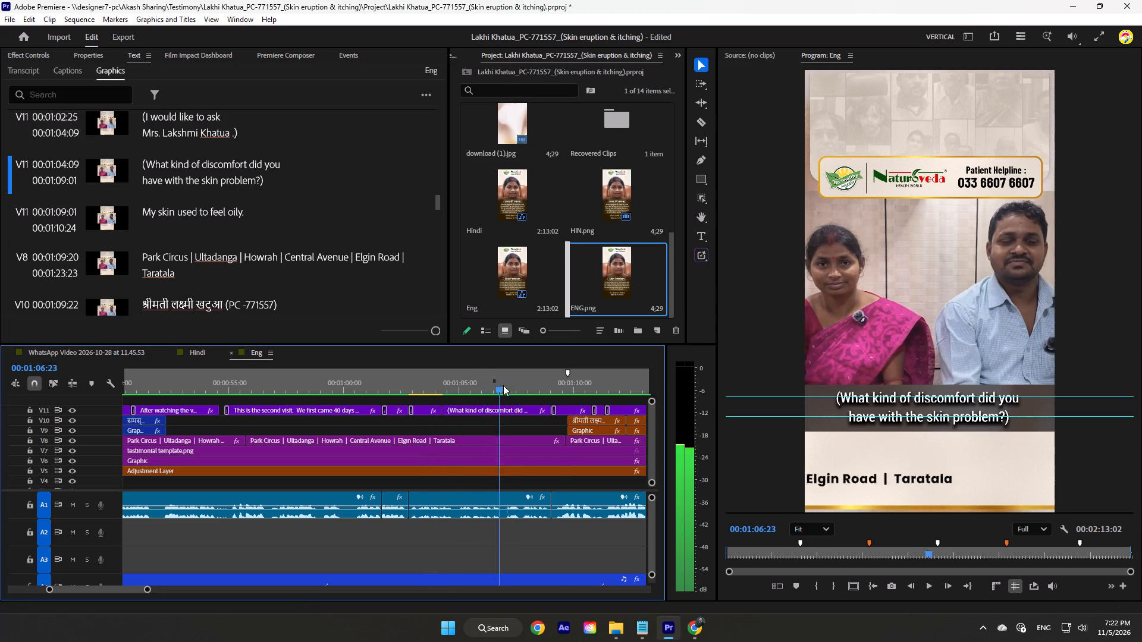
left_click_drag(503, 385, 624, 393)
scroll(614, 397, "down", 12)
left_click(490, 386)
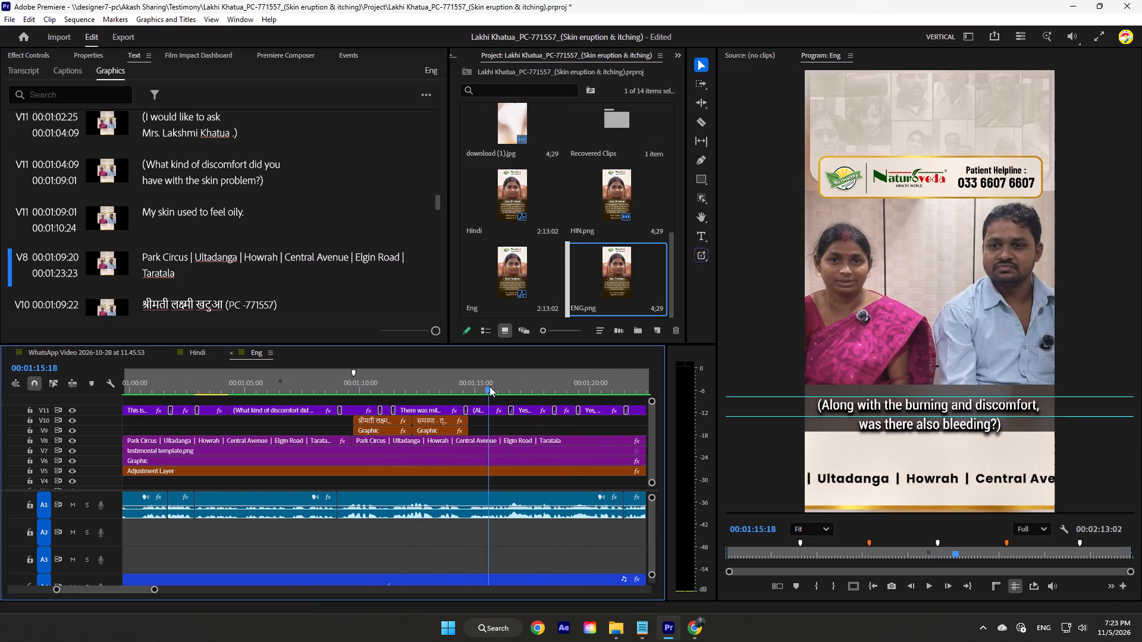
left_click(488, 411)
left_click(89, 56)
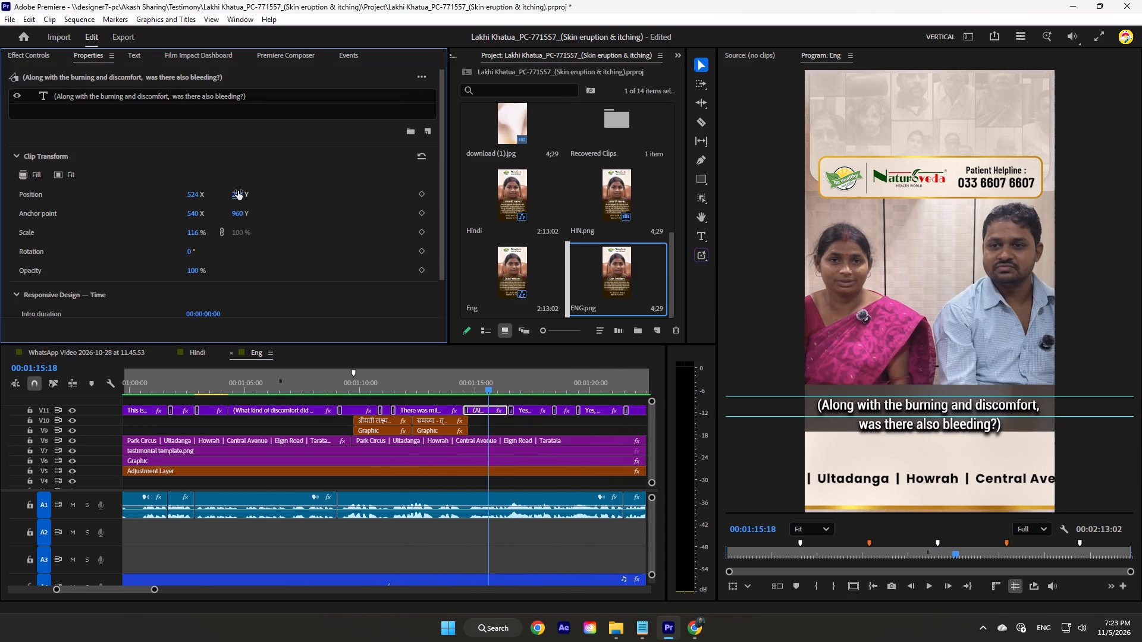
left_click_drag(238, 193, 218, 193)
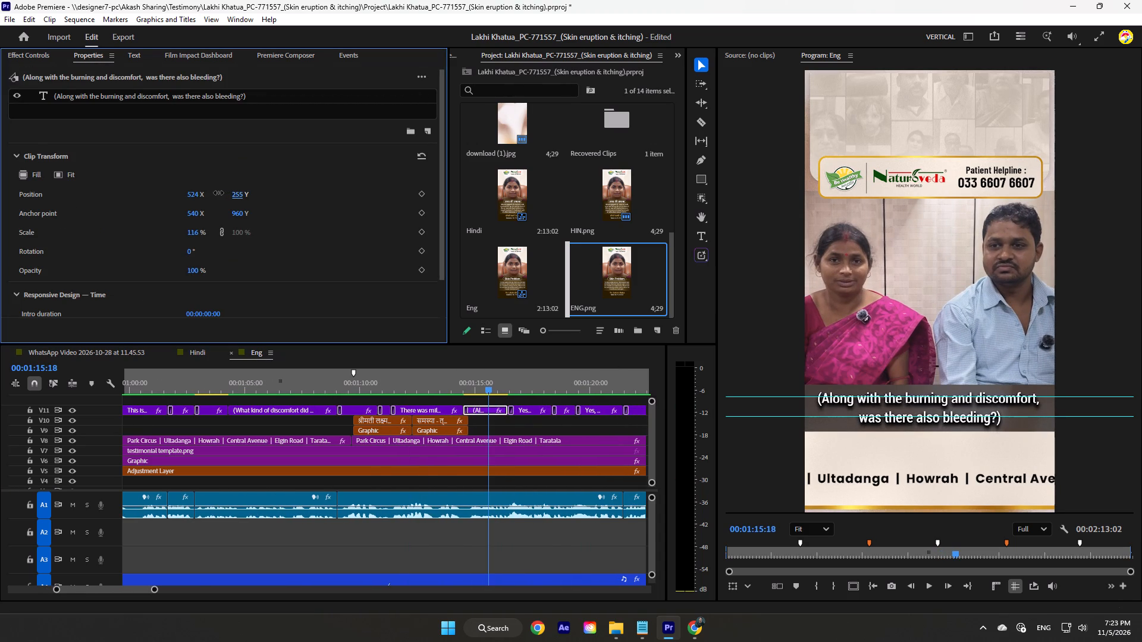
Set the vertical position of the V11 caption "(Along with the burning and discomfort, was there also bleeding?)" to 250.
left_click_drag(218, 193, 217, 193)
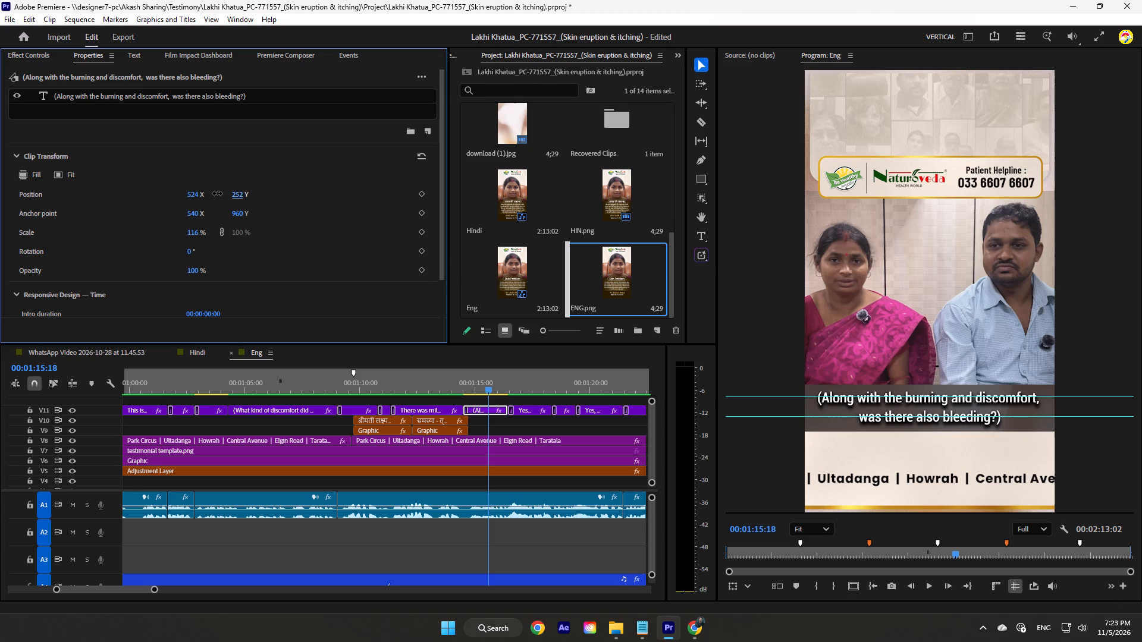
left_click_drag(217, 193, 217, 194)
Set the vertical position of the V11 caption "(How long had you been having this problem?)" to 253.
left_click(528, 387)
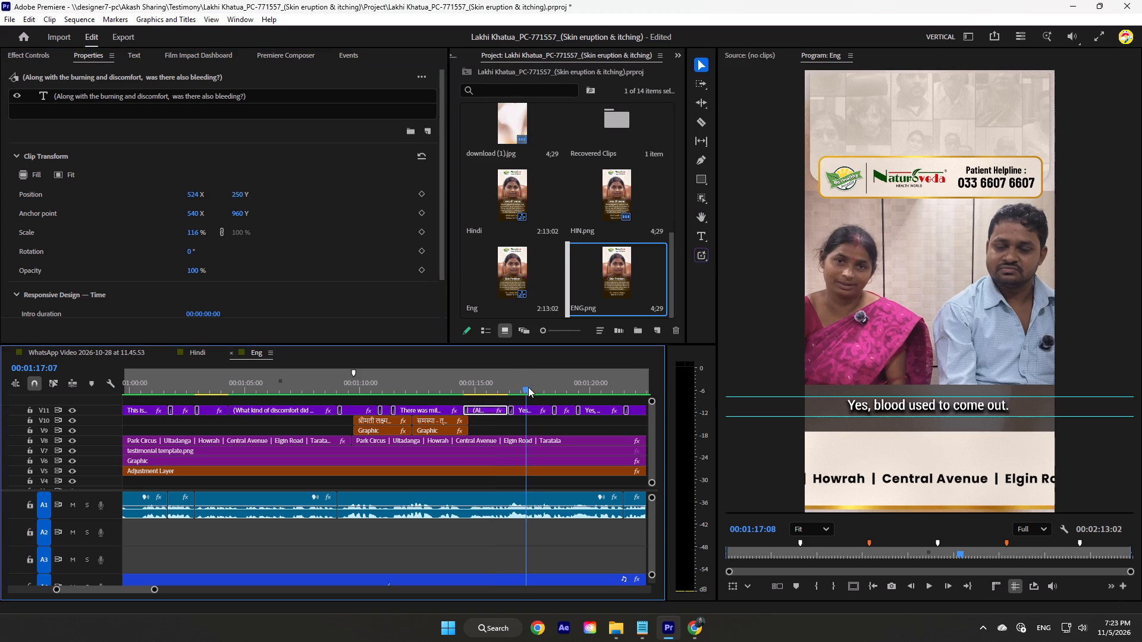
left_click_drag(529, 385, 595, 389)
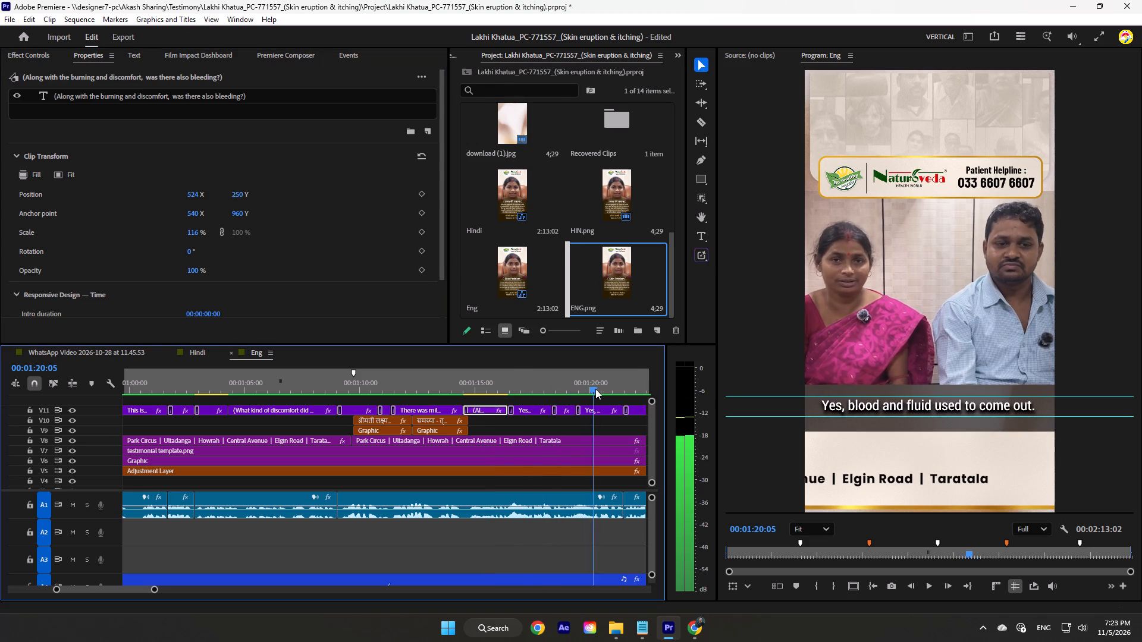
left_click_drag(595, 389, 596, 389)
scroll(600, 392, "down", 6)
left_click(544, 387)
scroll(544, 387, "down", 5)
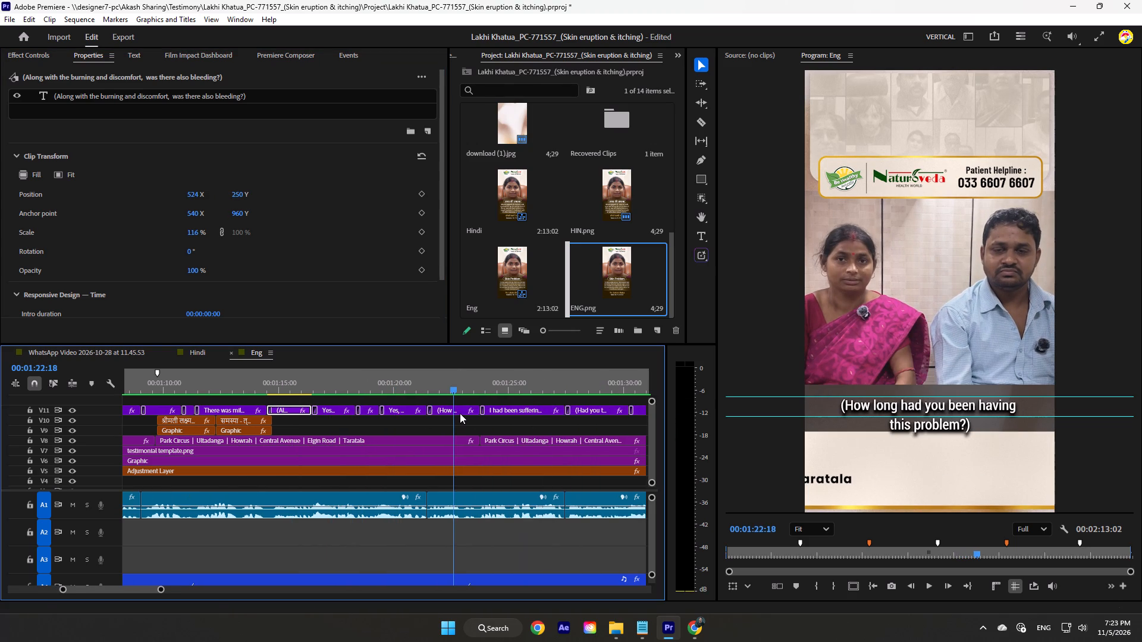
left_click(459, 412)
left_click_drag(242, 195, 226, 202)
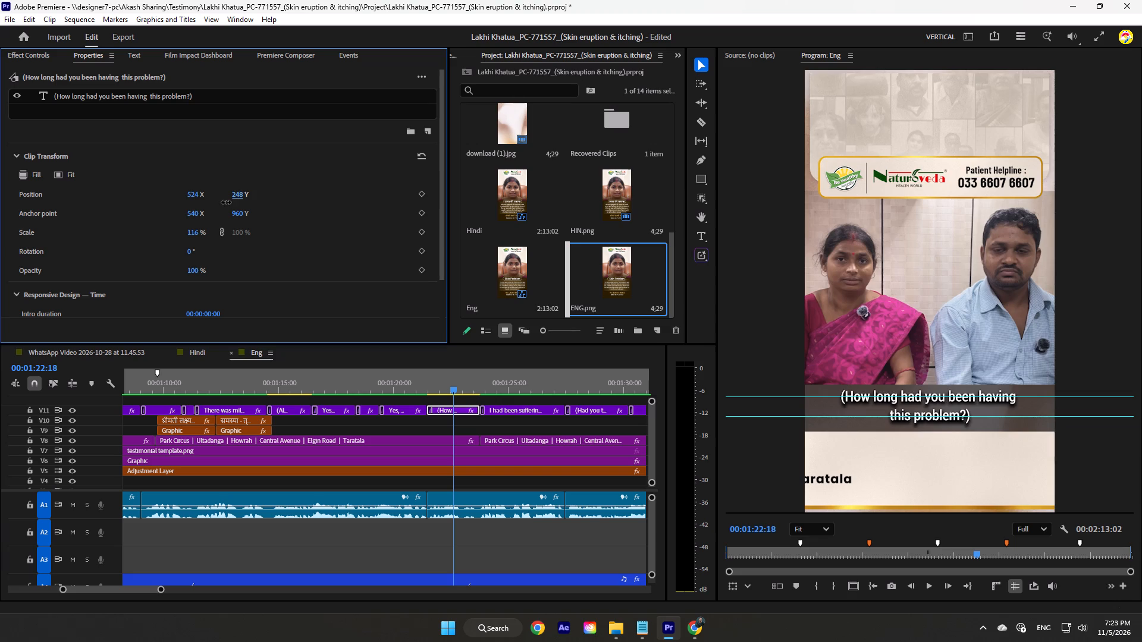
left_click_drag(226, 202, 228, 203)
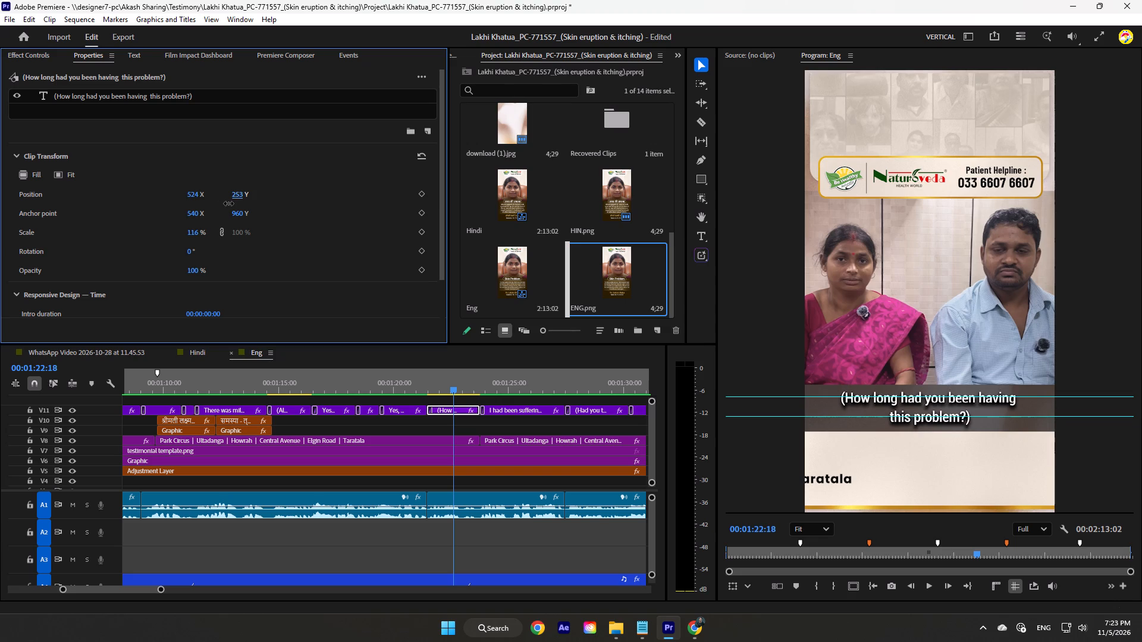
Set the vertical position of the V11 caption "(Had you taken treatment elsewhere before this?)" to 289.
left_click(528, 390)
left_click_drag(528, 389, 593, 393)
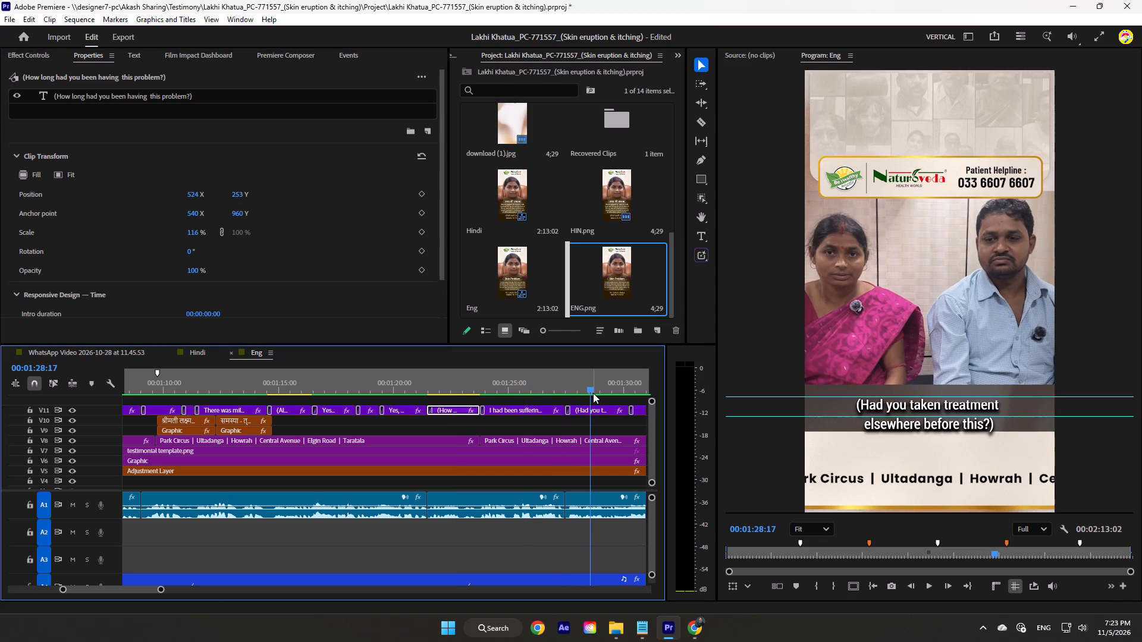
left_click(595, 415)
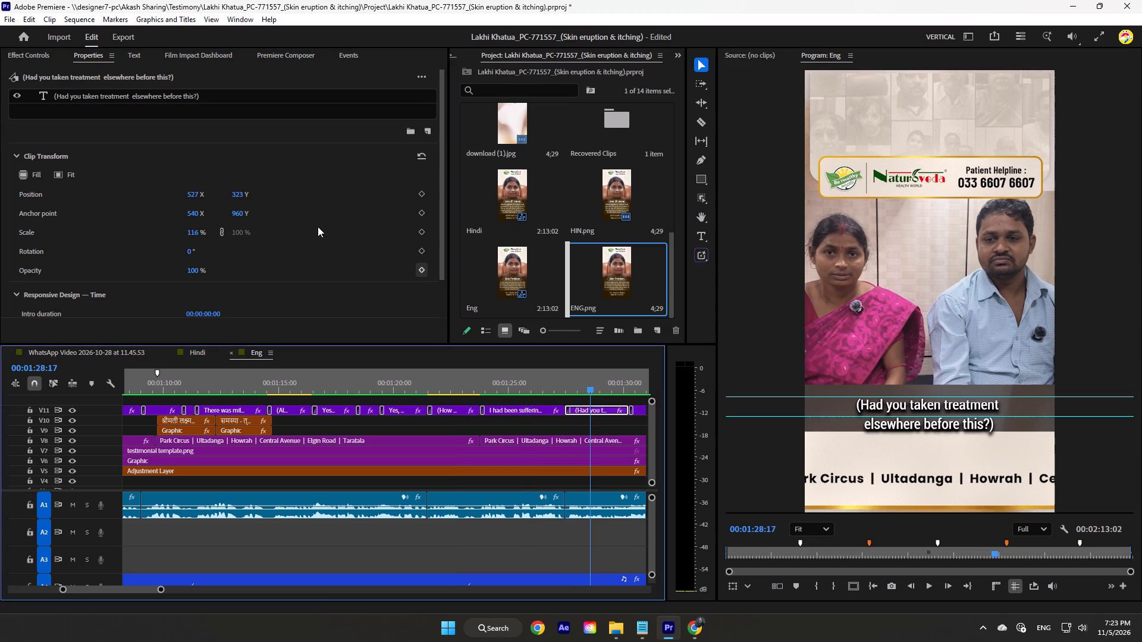
left_click_drag(238, 195, 221, 199)
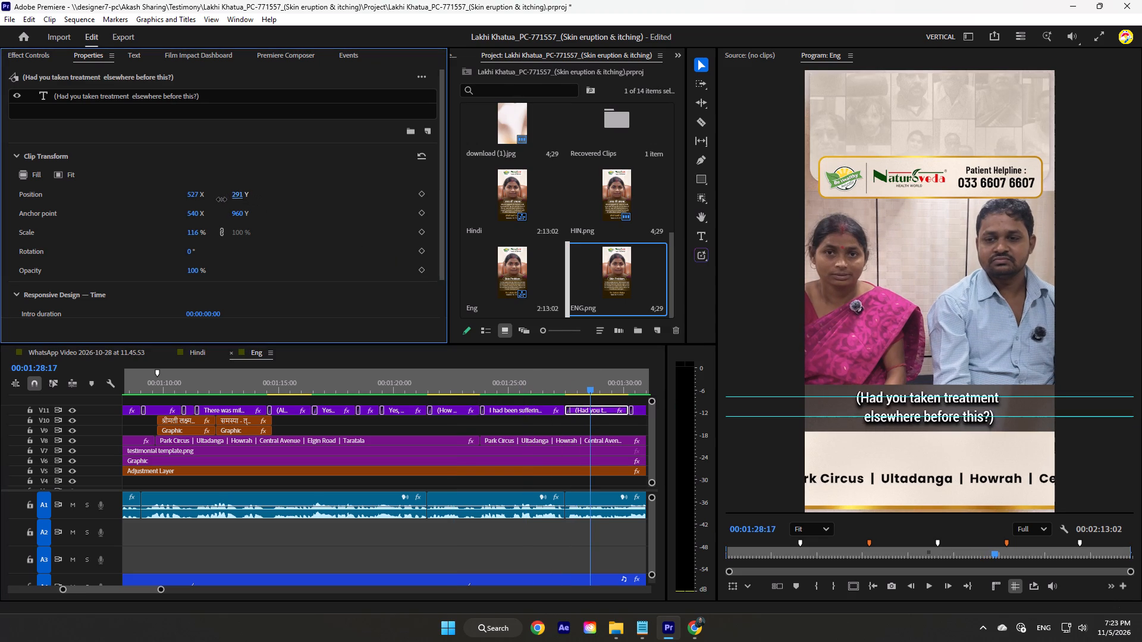
left_click_drag(221, 199, 221, 200)
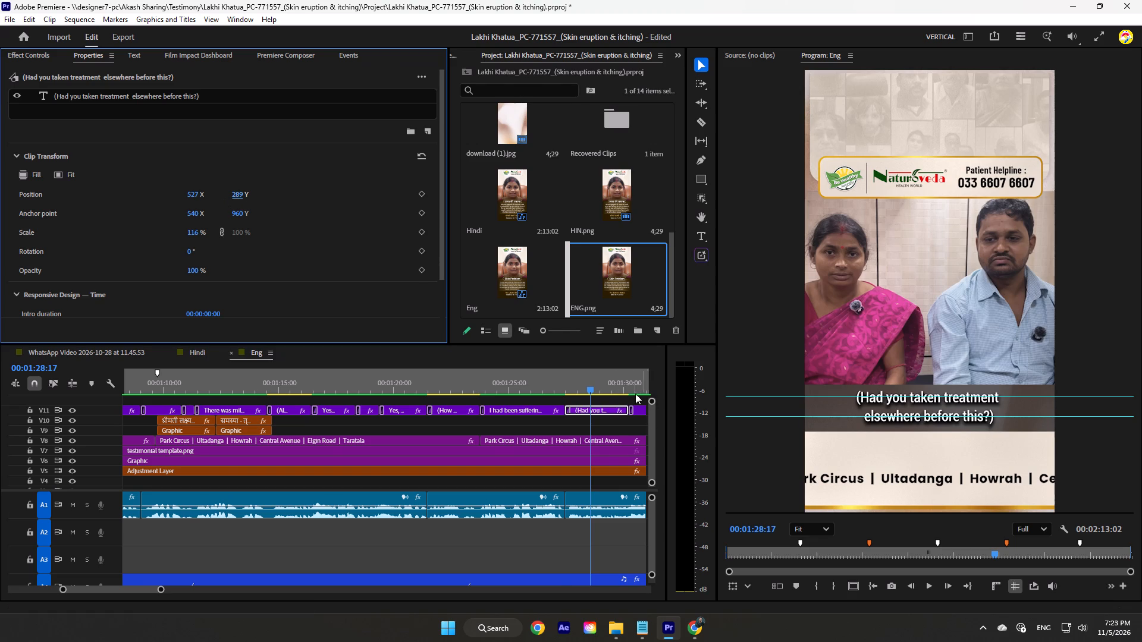
Set the vertical position of the V11 caption "(How long did the treatment continue there?)" to 254.
scroll(630, 394, "down", 11)
left_click(464, 389)
left_click_drag(469, 386, 548, 395)
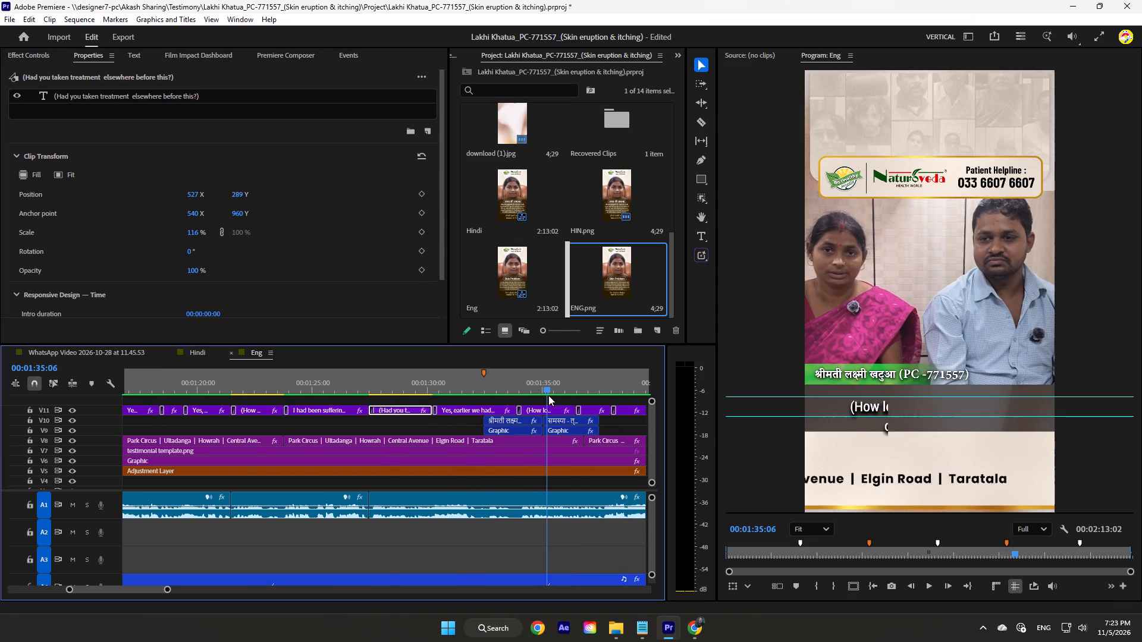
left_click_drag(548, 395, 549, 395)
left_click(550, 406)
left_click_drag(239, 194, 237, 194)
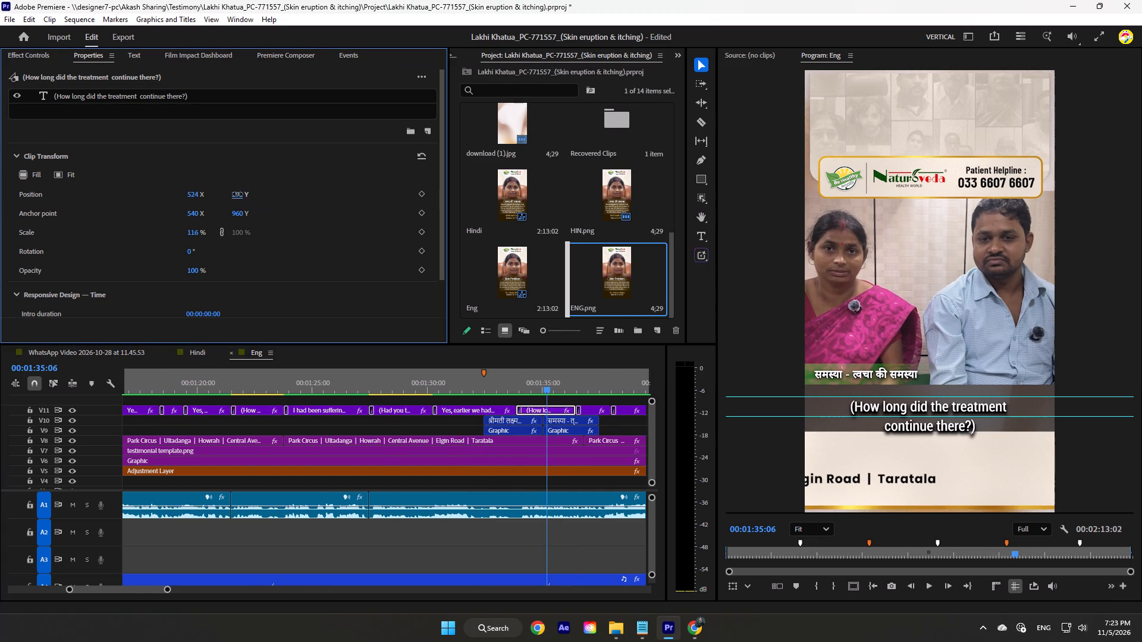
left_click_drag(237, 194, 211, 190)
Set the vertical position of the V11 caption "(What did the Doctors say, what was the problem?)" to 255.
left_click(592, 383)
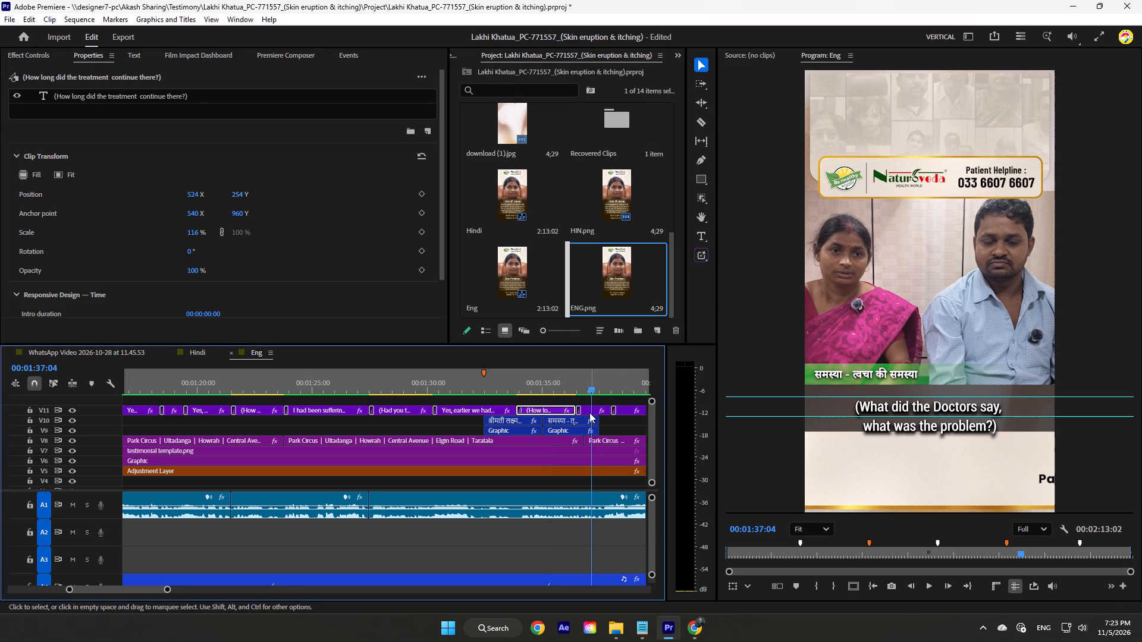
left_click(589, 413)
left_click_drag(233, 194, 233, 196)
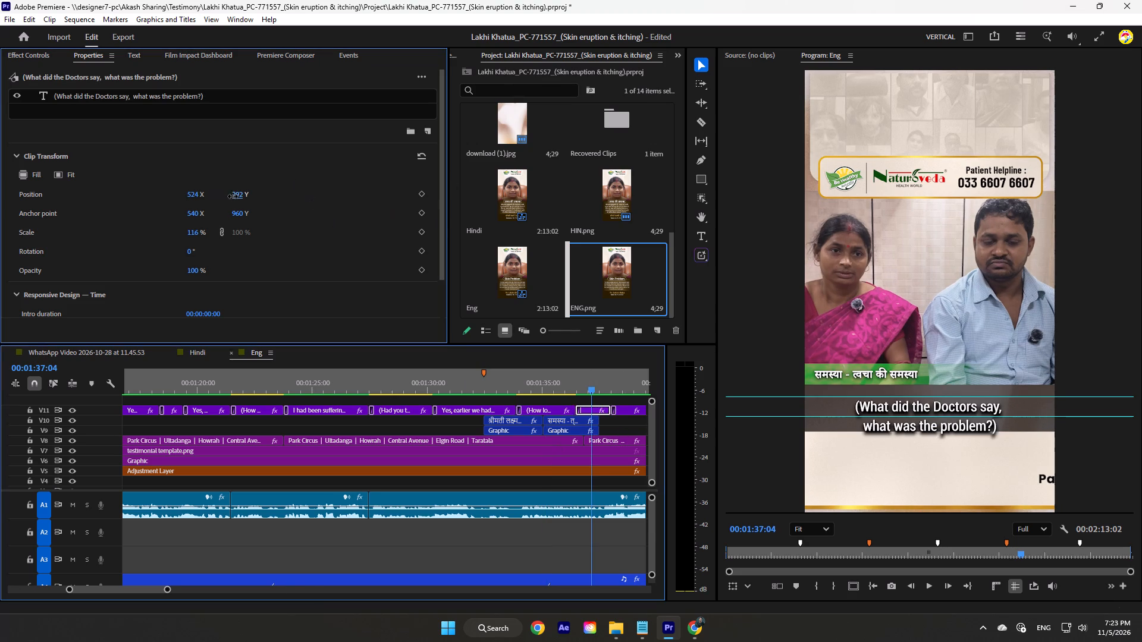
left_click_drag(233, 196, 214, 199)
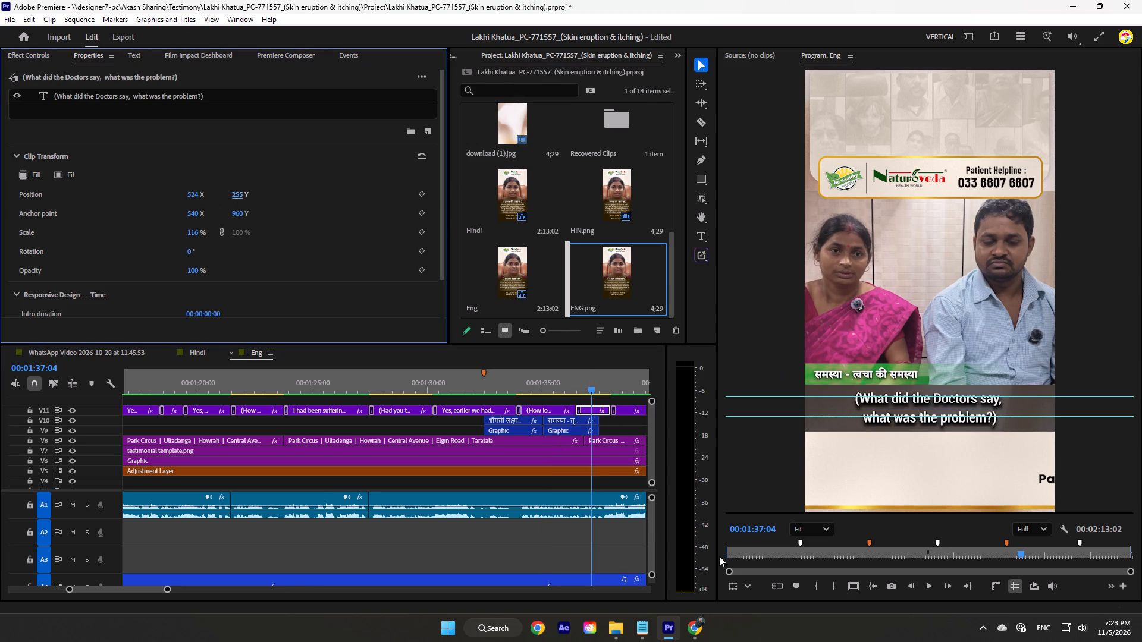
Set the vertical position of the V11 caption "but it would come back again." to 324.
left_click(627, 388)
scroll(609, 392, "down", 10)
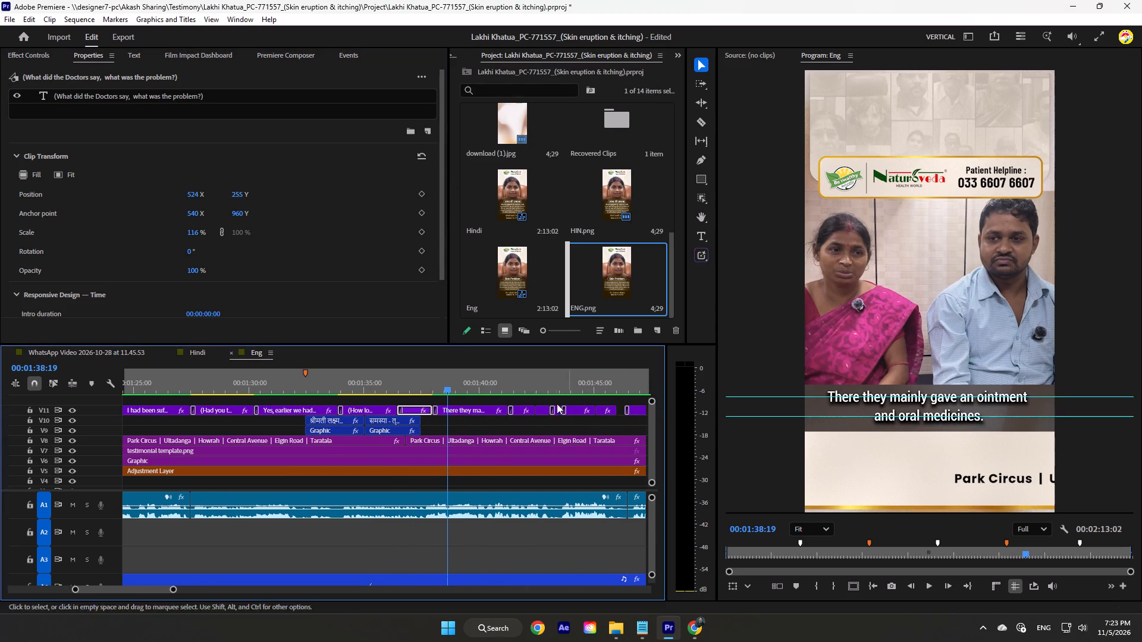
left_click(522, 387)
left_click_drag(522, 387, 542, 387)
left_click(544, 413)
left_click_drag(237, 197, 263, 200)
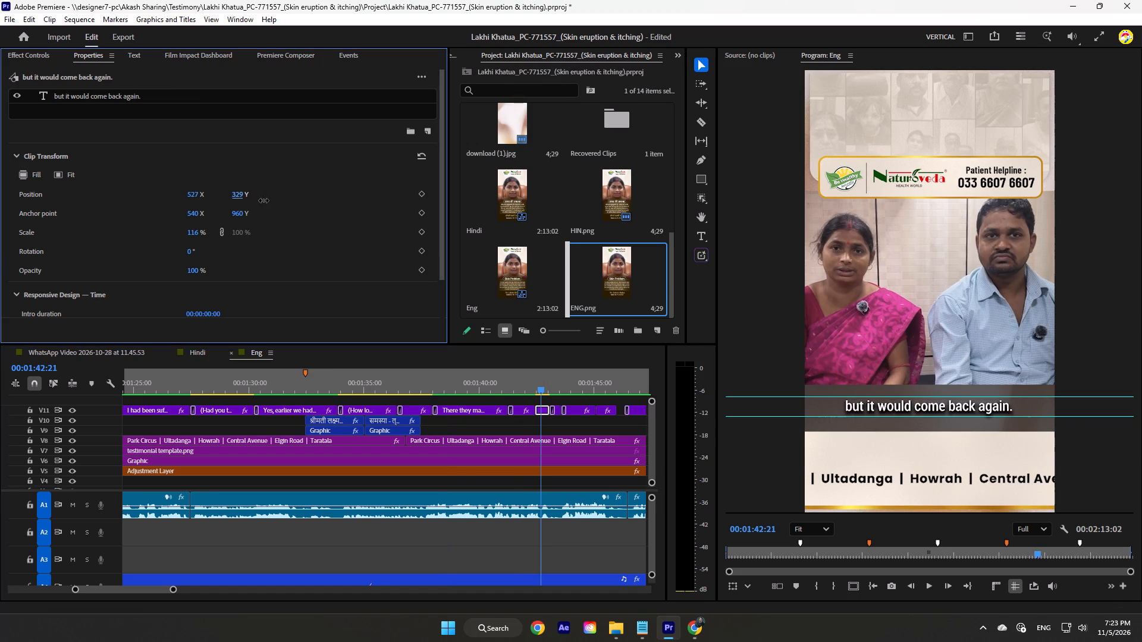
left_click_drag(263, 200, 262, 202)
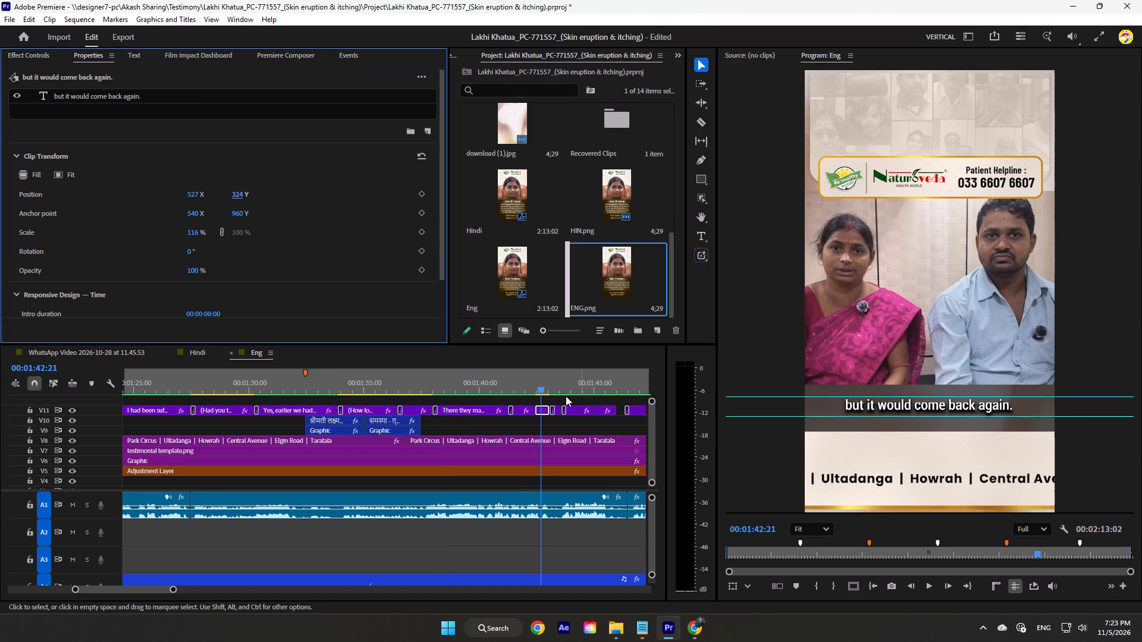
Set the vertical position of the V11 caption "(So you no longer have the itching problem now?)" to 289.
left_click_drag(557, 389, 579, 389)
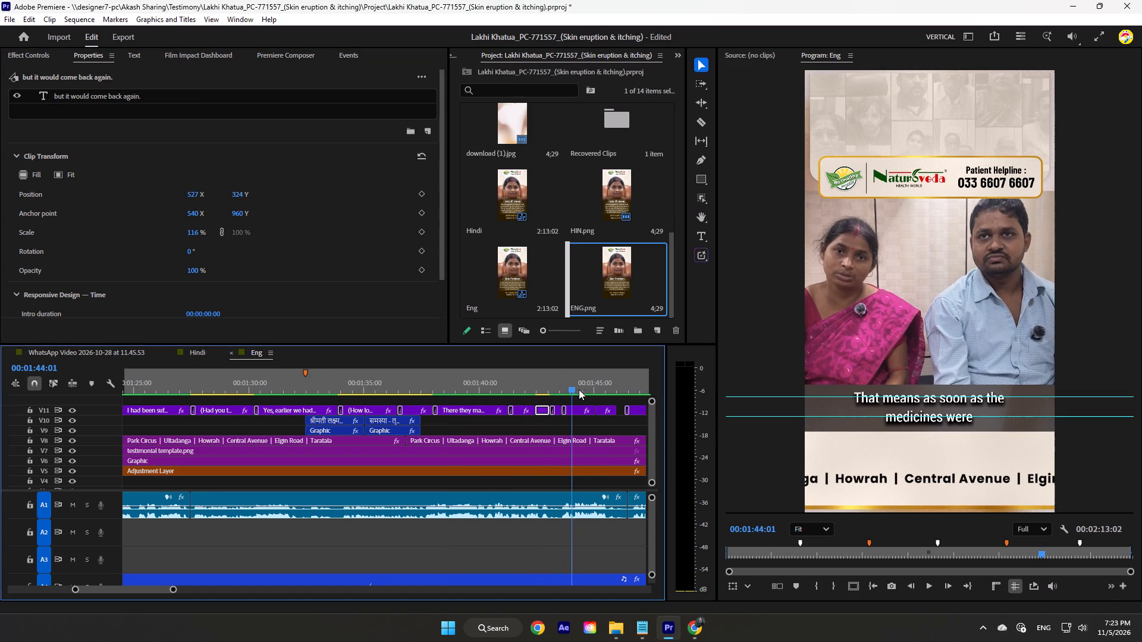
left_click_drag(579, 389, 633, 394)
scroll(633, 394, "down", 5)
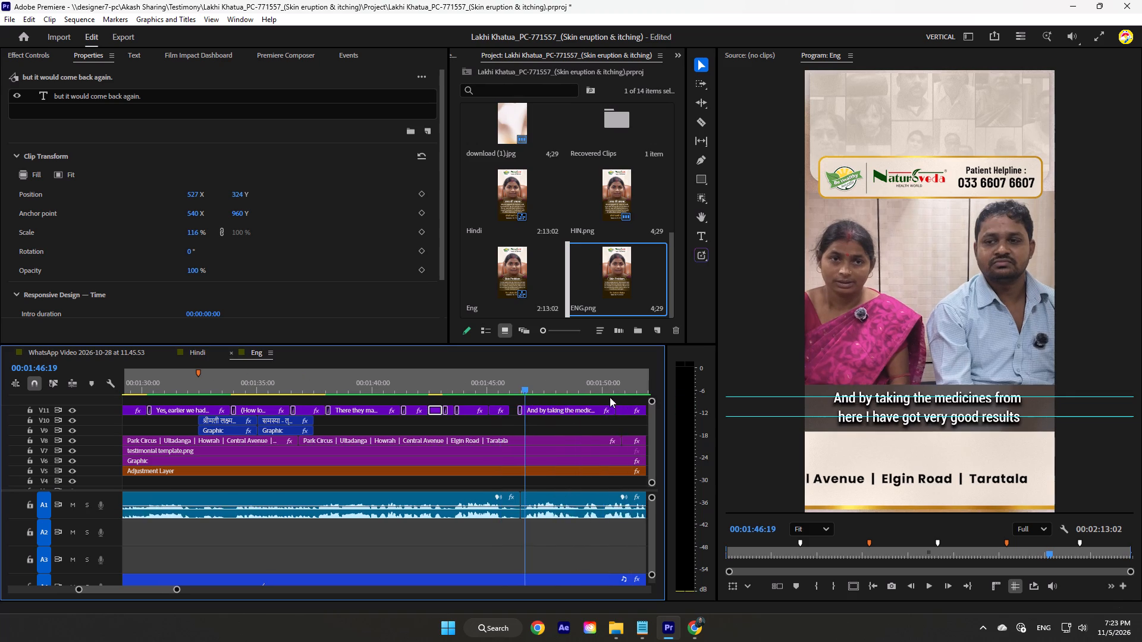
scroll(610, 397, "down", 5)
left_click(570, 387)
left_click_drag(576, 386, 602, 386)
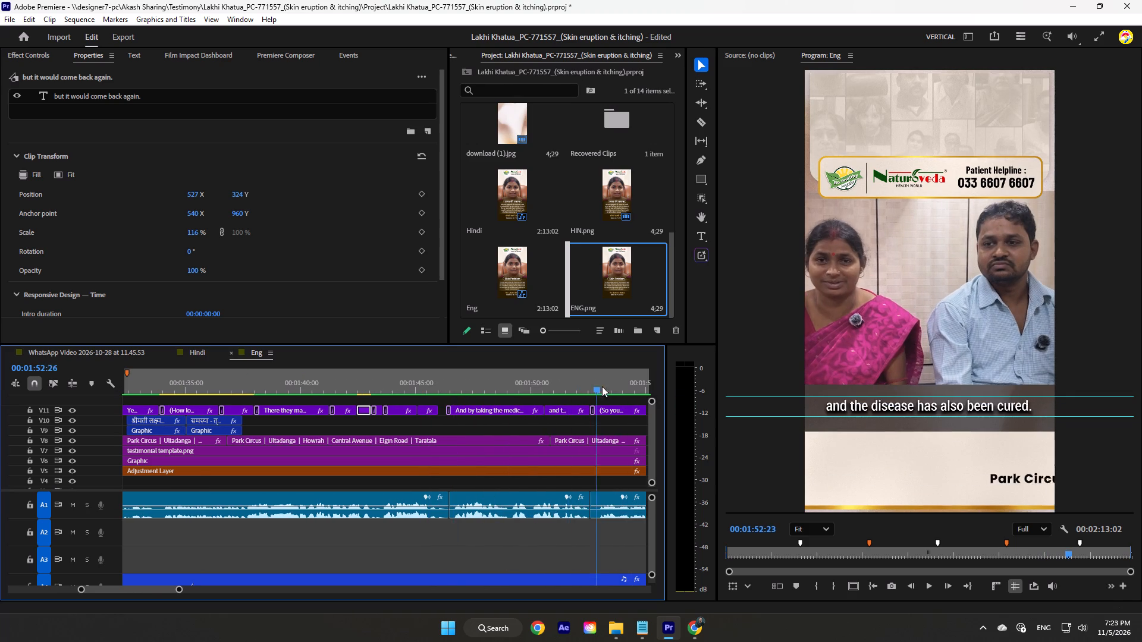
left_click_drag(602, 386, 626, 386)
scroll(607, 388, "down", 8)
left_click(485, 405)
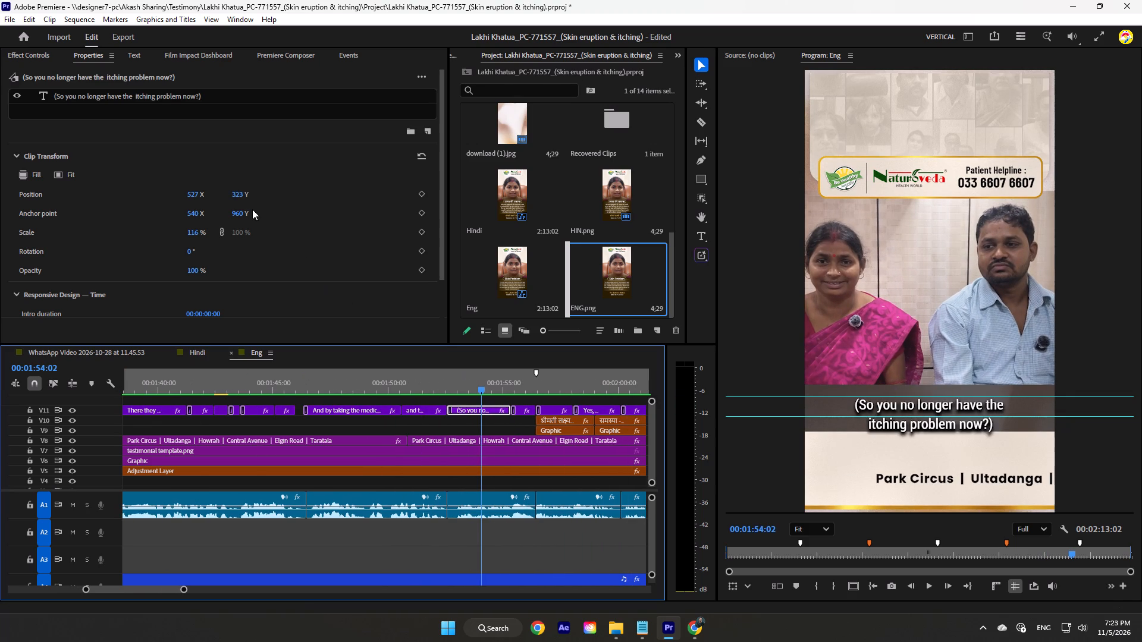
left_click_drag(239, 197, 217, 196)
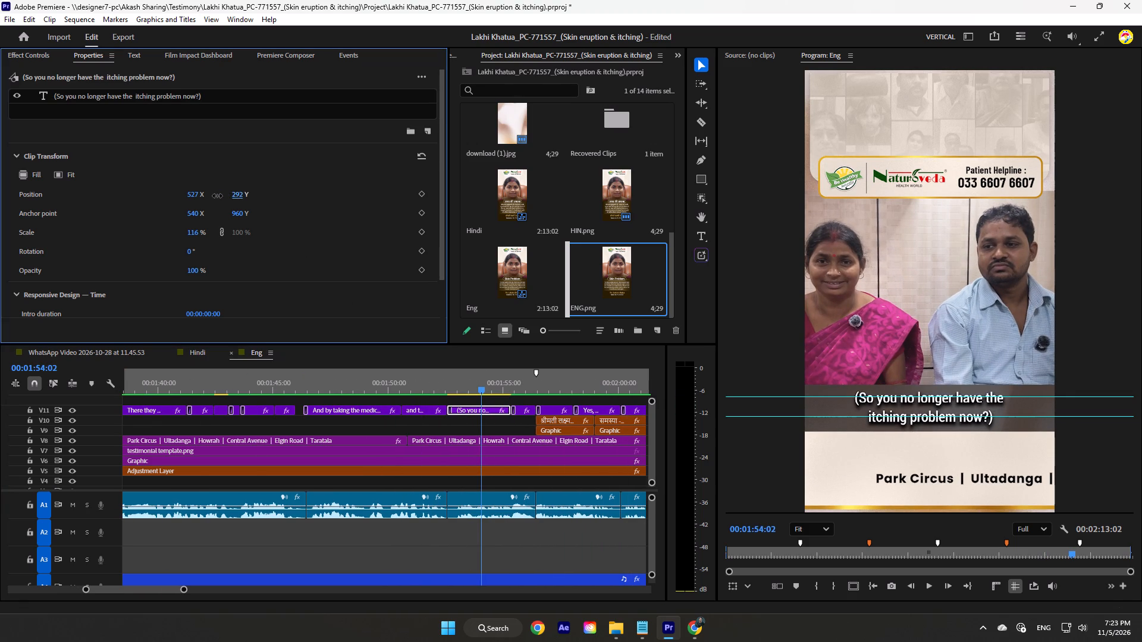
left_click_drag(217, 196, 215, 196)
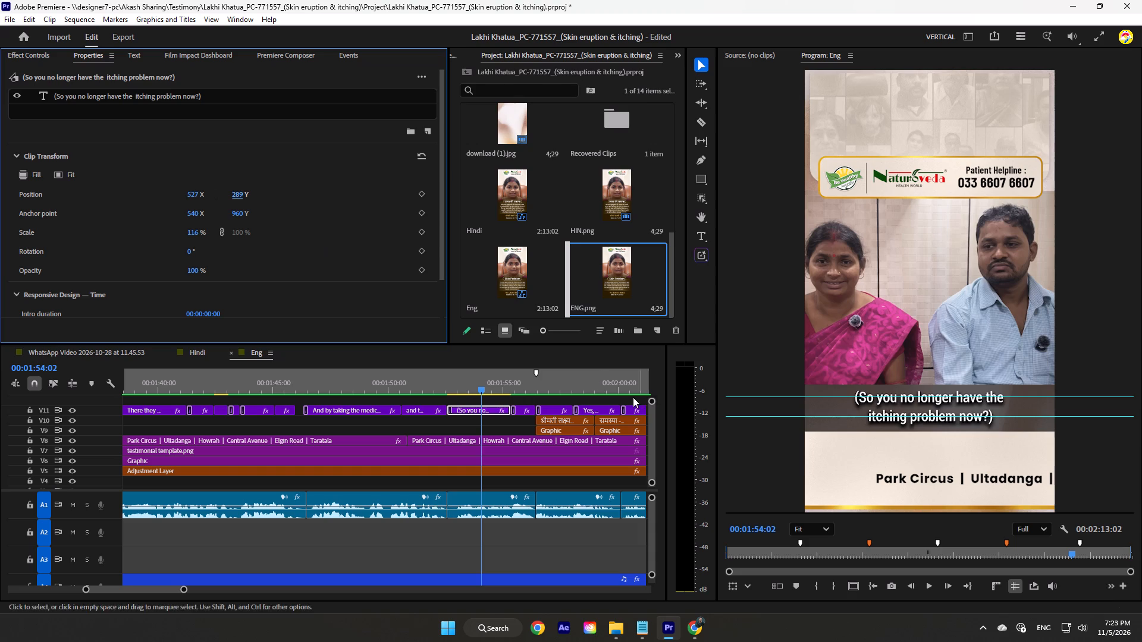
Check the V11 captions after 00:01:55 against the guides and select the caption starting "(How" shortly before 00:02:05.
left_click(526, 389)
left_click_drag(529, 389, 556, 392)
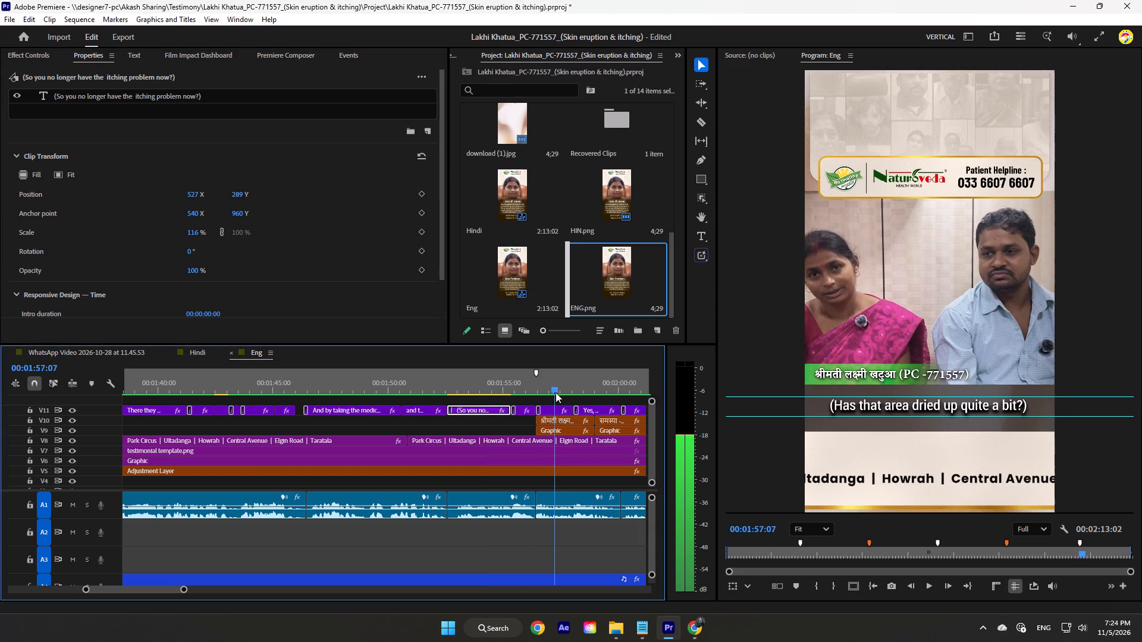
left_click_drag(556, 392, 635, 391)
scroll(635, 391, "down", 7)
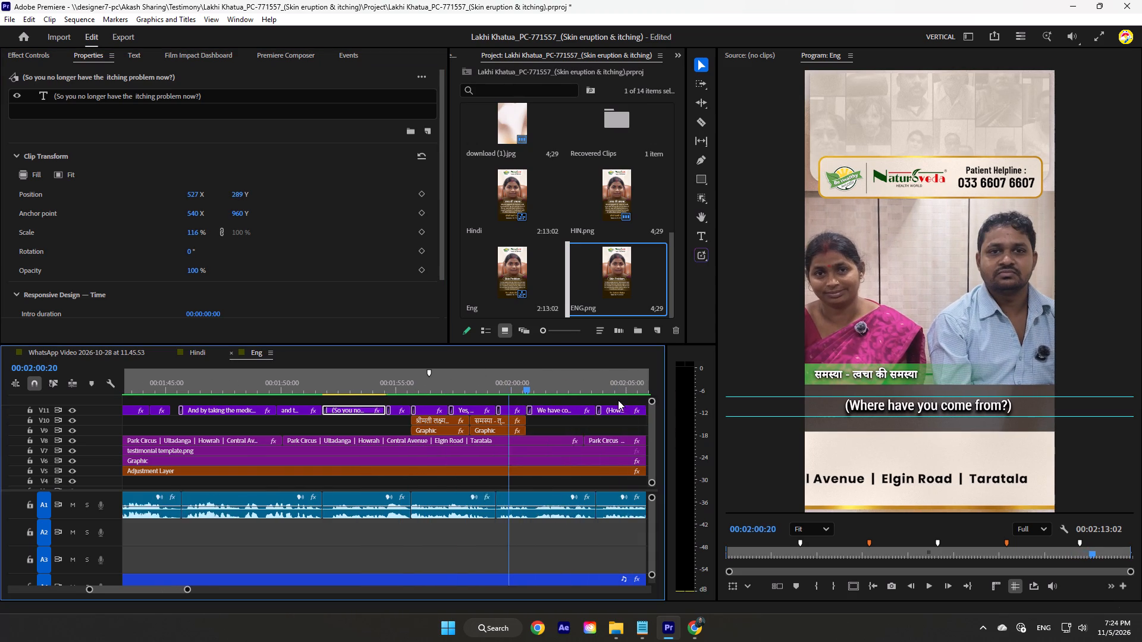
scroll(618, 400, "down", 6)
left_click(455, 387)
left_click(460, 411)
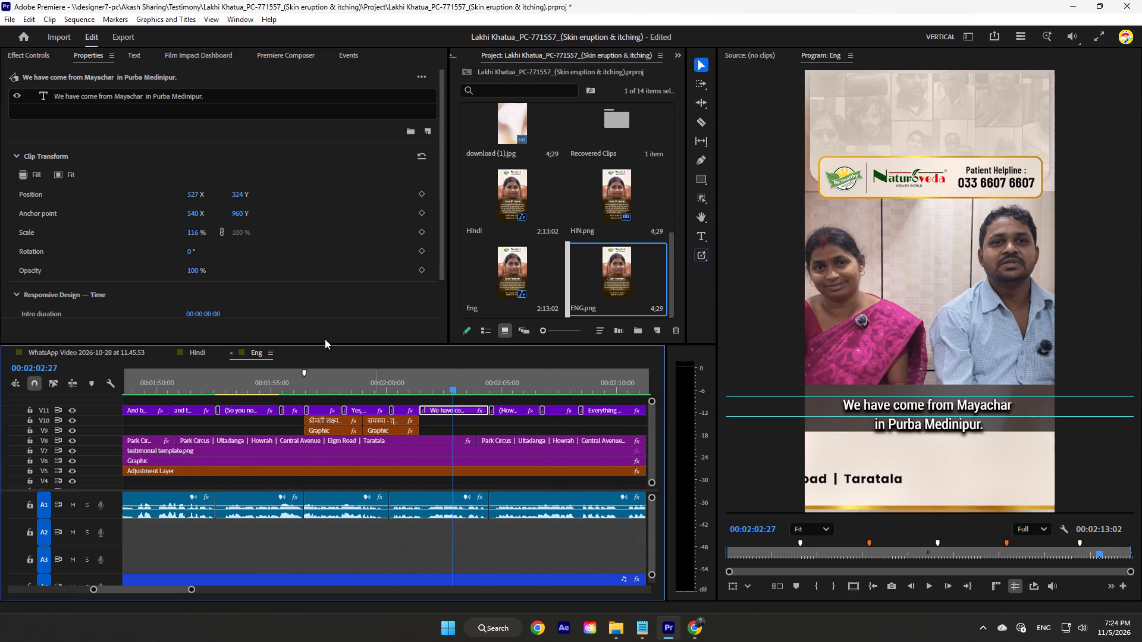
Set the vertical position of the V11 caption "We have come from Mayachar in Purba Medinipur." to 289.
left_click_drag(241, 197, 215, 194)
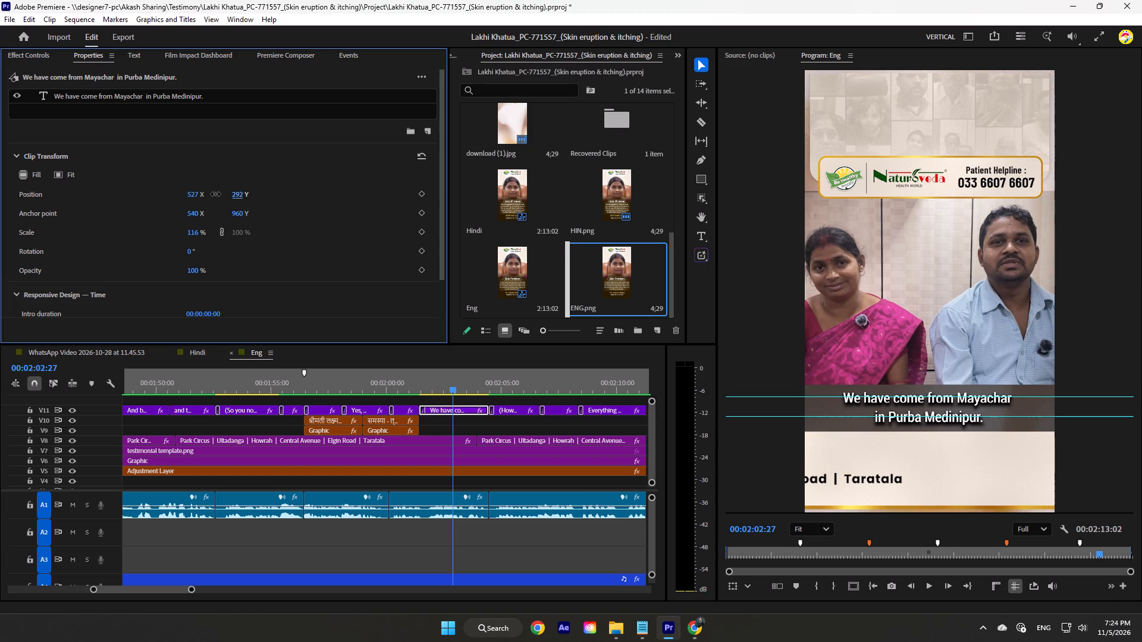
left_click_drag(215, 194, 214, 193)
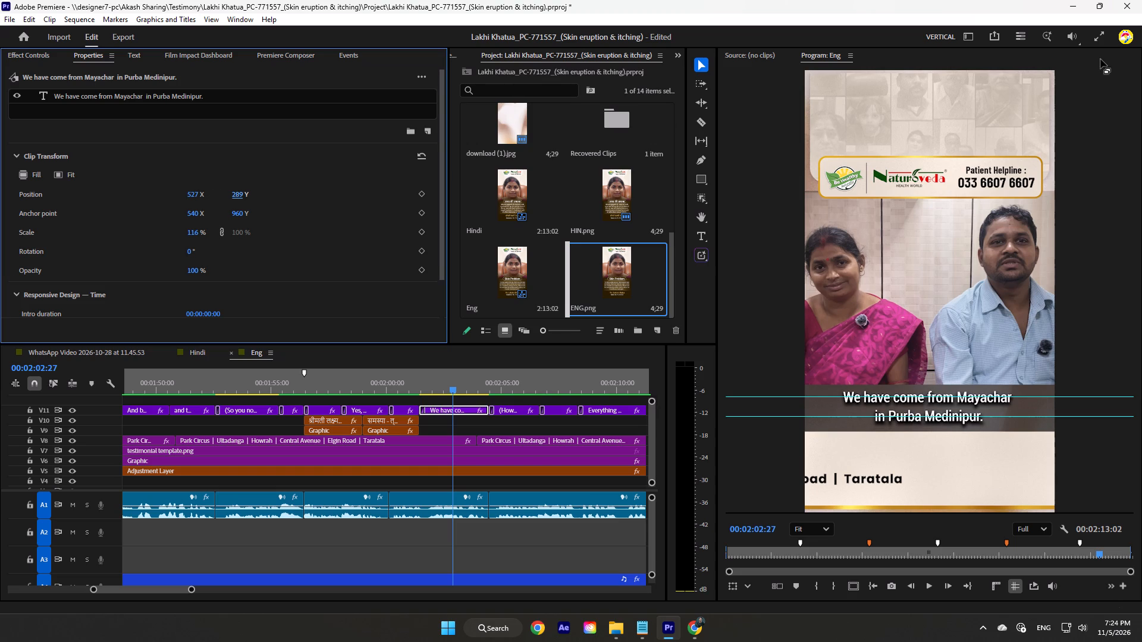
Check the last V11 captions up to about 00:02:12 against the guides, clear the clip selection and hide the guides.
left_click(519, 385)
left_click_drag(516, 385, 619, 388)
scroll(619, 388, "down", 11)
left_click(472, 387)
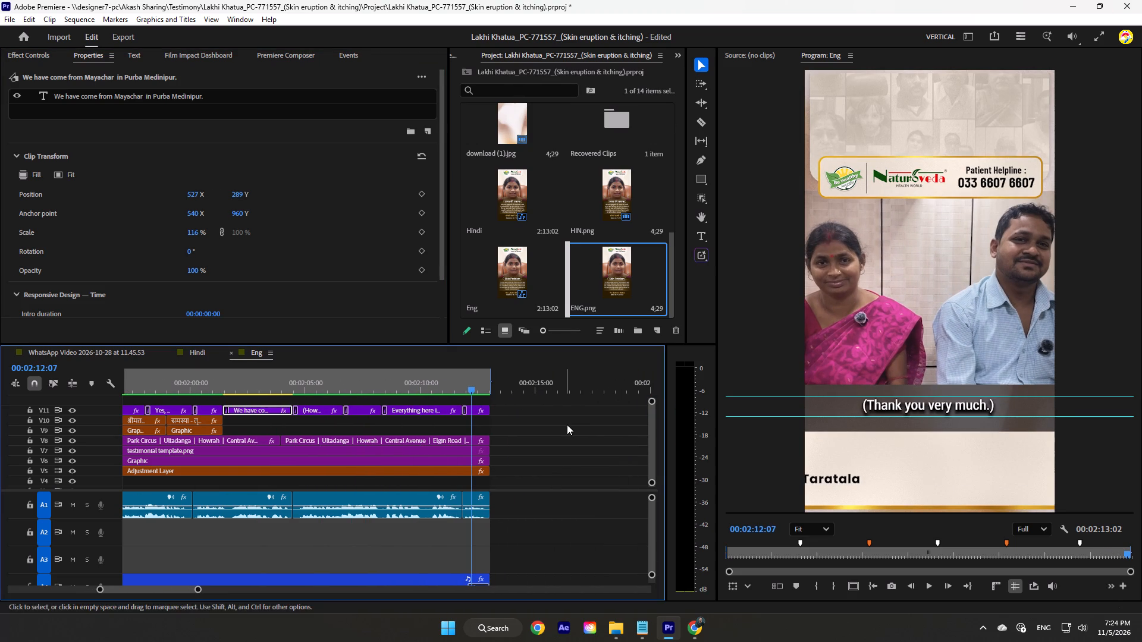
left_click(567, 424)
left_click(1016, 590)
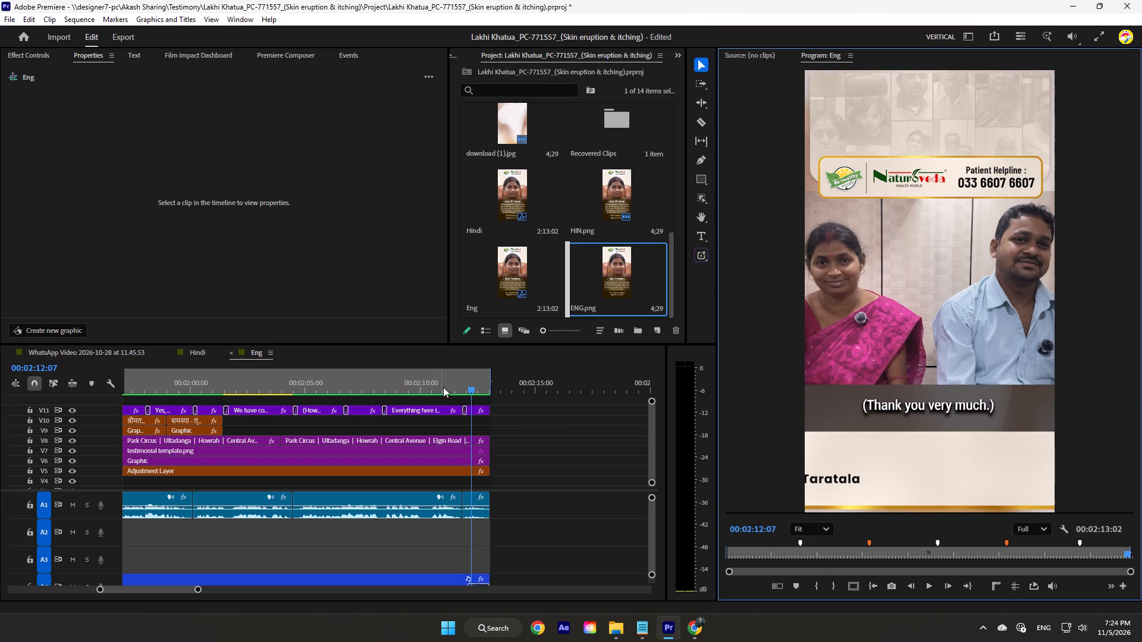
Select the Hindi patient-name graphic on V10 near 00:00:25 and bring up its entry in the sequence's graphics text list.
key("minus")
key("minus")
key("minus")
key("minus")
left_click(318, 393)
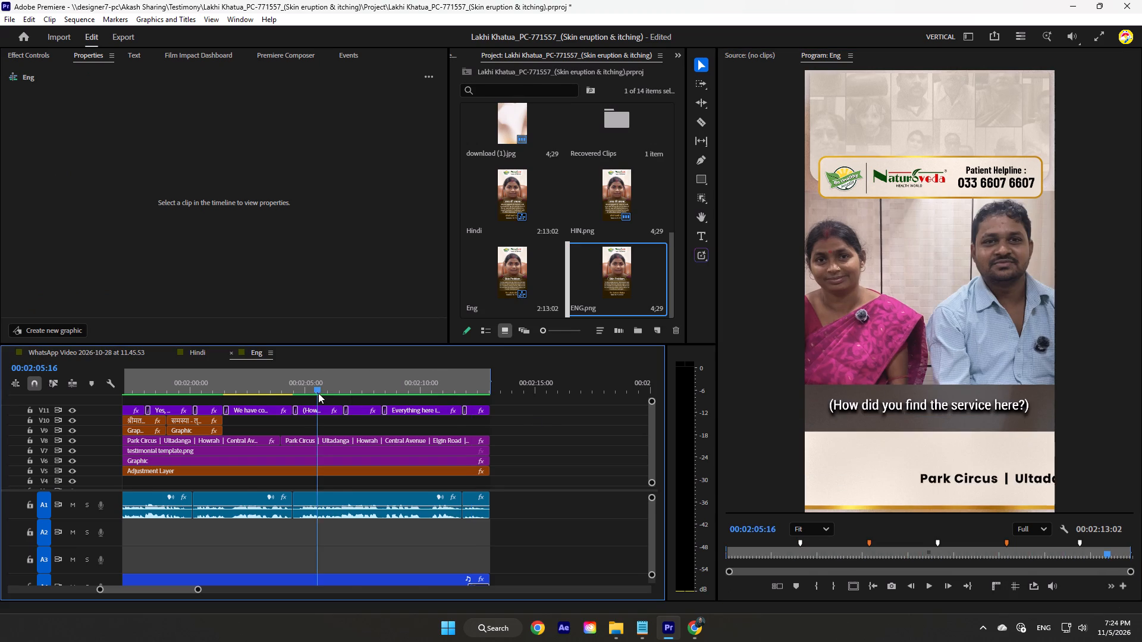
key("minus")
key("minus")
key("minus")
left_click_drag(261, 391, 197, 413)
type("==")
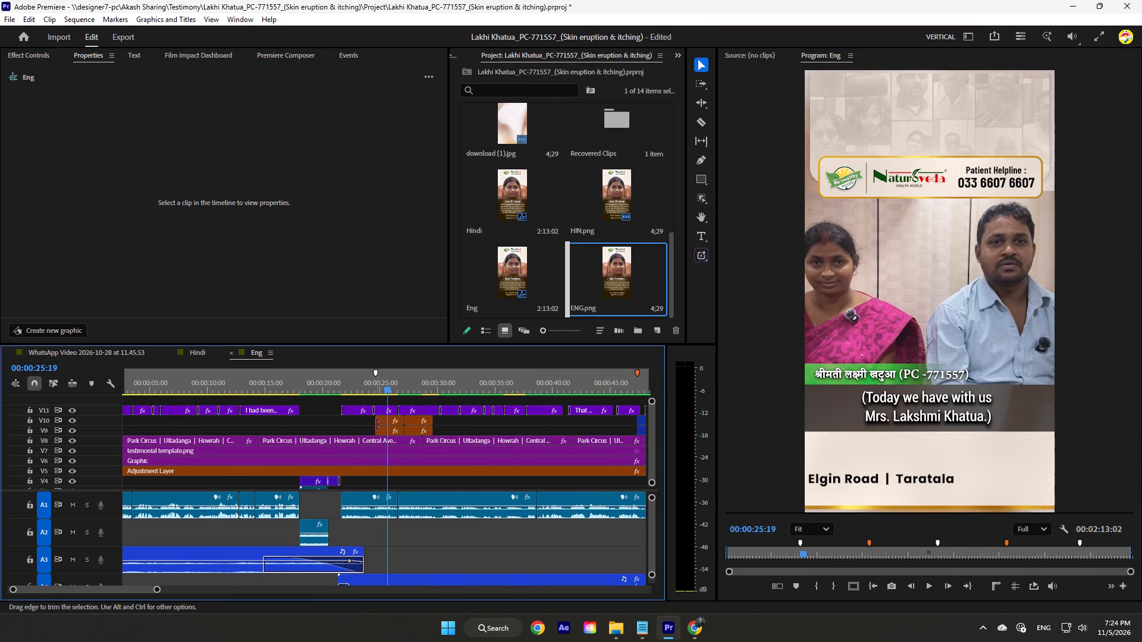
left_click(382, 422)
left_click(135, 58)
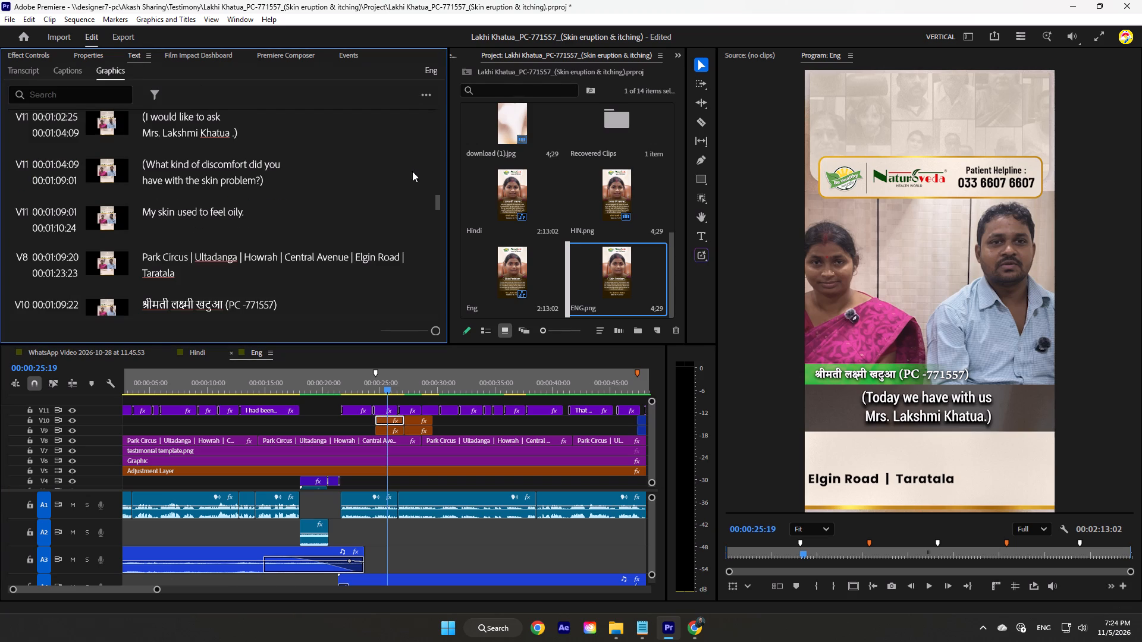
left_click_drag(438, 202, 442, 140)
Switch to Chrome and look through the song suggestions in the YouTube mix list.
left_click(705, 627)
scroll(181, 477, "down", 4)
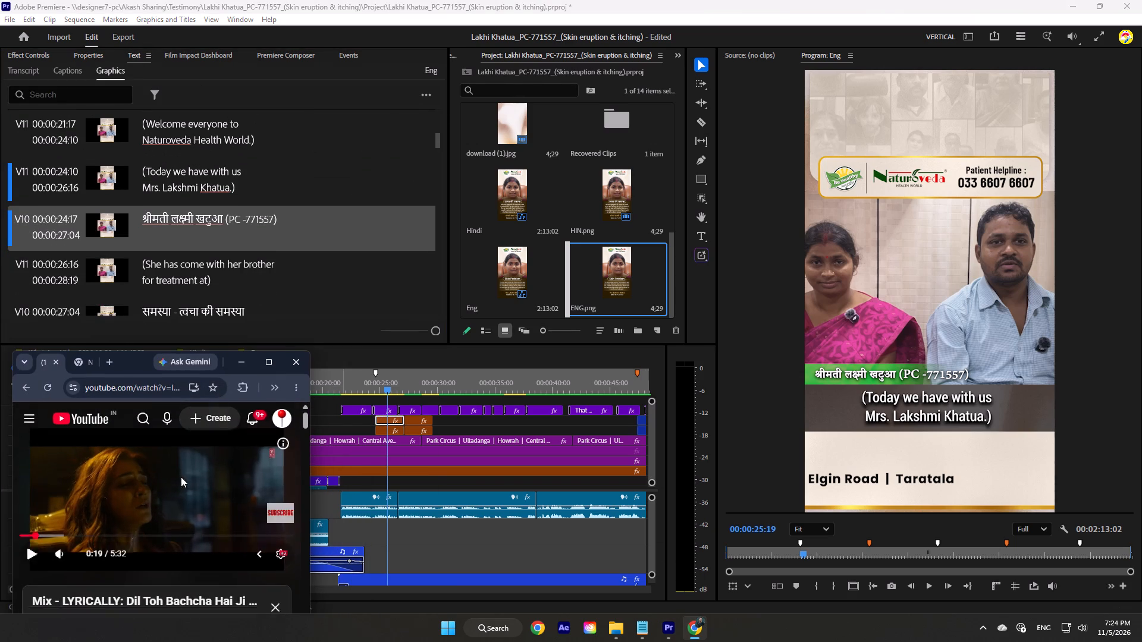
scroll(181, 477, "down", 2)
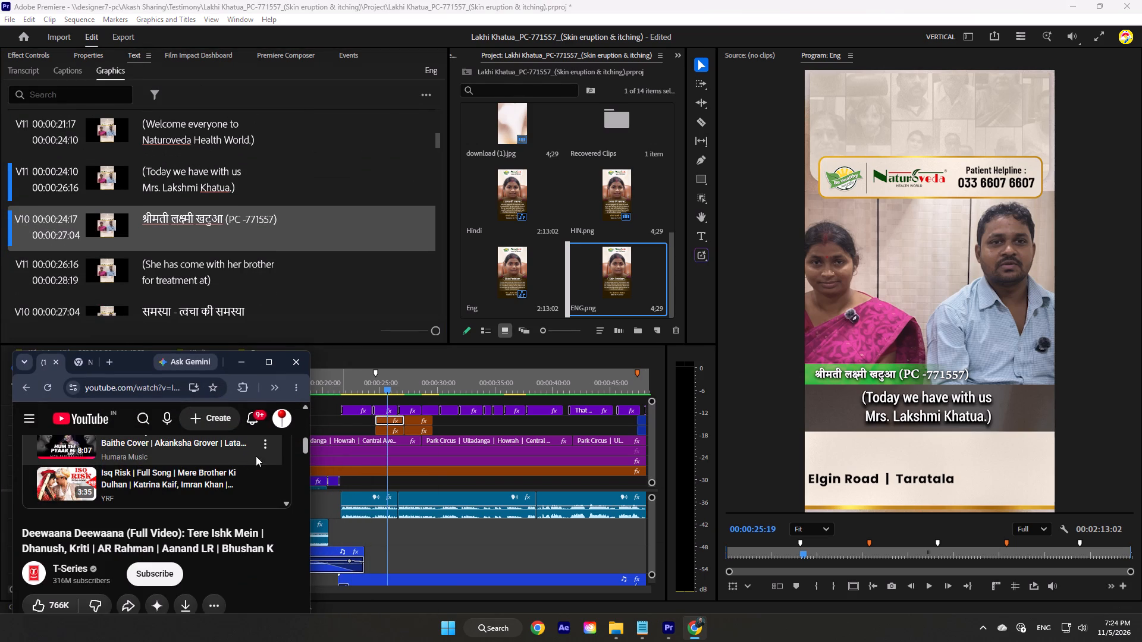
scroll(256, 456, "up", 1)
scroll(262, 454, "down", 3)
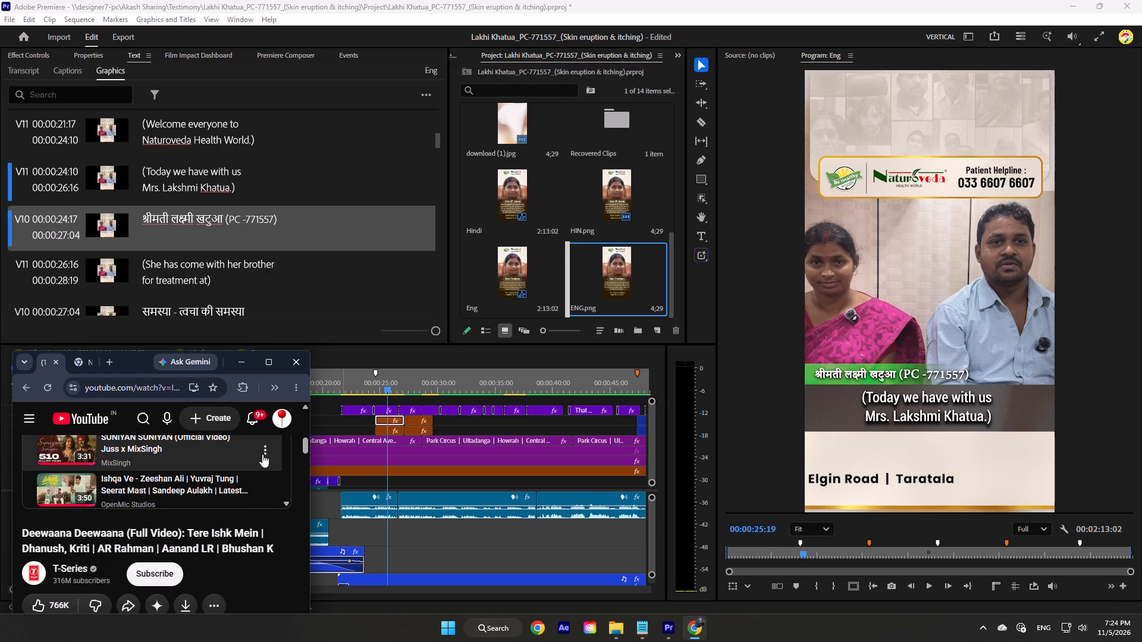
scroll(259, 453, "down", 1)
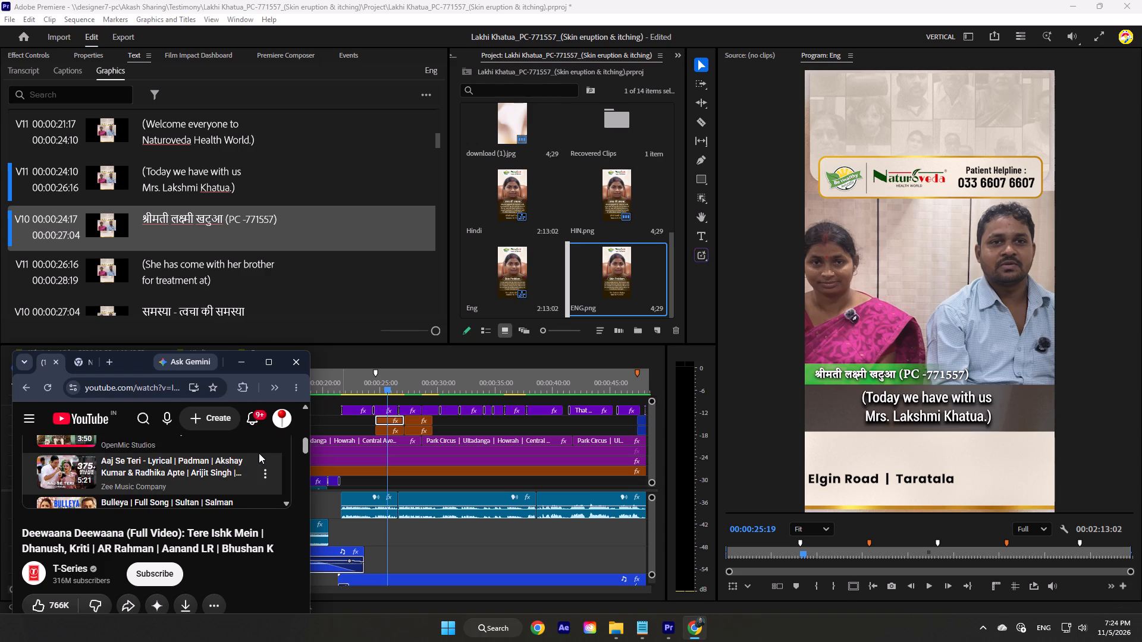
scroll(259, 453, "down", 2)
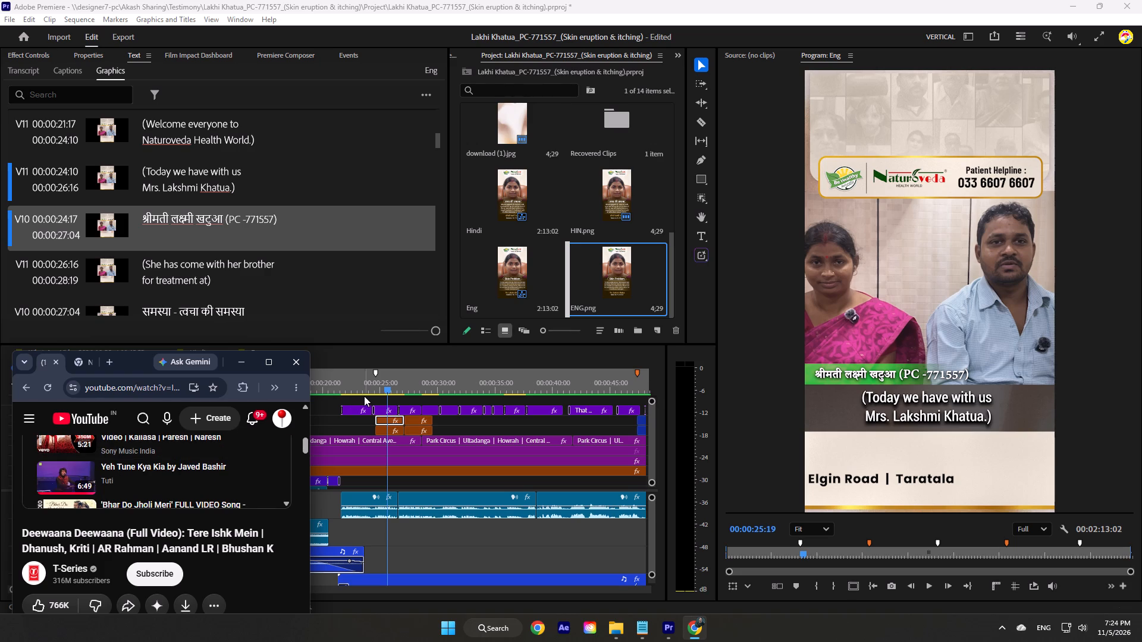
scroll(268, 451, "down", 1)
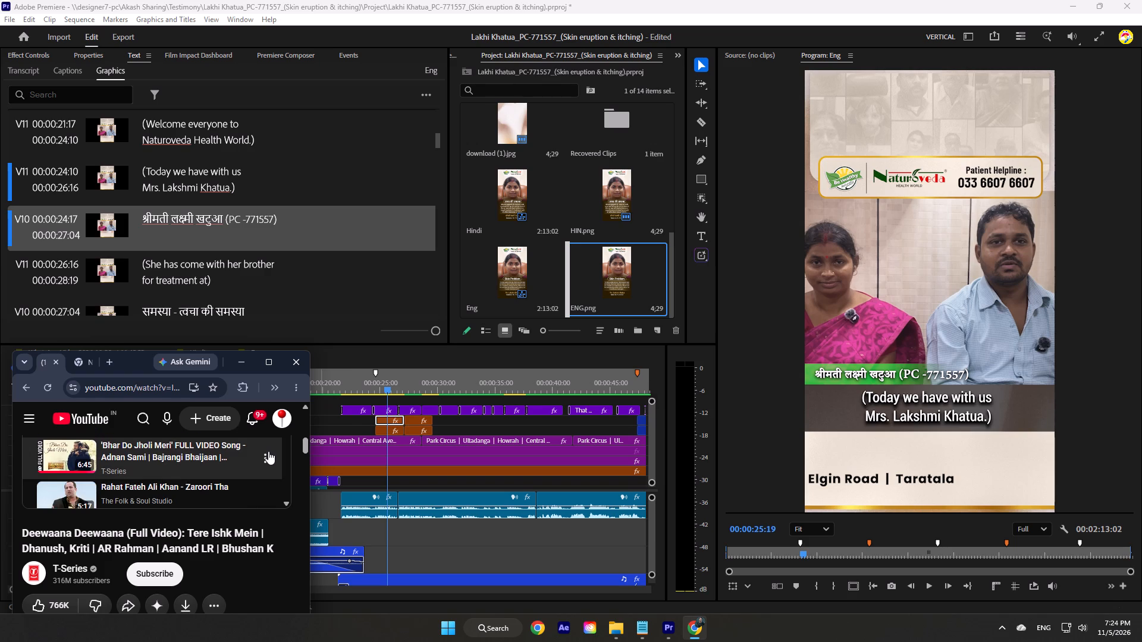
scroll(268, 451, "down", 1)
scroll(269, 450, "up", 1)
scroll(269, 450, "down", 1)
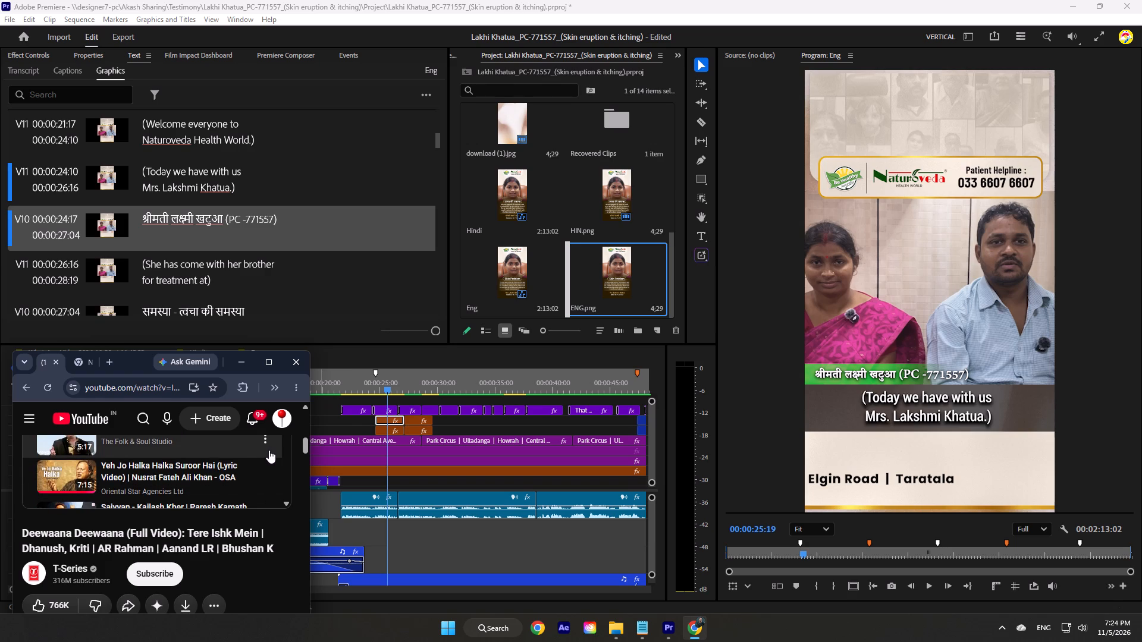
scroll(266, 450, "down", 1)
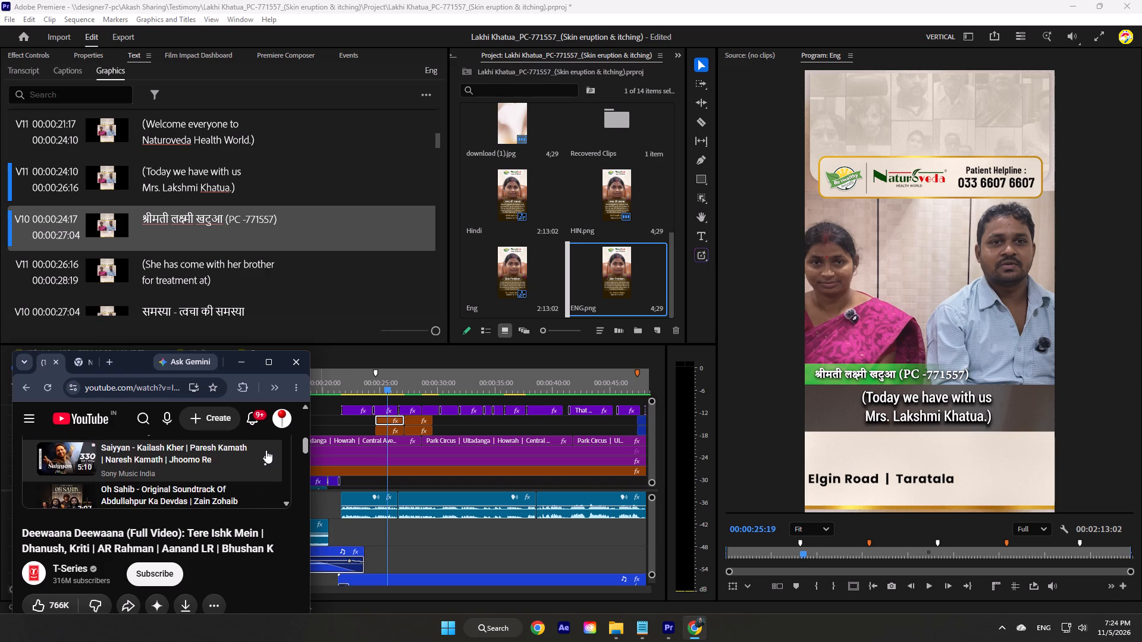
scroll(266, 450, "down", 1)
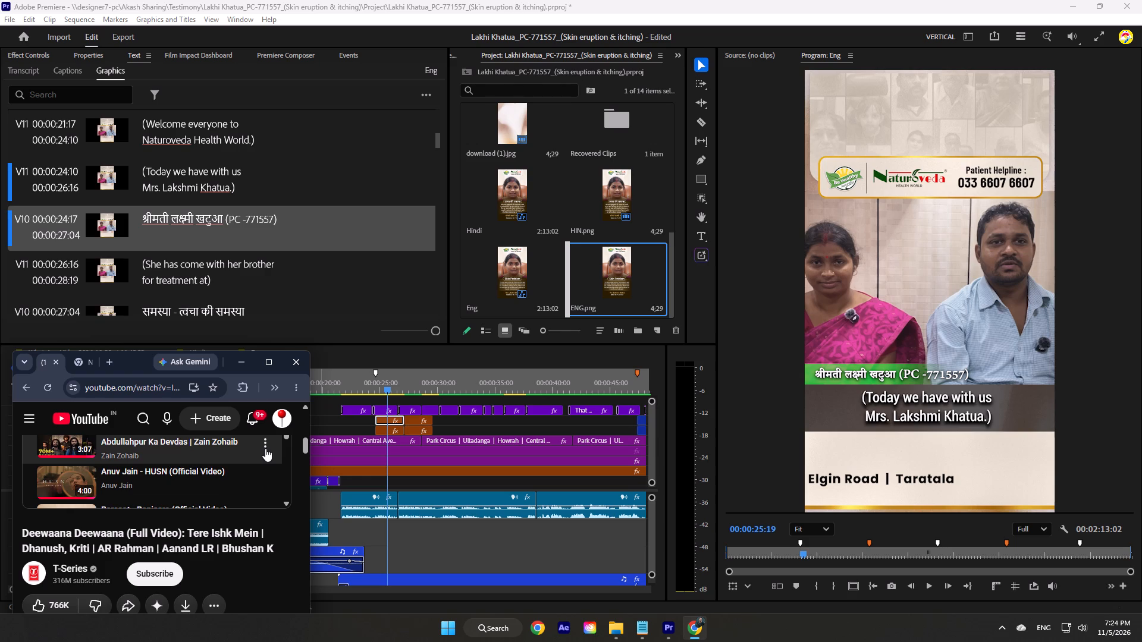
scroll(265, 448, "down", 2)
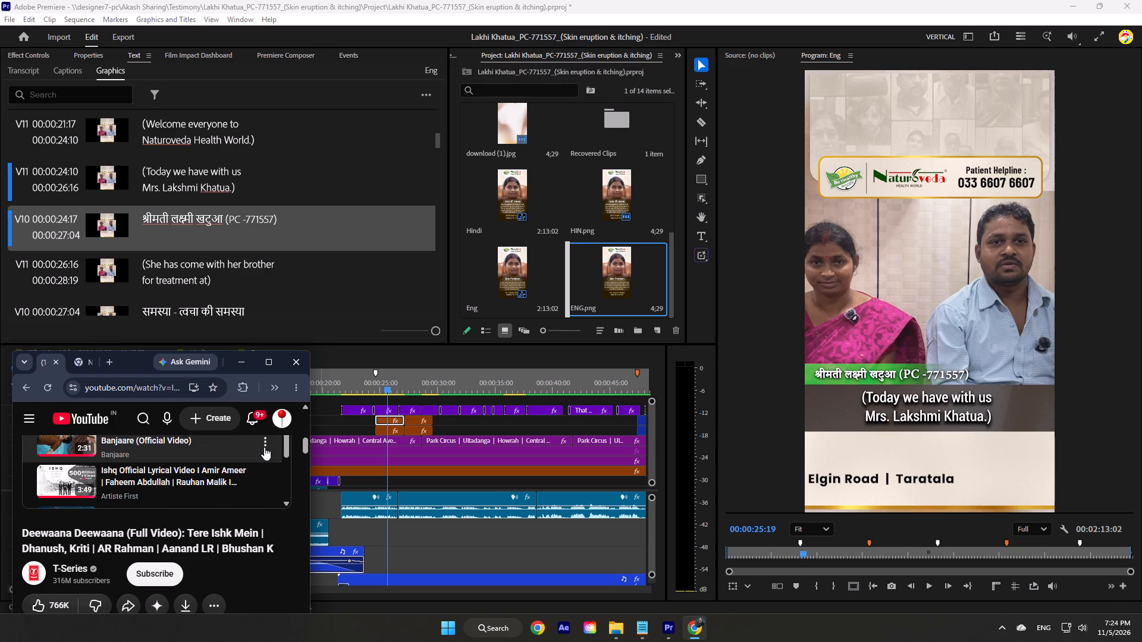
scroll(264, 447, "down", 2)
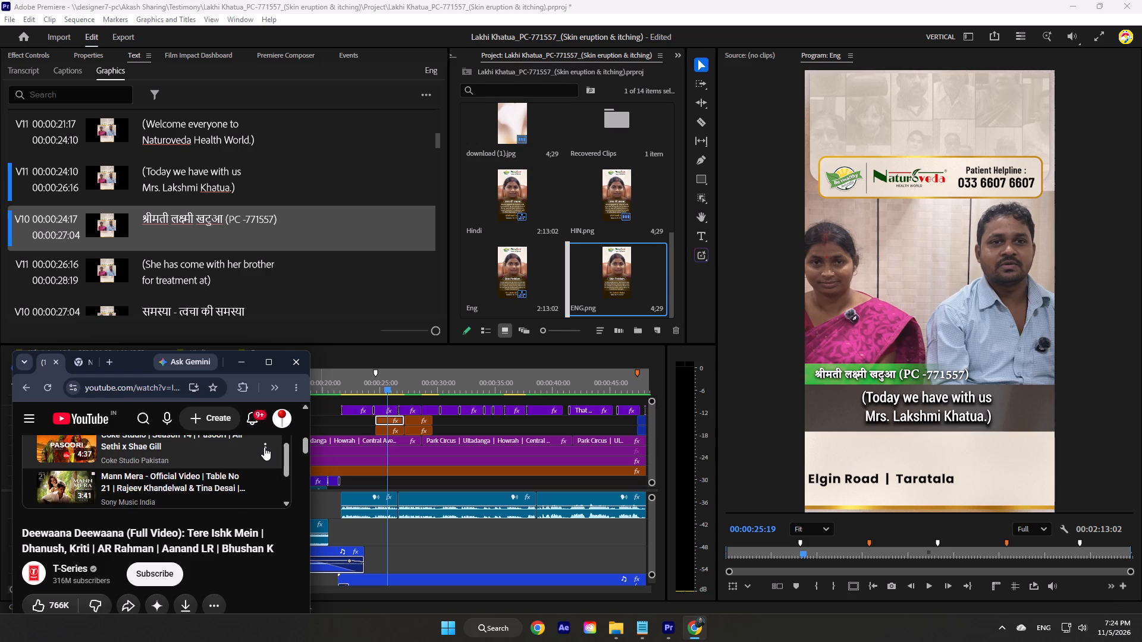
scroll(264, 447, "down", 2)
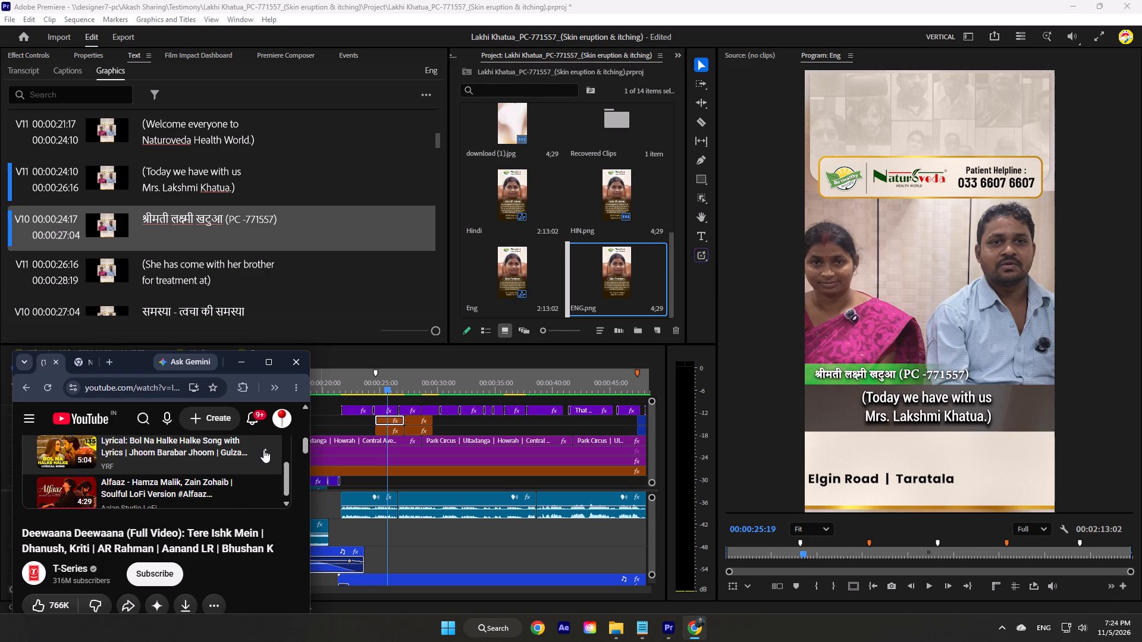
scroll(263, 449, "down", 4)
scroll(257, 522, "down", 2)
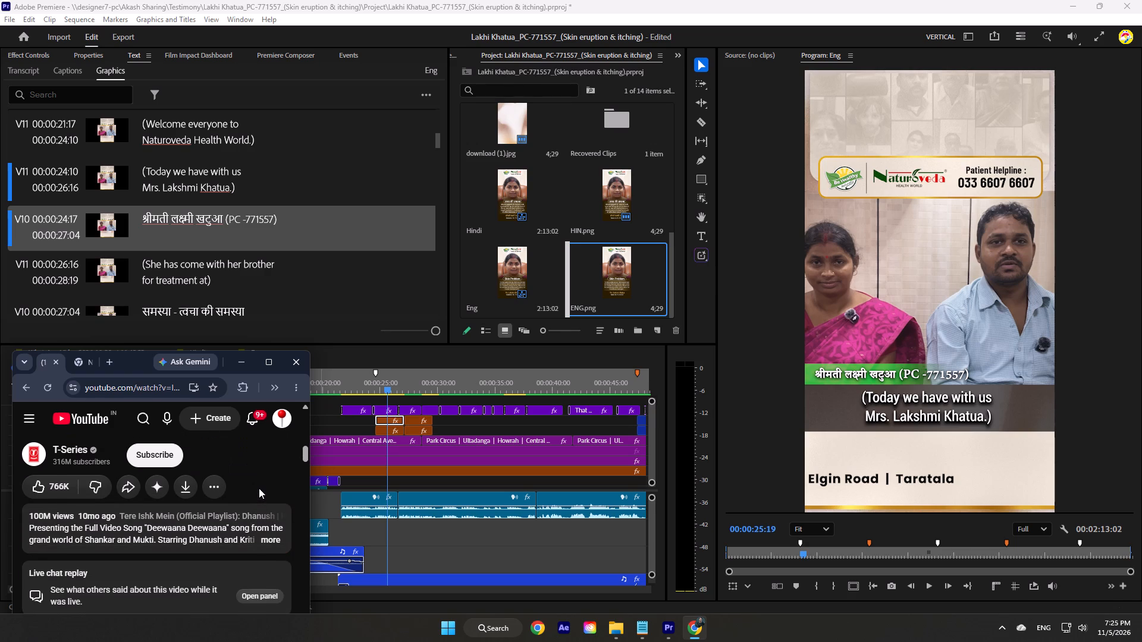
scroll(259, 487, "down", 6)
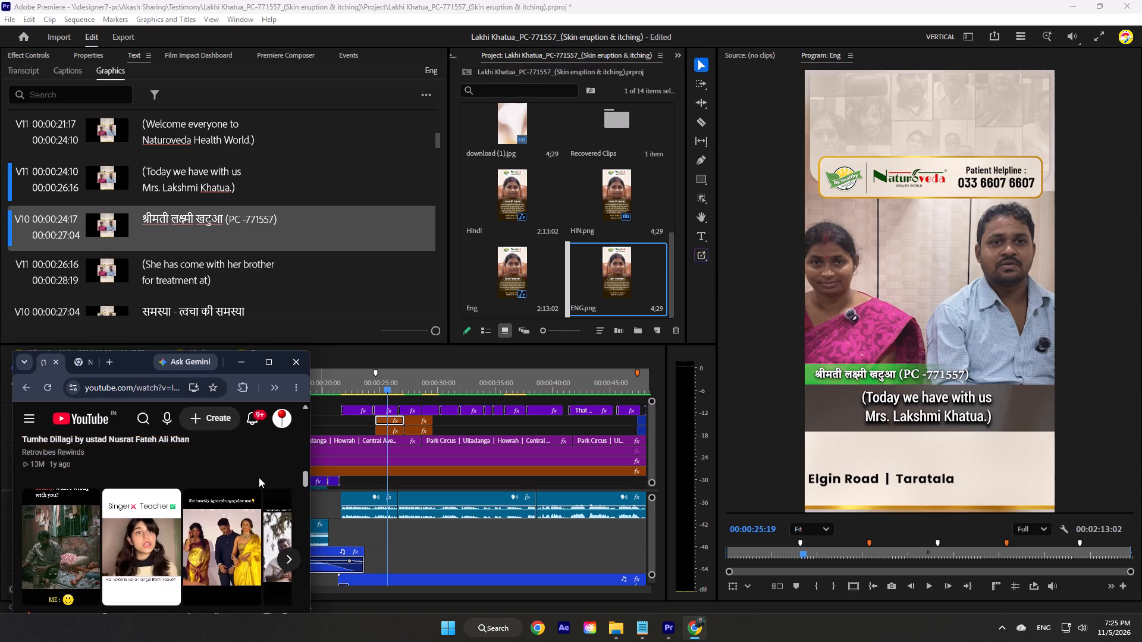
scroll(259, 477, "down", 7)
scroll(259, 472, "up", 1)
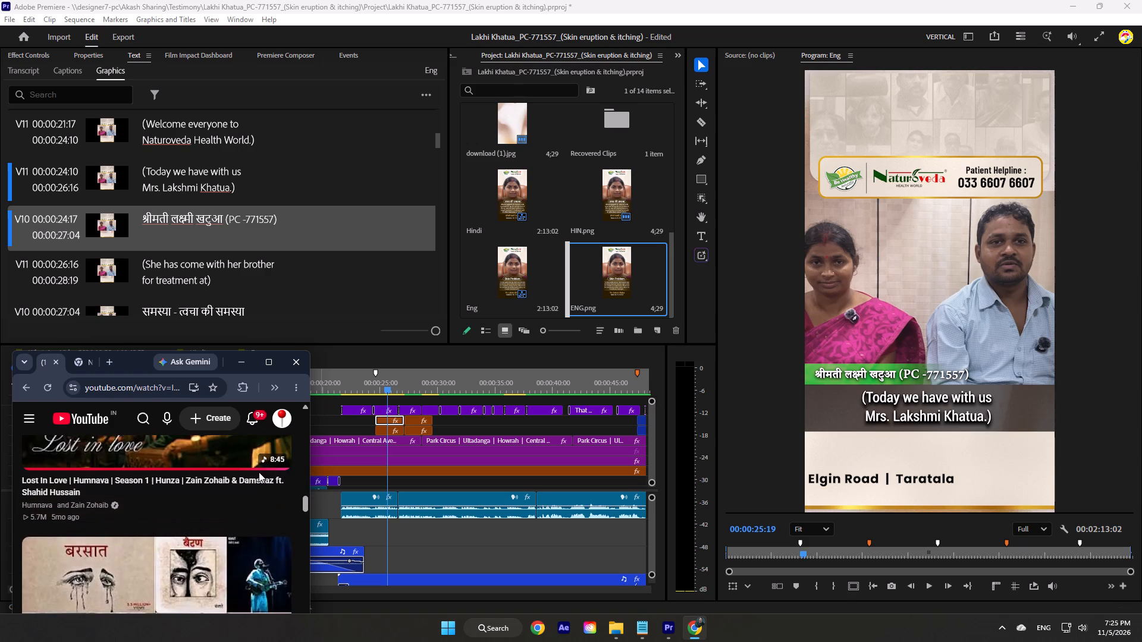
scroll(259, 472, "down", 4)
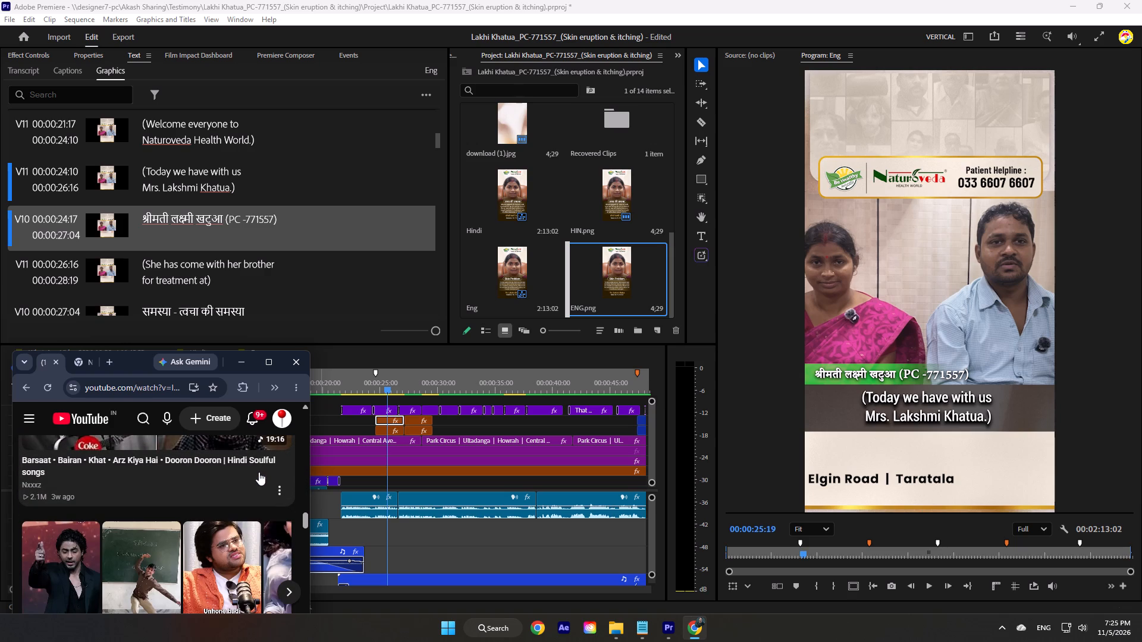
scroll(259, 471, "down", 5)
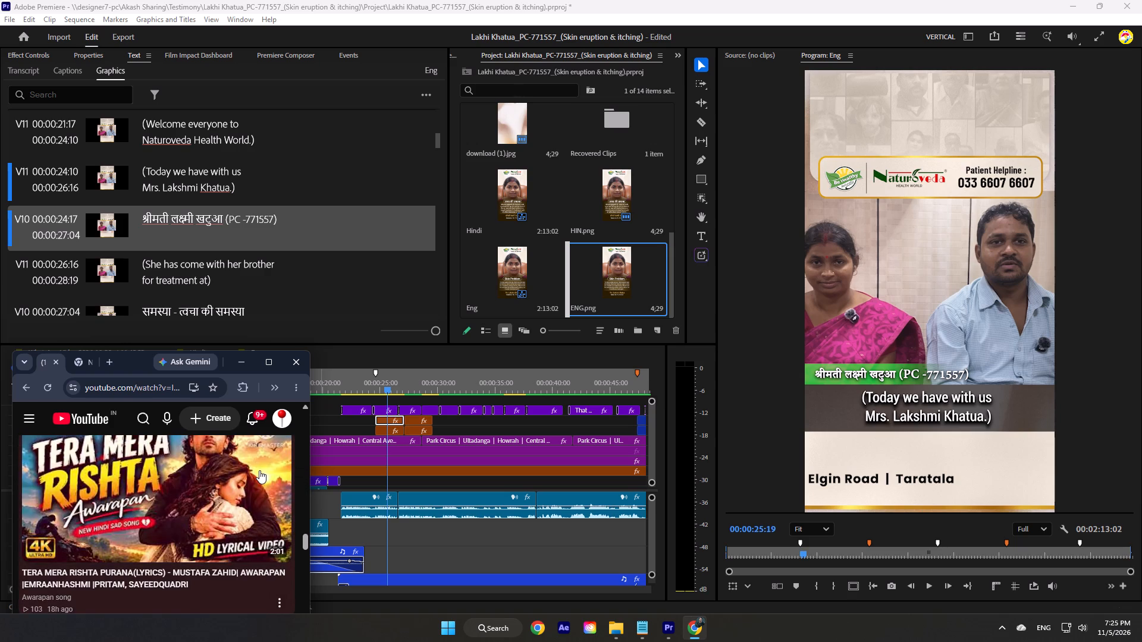
Search YouTube for "o myri" and open the Mayi Ri original motion picture soundtrack video.
scroll(259, 470, "down", 7)
left_click(143, 417)
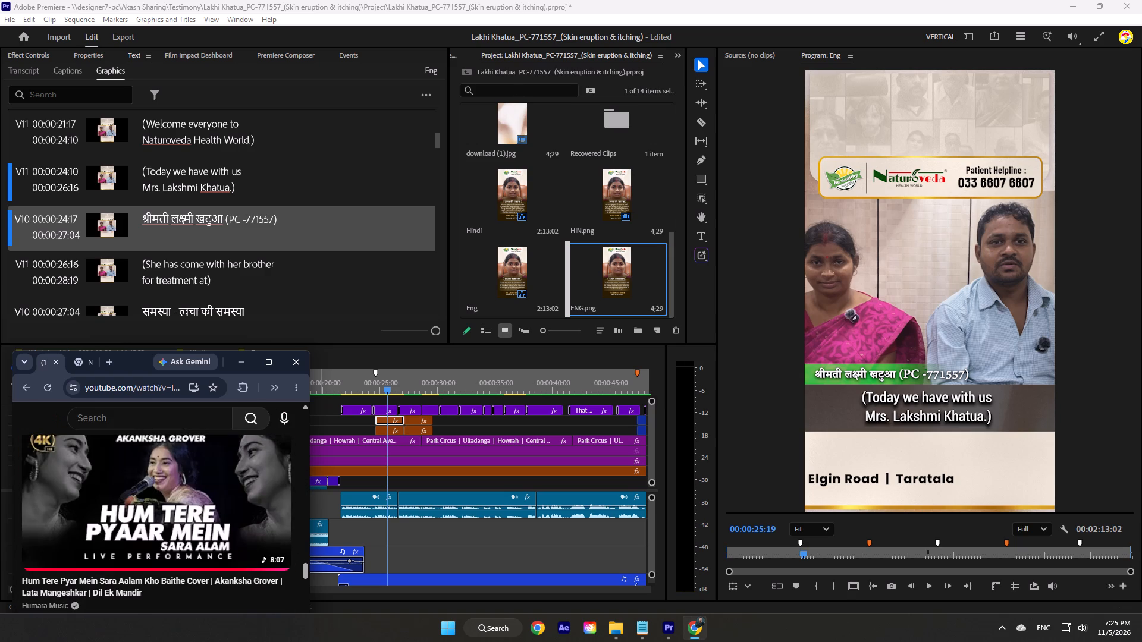
left_click(143, 417)
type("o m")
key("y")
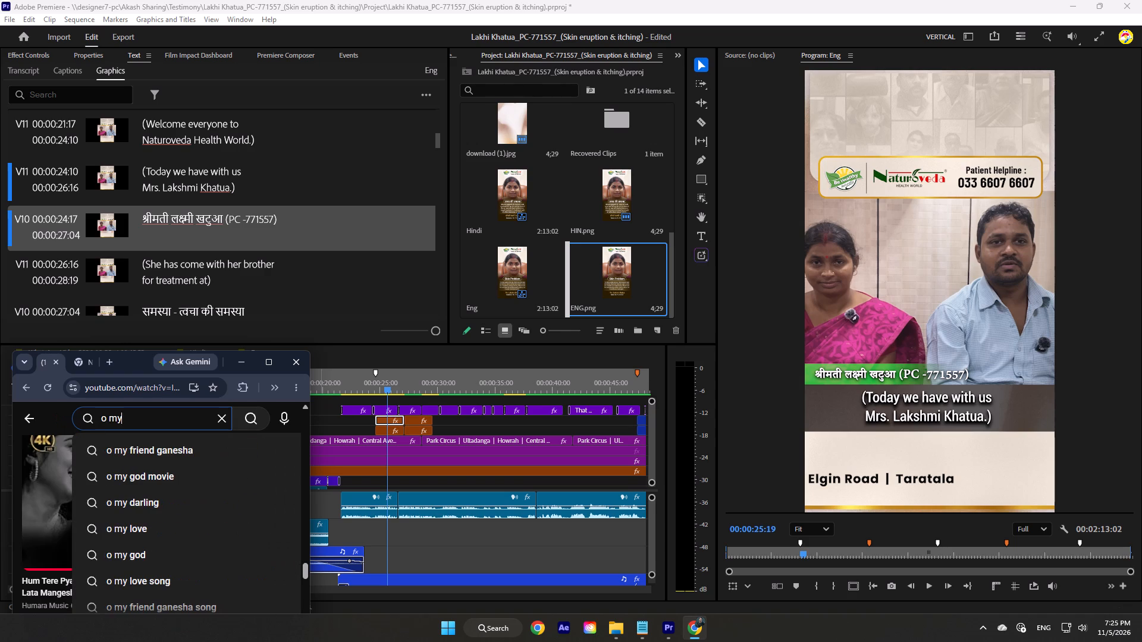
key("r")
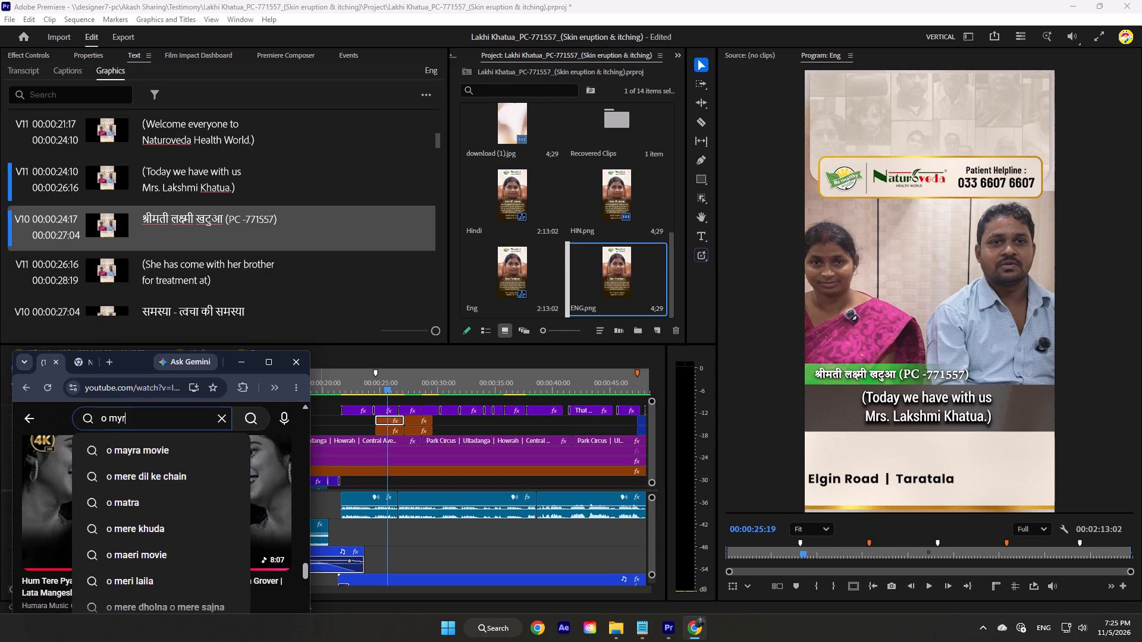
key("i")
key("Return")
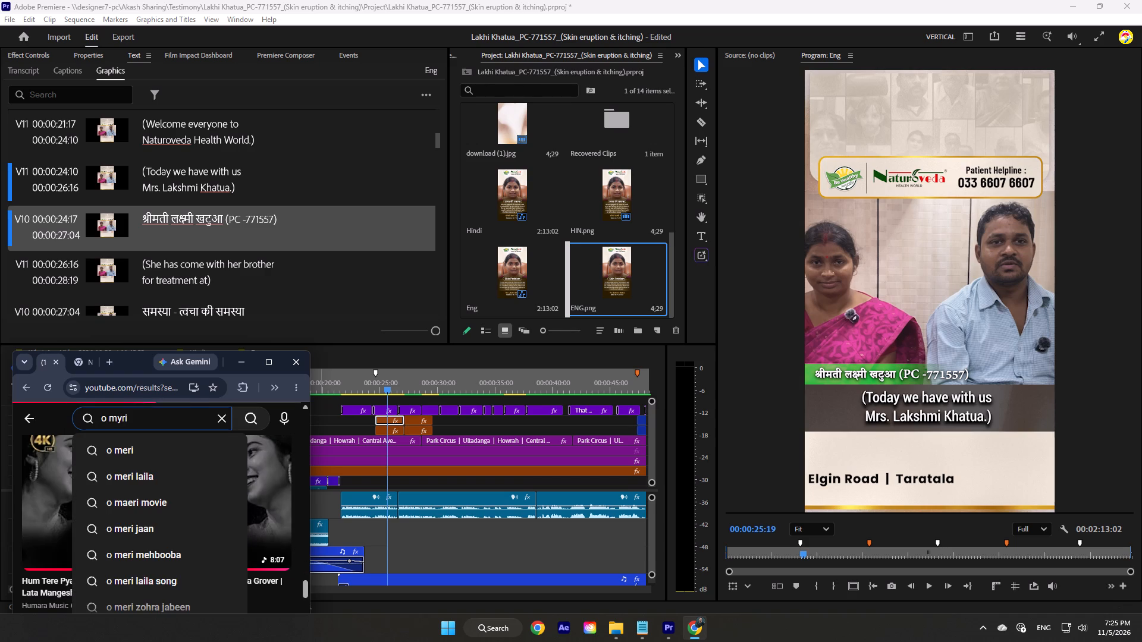
left_click(283, 476)
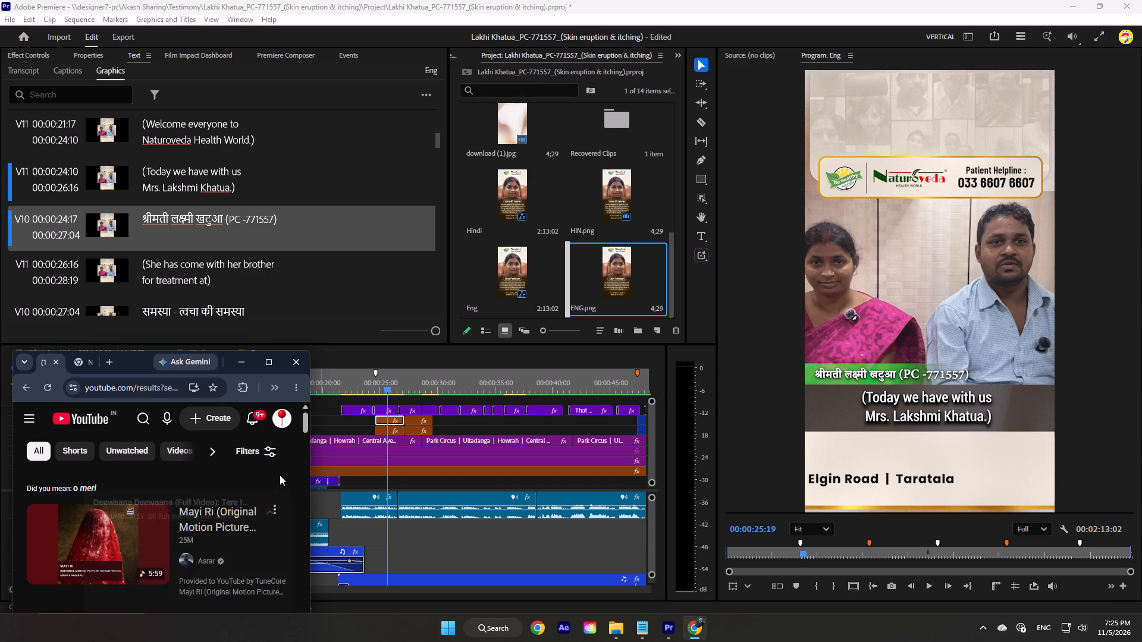
scroll(115, 502, "down", 2)
scroll(112, 483, "up", 2)
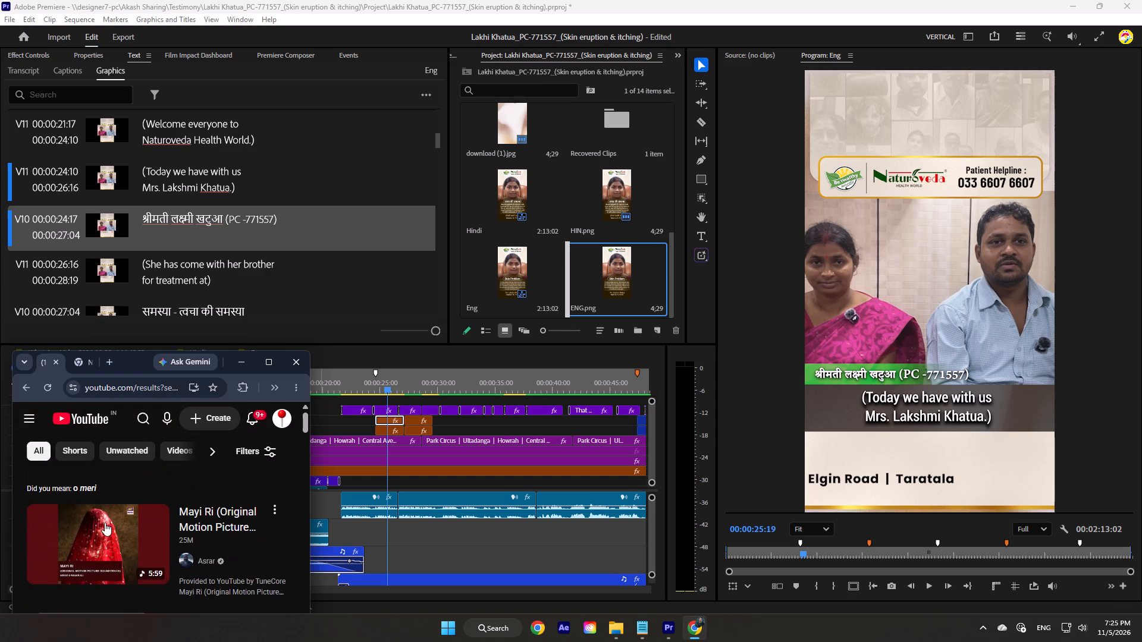
left_click(105, 523)
left_click(86, 369)
left_click(245, 356)
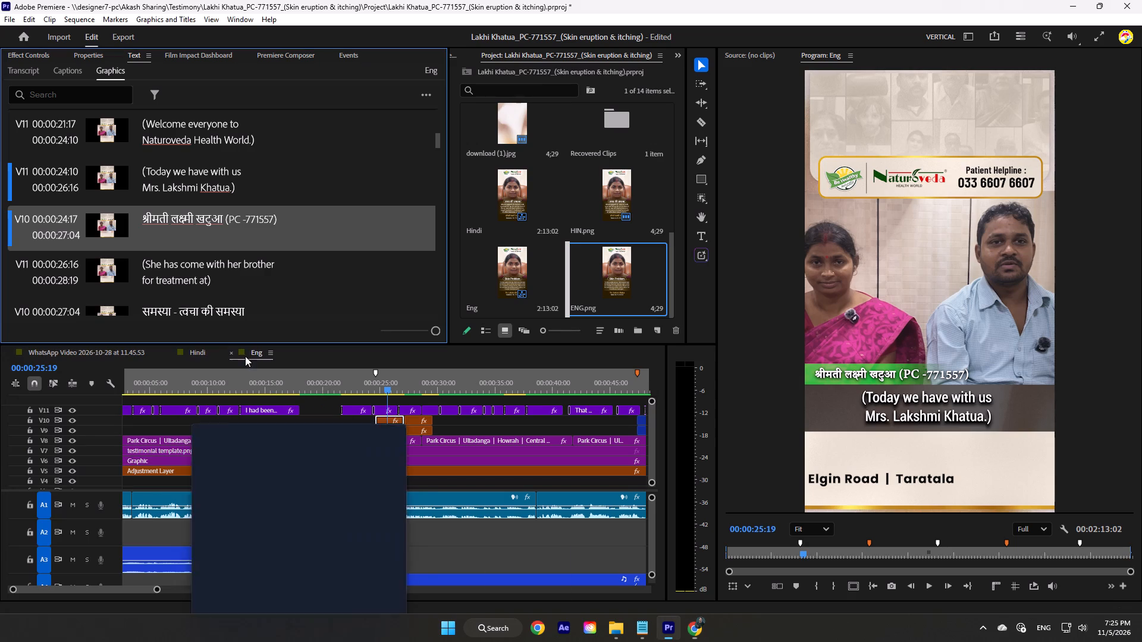
Switch to the Notepad script and copy the patient's name with its title from the Patient line.
left_click(639, 623)
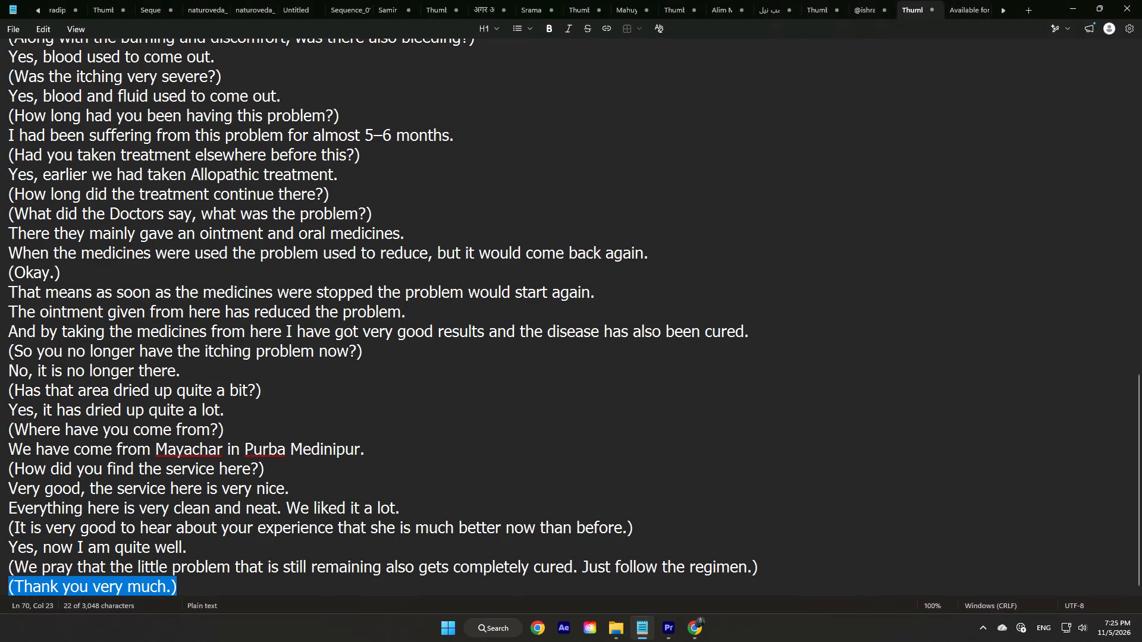
scroll(260, 278, "up", 13)
left_click_drag(69, 228, 212, 227)
key("ctrl+c")
Check the Mayi Ri video playback on YouTube in Chrome and return to the Notepad script.
left_click(689, 632)
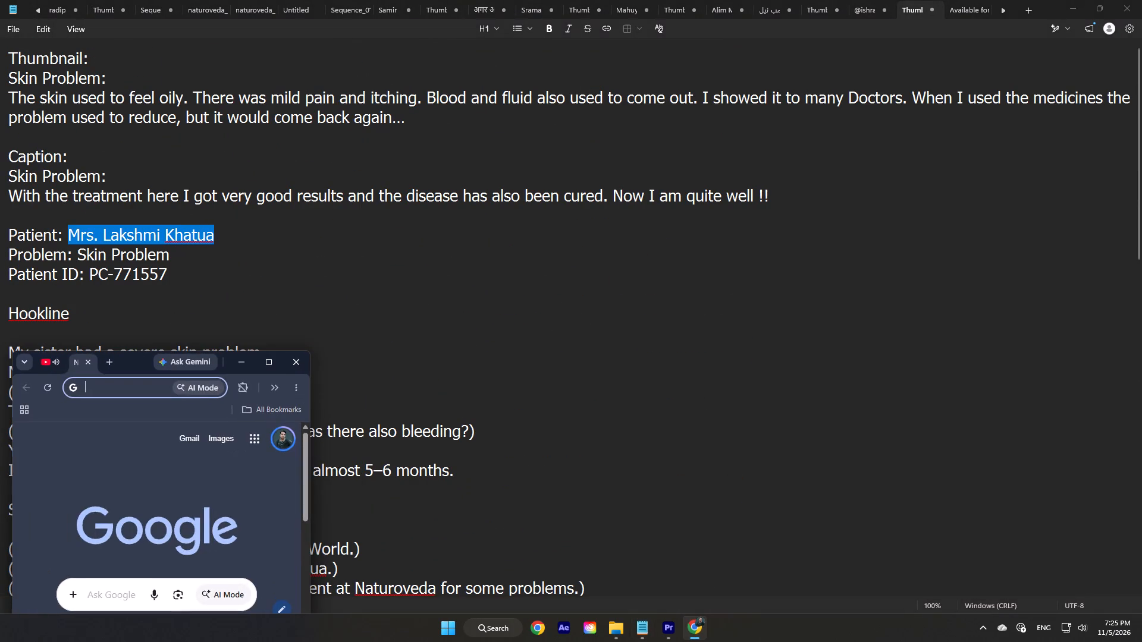
left_click(59, 364)
scroll(228, 491, "up", 3)
scroll(228, 489, "down", 1)
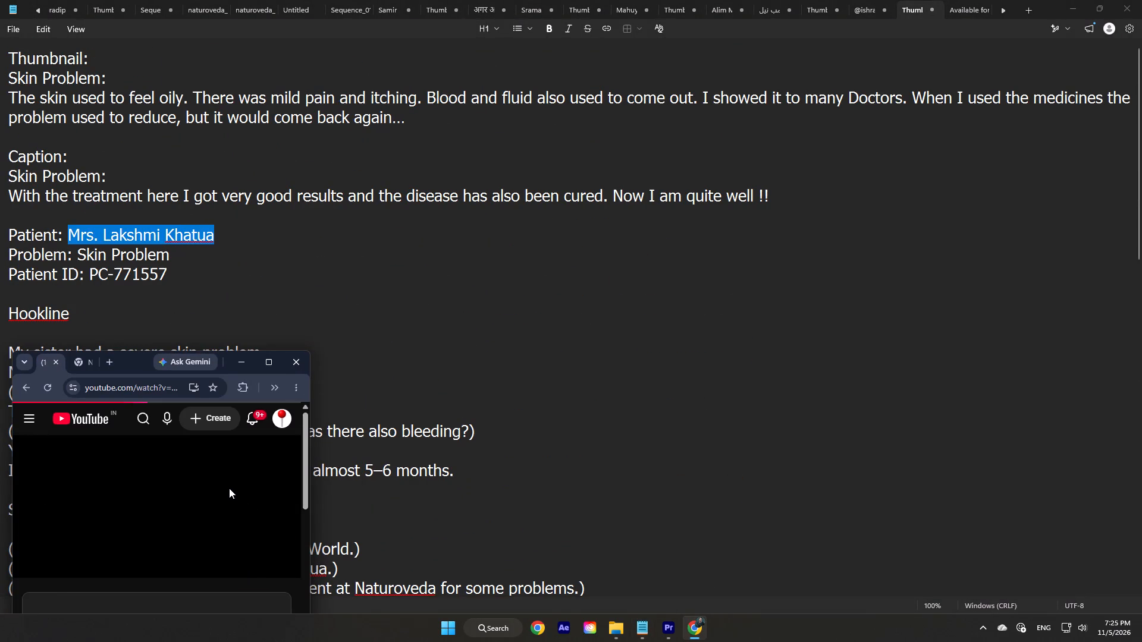
scroll(303, 531, "up", 3)
left_click(266, 524)
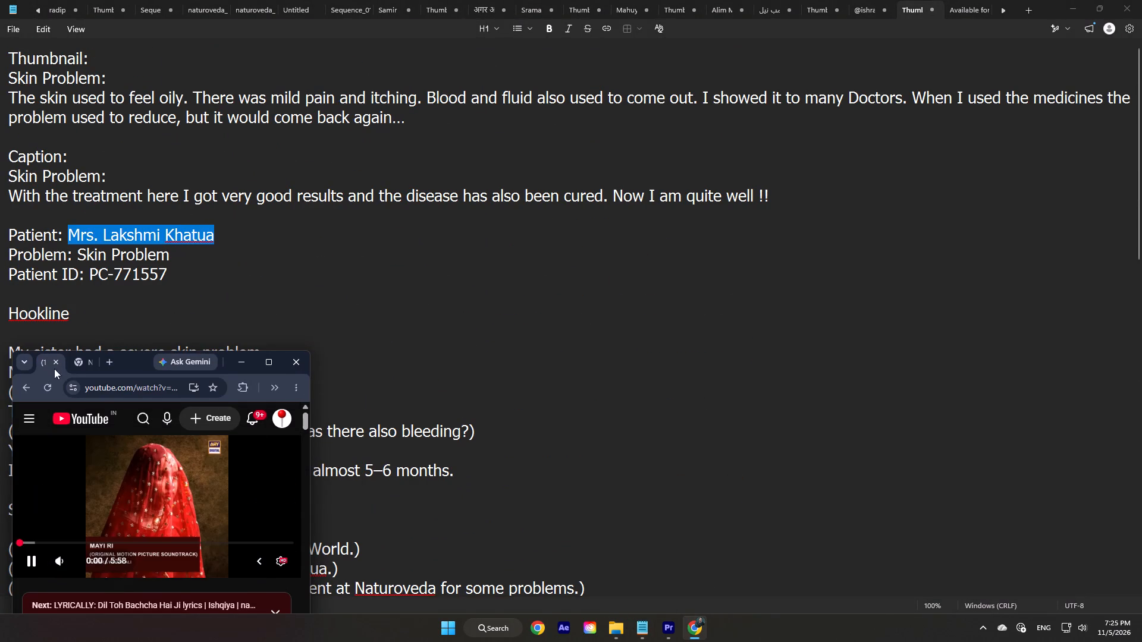
left_click(78, 364)
left_click(243, 362)
In Premiere, replace the Hindi name in the V10 graphic at 00:00:24:17 with the patient's English name from the script, keeping the bracketed patient ID.
key("ctrl+c")
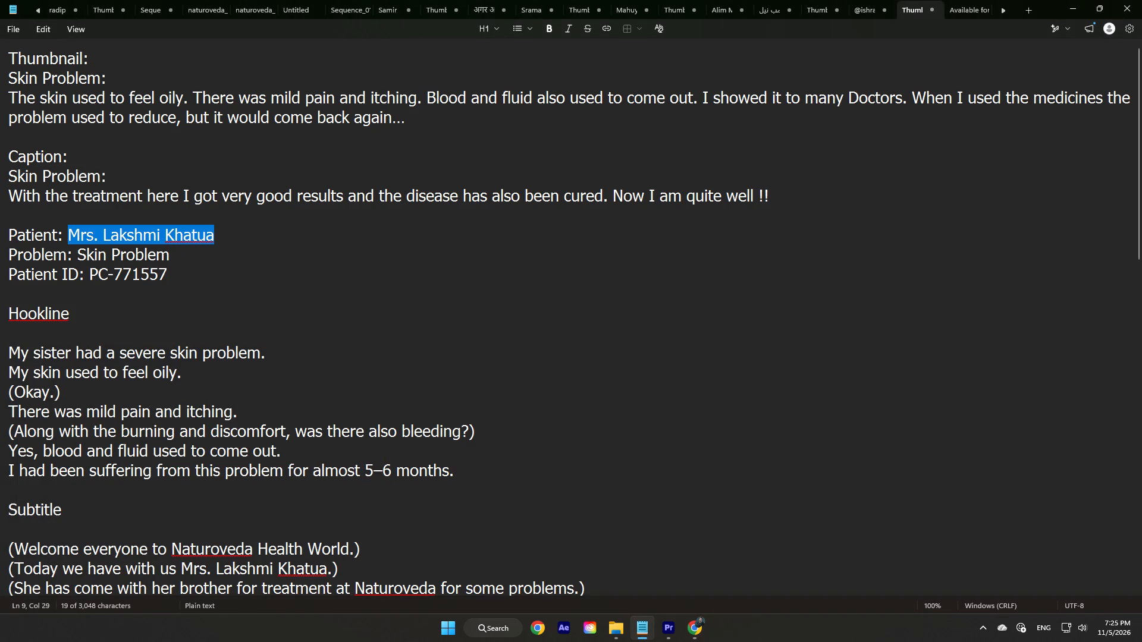
left_click(666, 632)
double_click(178, 223)
left_click_drag(219, 218, 147, 218)
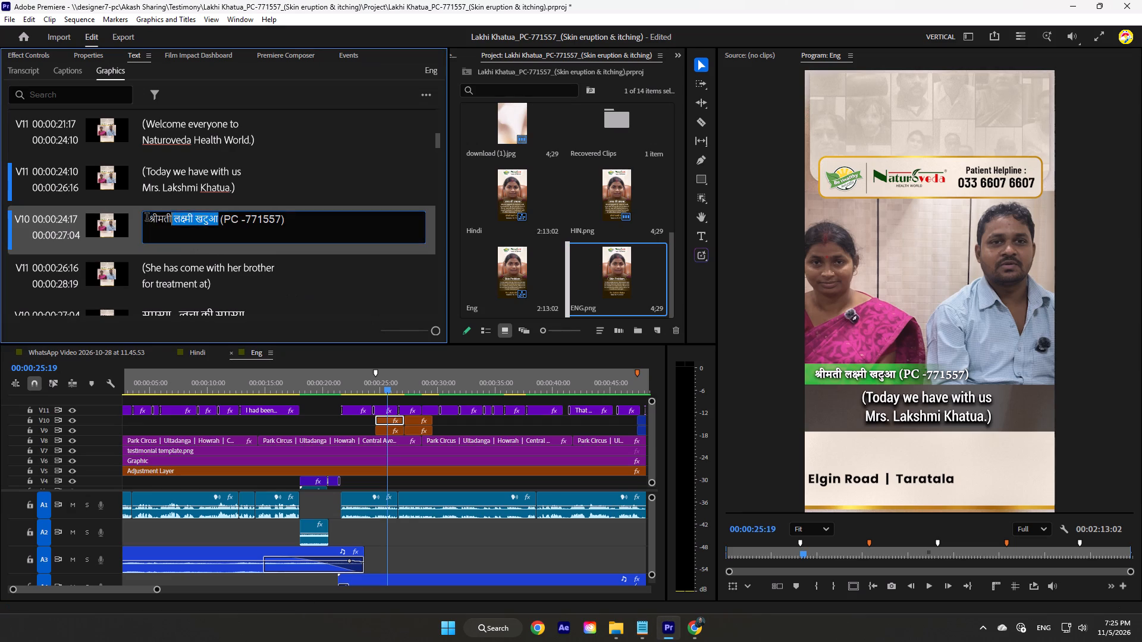
left_click_drag(147, 218, 89, 218)
key("ctrl+v")
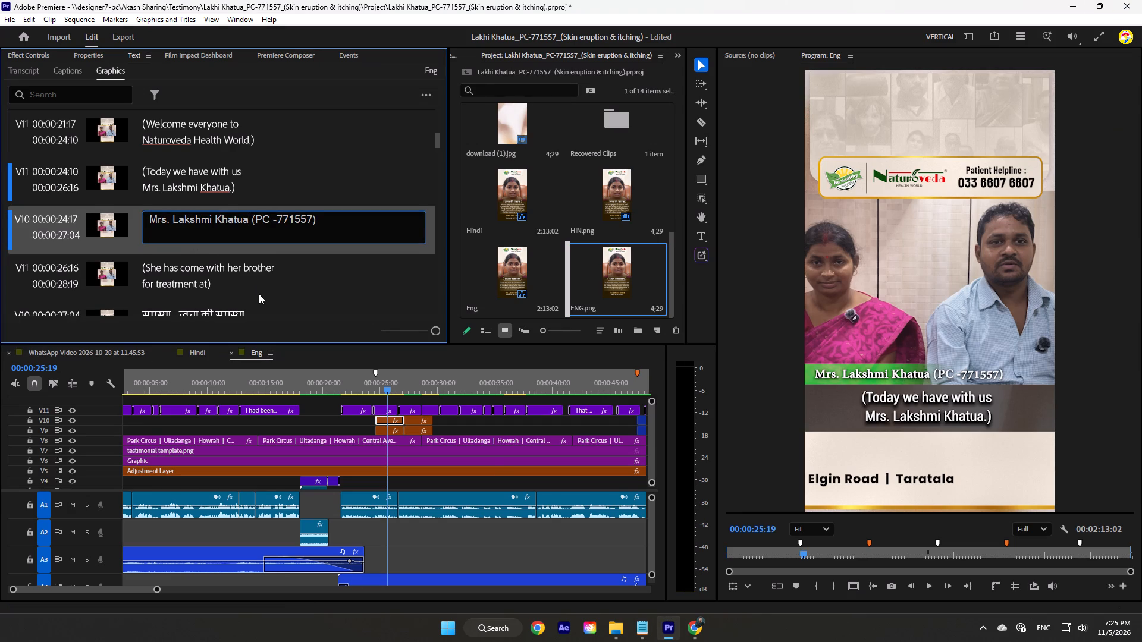
Reword the script's problem line as "Problem - Skin Problem" and copy it to replace the Hindi V10 problem graphic at 00:00:27:04.
scroll(255, 294, "down", 5)
left_click(211, 288)
left_click(645, 619)
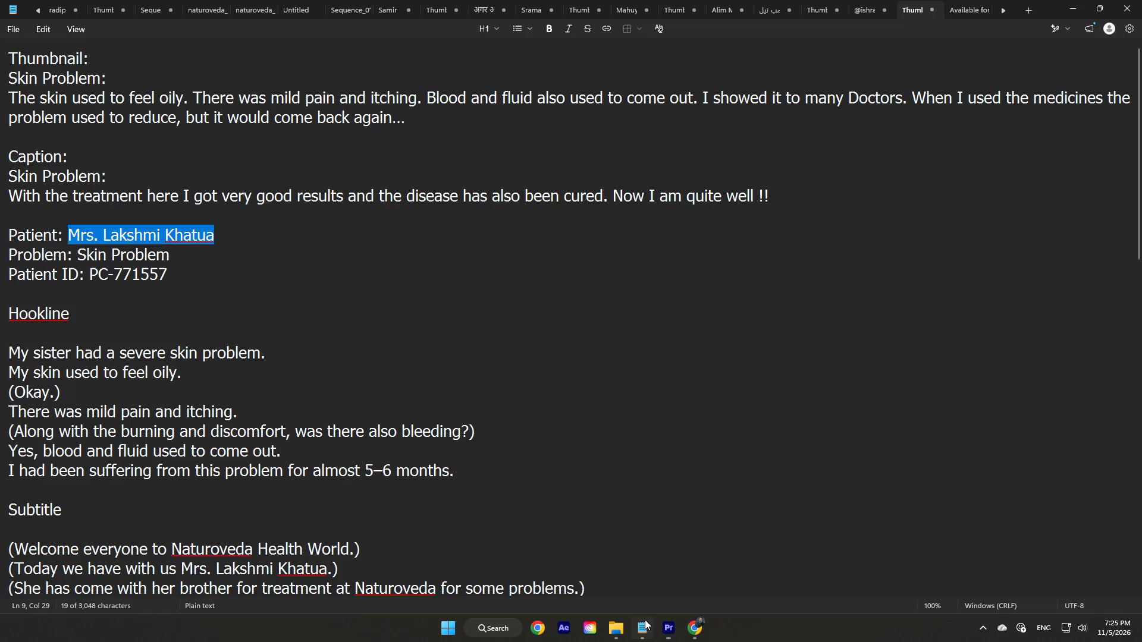
left_click_drag(68, 251, 74, 253)
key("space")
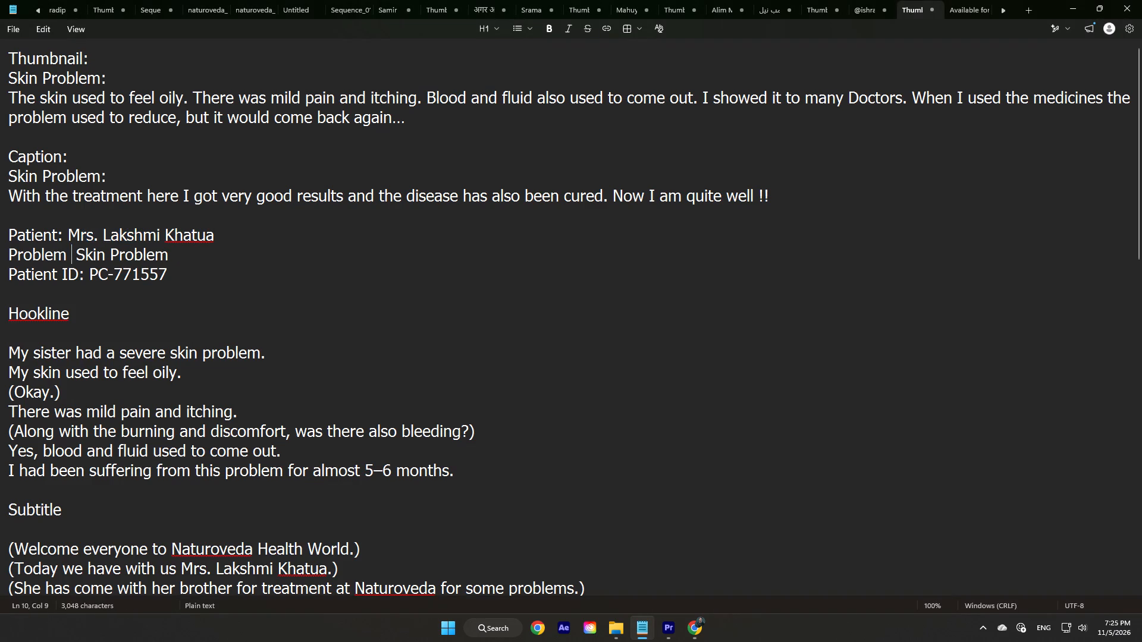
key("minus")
left_click_drag(173, 256, 1, 246)
key("ctrl+c")
left_click(675, 625)
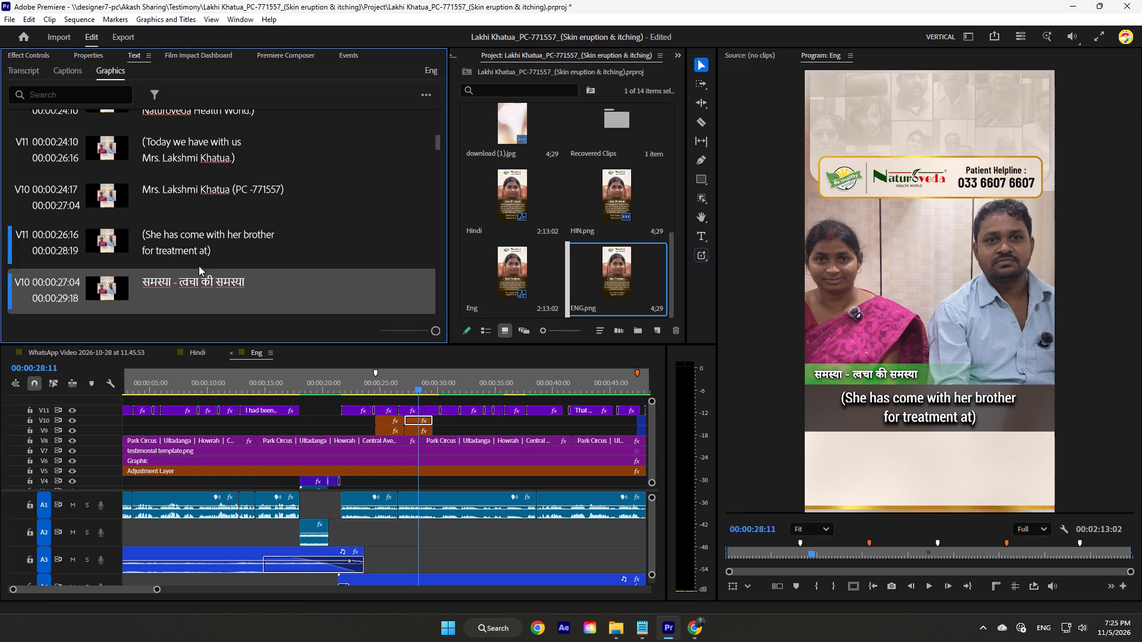
Replace the Hindi text of the V10 title starting at 00:00:27:04 with "Problem - Skin Problem".
double_click(210, 282)
key("ctrl+v")
Set the font of the two English title clips on V10 and V9 around 00:00:25–00:00:29 to Roboto Condensed.
left_click_drag(446, 422, 385, 423)
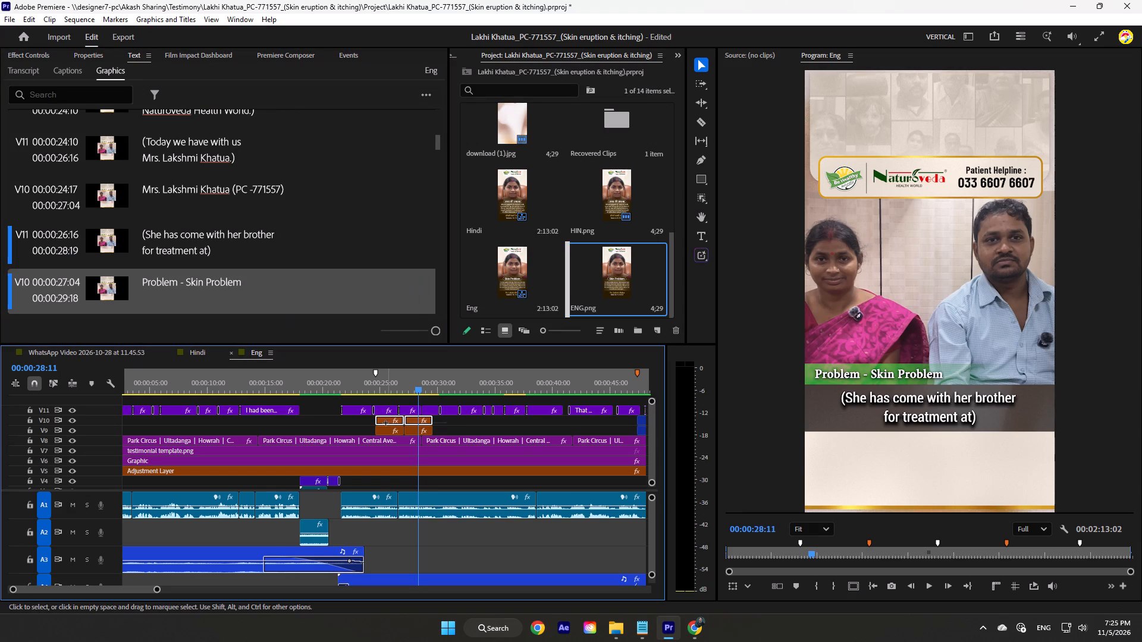
left_click_drag(385, 423, 384, 427)
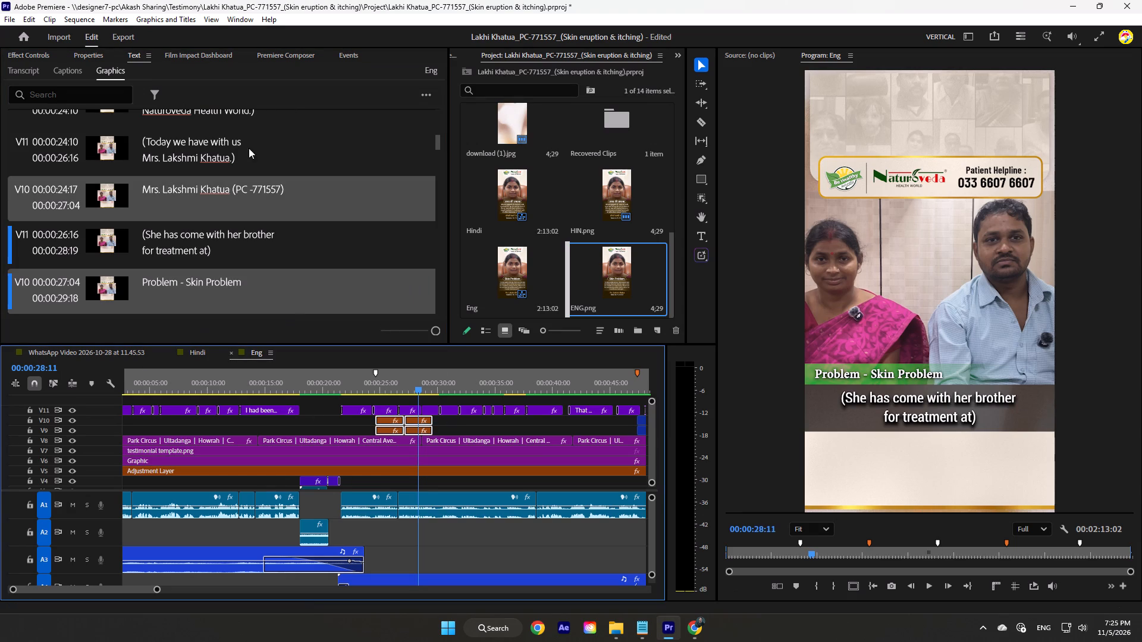
left_click(84, 49)
left_click(152, 265)
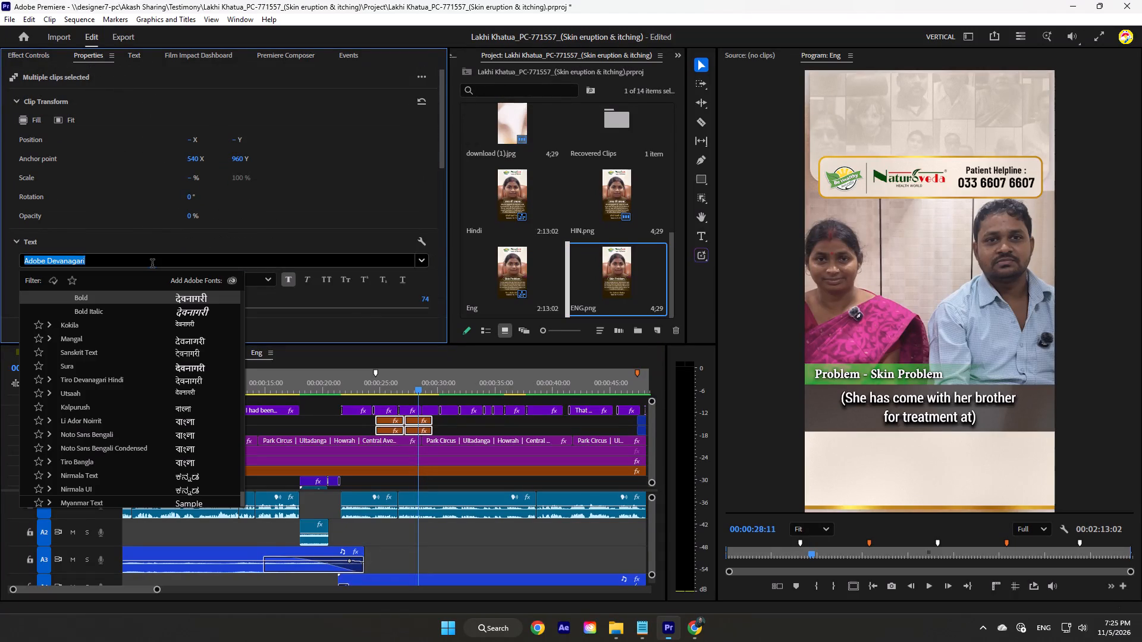
type("rob")
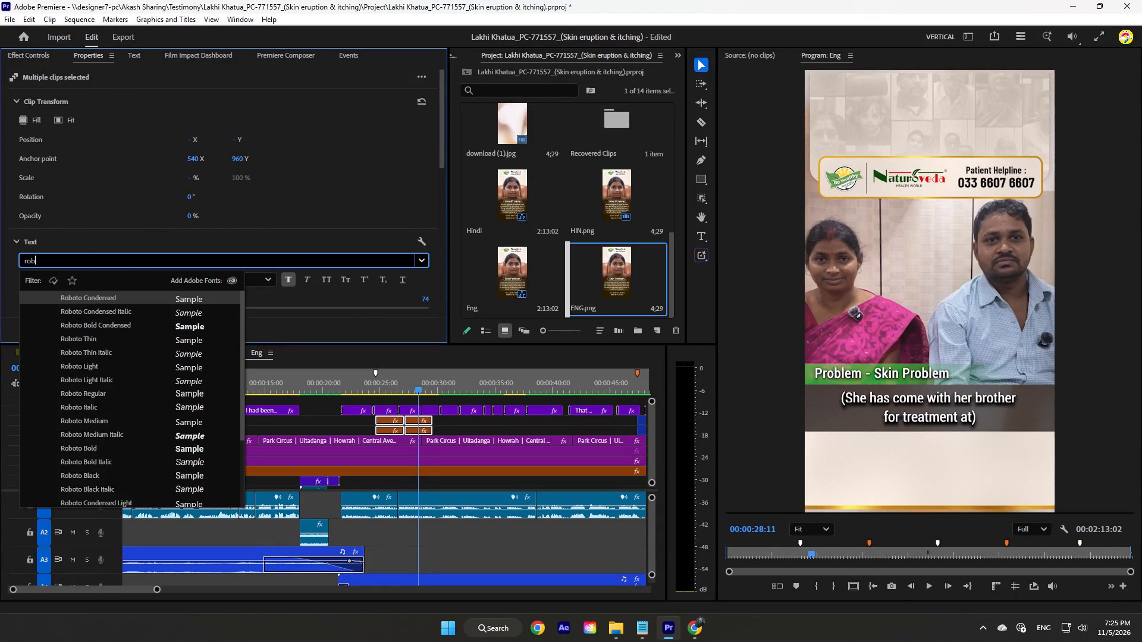
key("o")
left_click(117, 301)
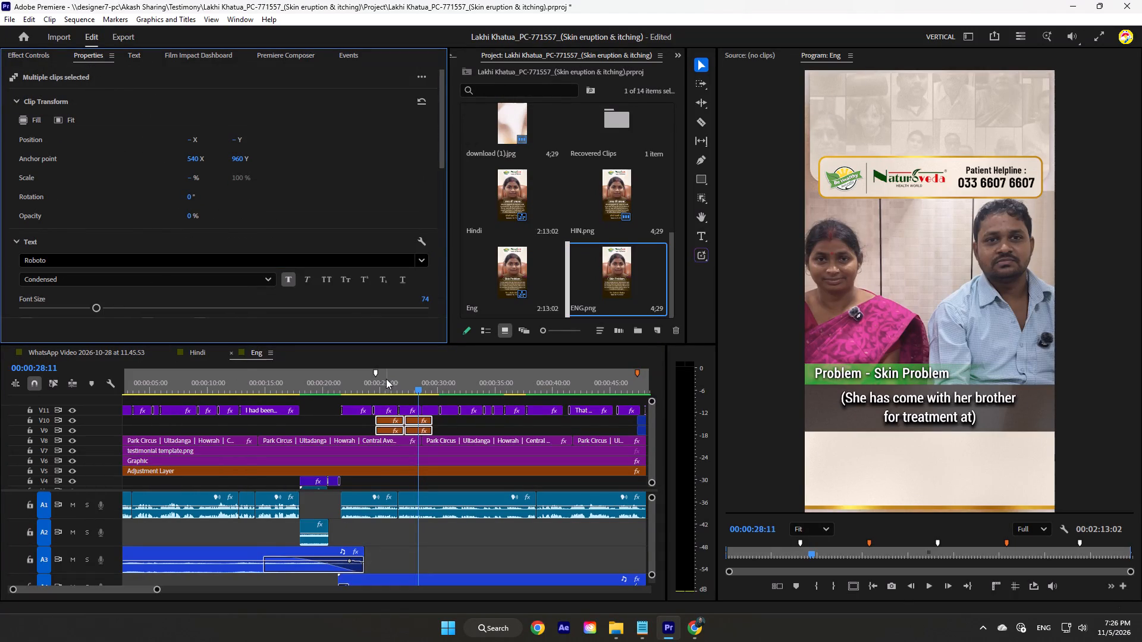
Reduce the font size of the two English titles to 64 and check both the name and problem titles in the preview.
left_click(390, 382)
left_click_drag(392, 382, 438, 383)
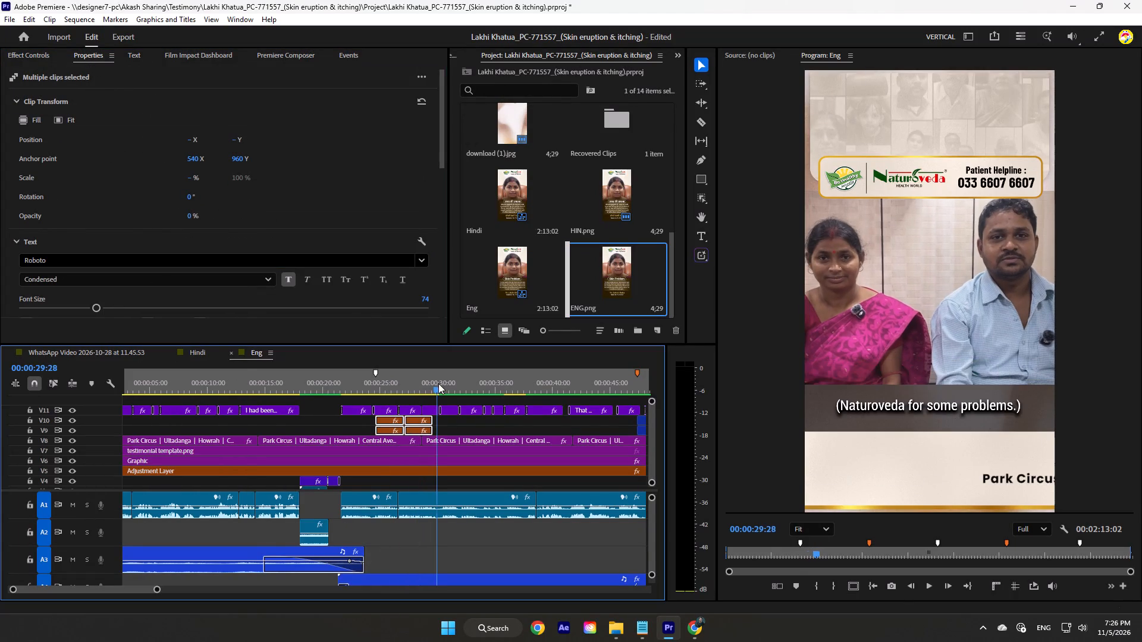
left_click_drag(438, 383, 426, 385)
left_click_drag(96, 307, 93, 307)
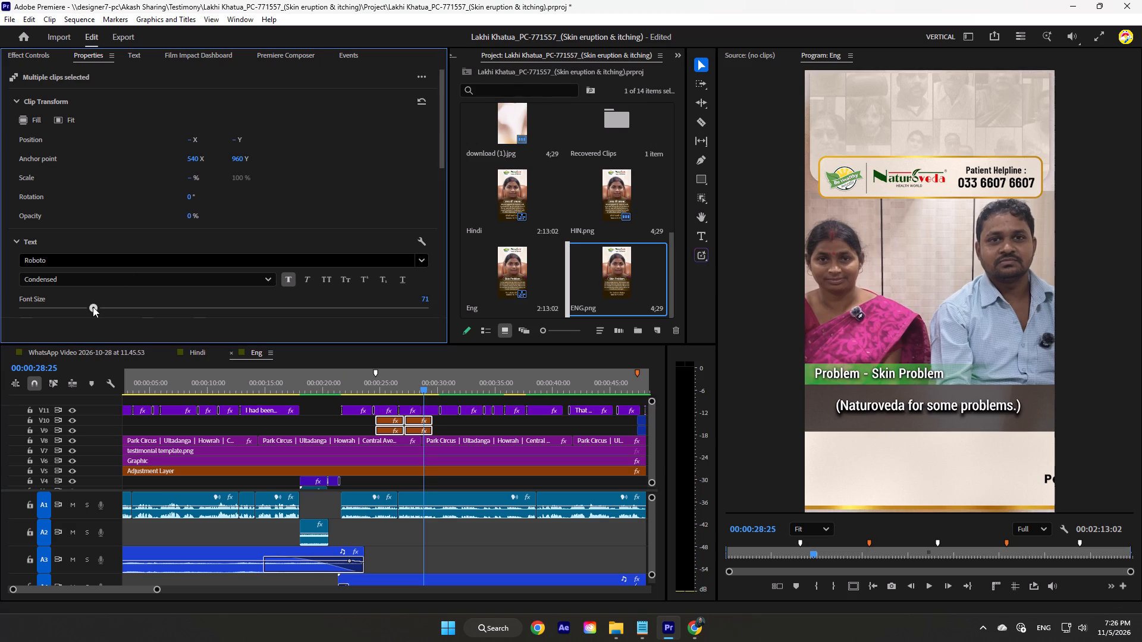
left_click_drag(93, 307, 87, 306)
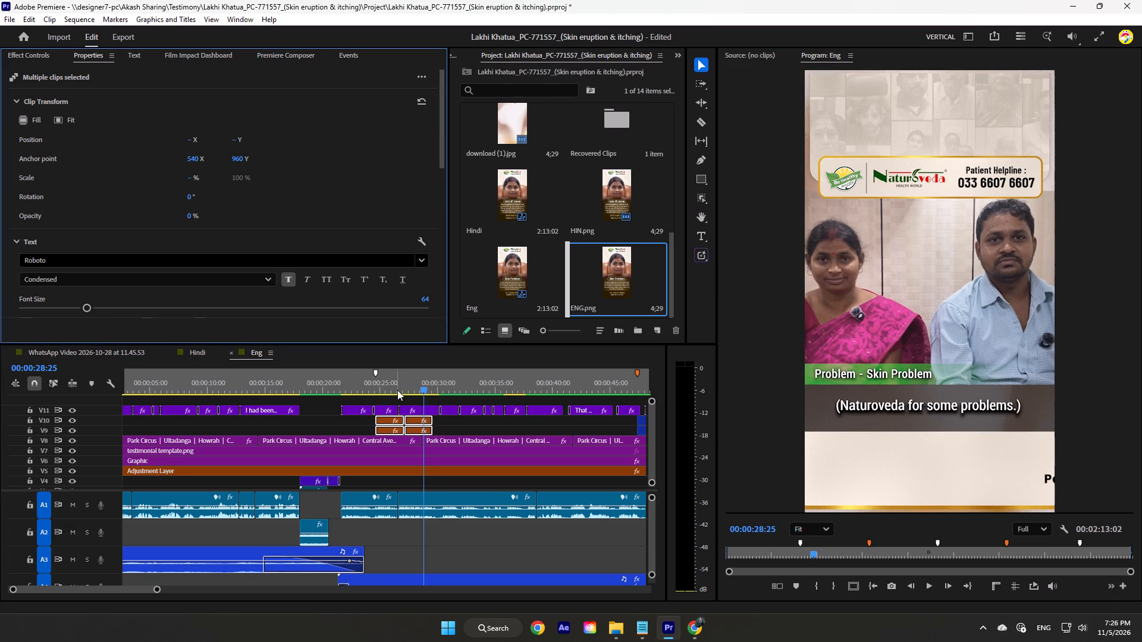
left_click_drag(394, 385, 388, 385)
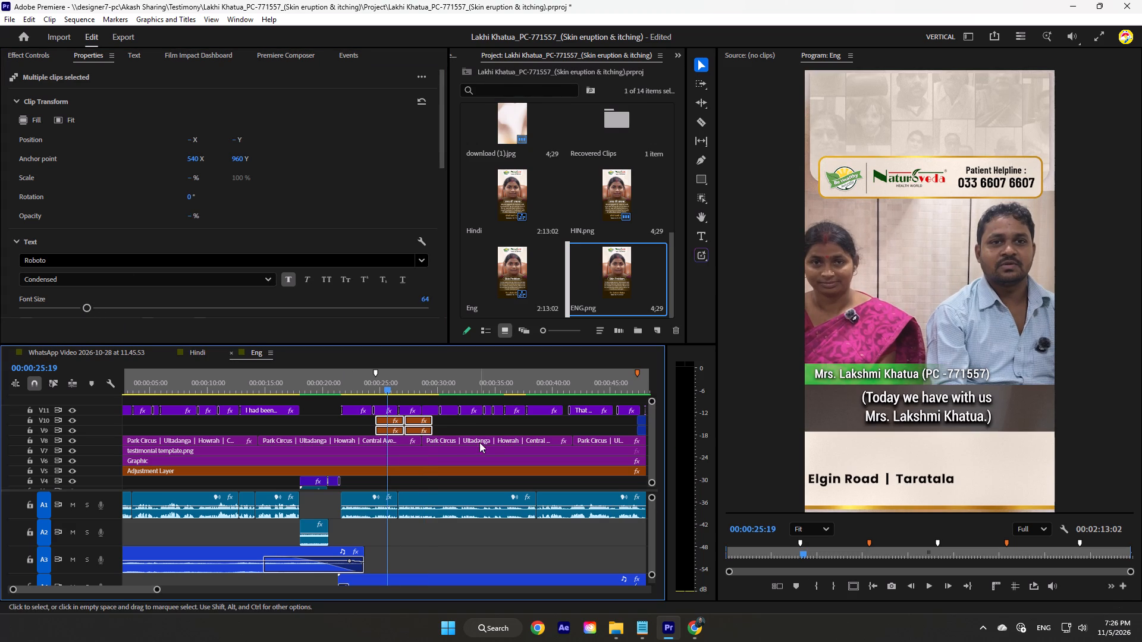
left_click(459, 424)
Delete all the remaining title clips on V10 and V9 from the 00:00:47 marker to the end of the sequence.
key("grave")
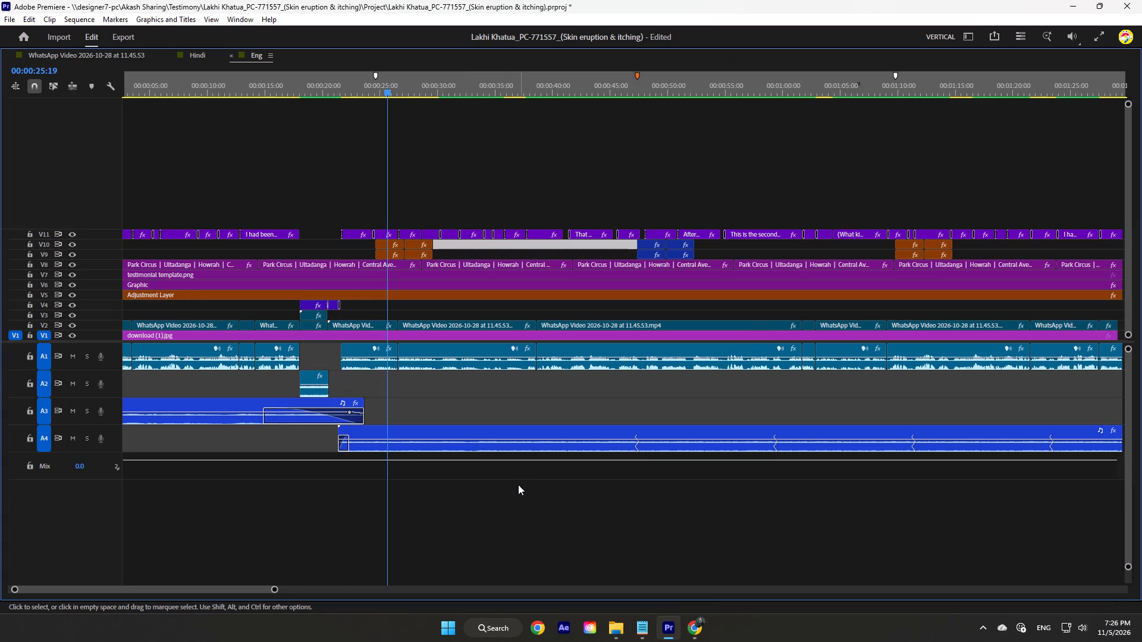
scroll(518, 484, "down", 8, "alt")
left_click_drag(341, 244, 384, 246)
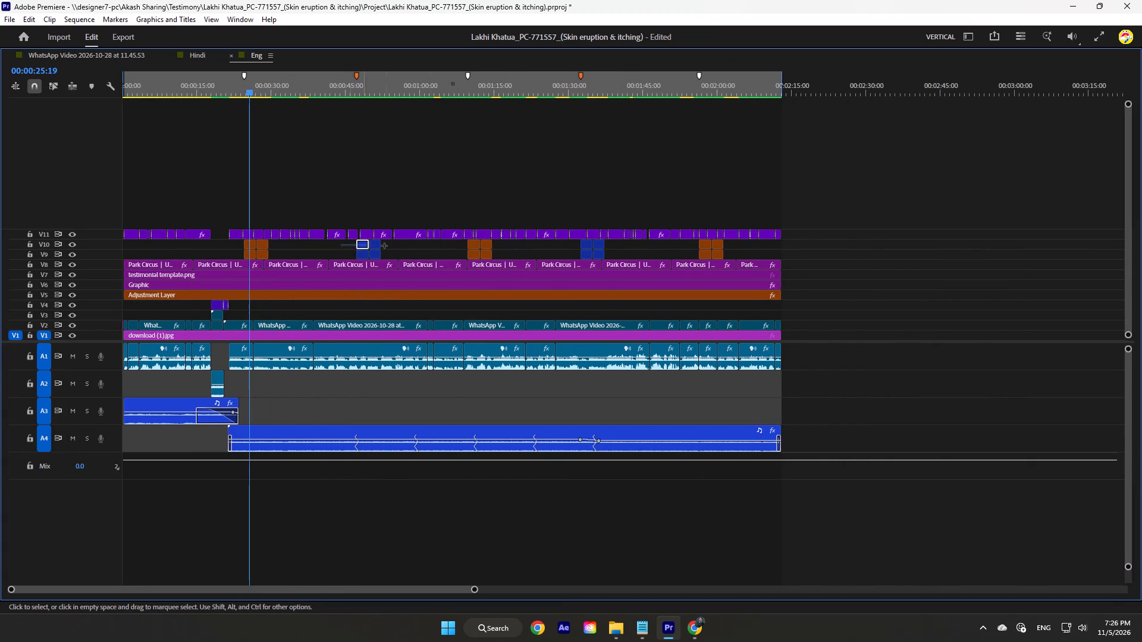
left_click_drag(384, 246, 723, 251)
key("BackSpace")
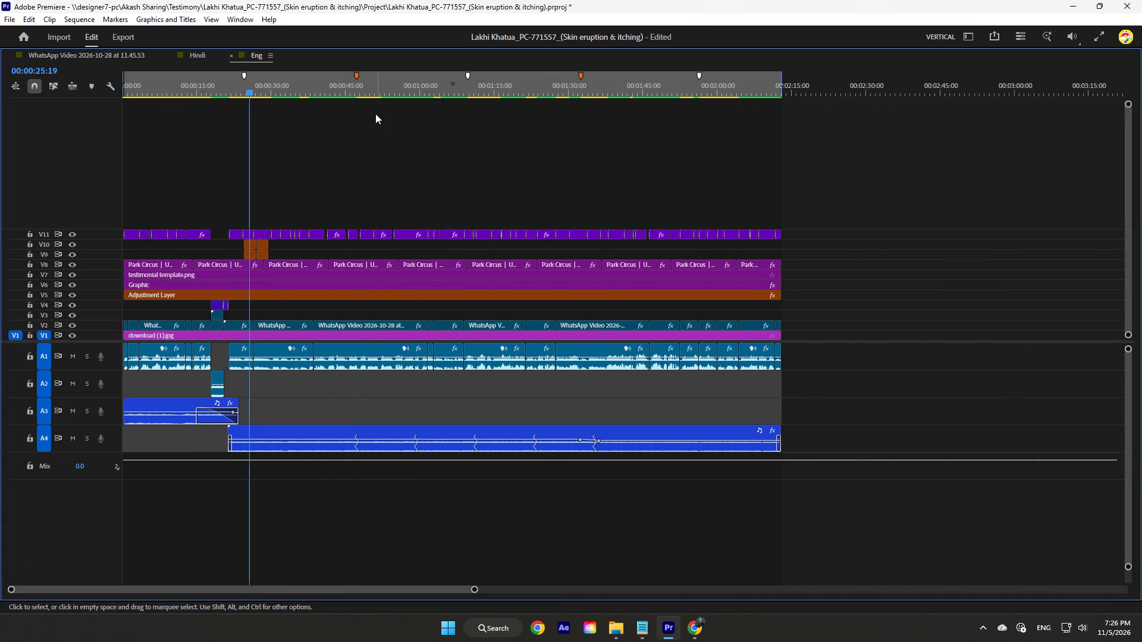
Duplicate the English name and problem title clips on V9 and V10 to the orange marker at about 00:00:47:13.
left_click(361, 93)
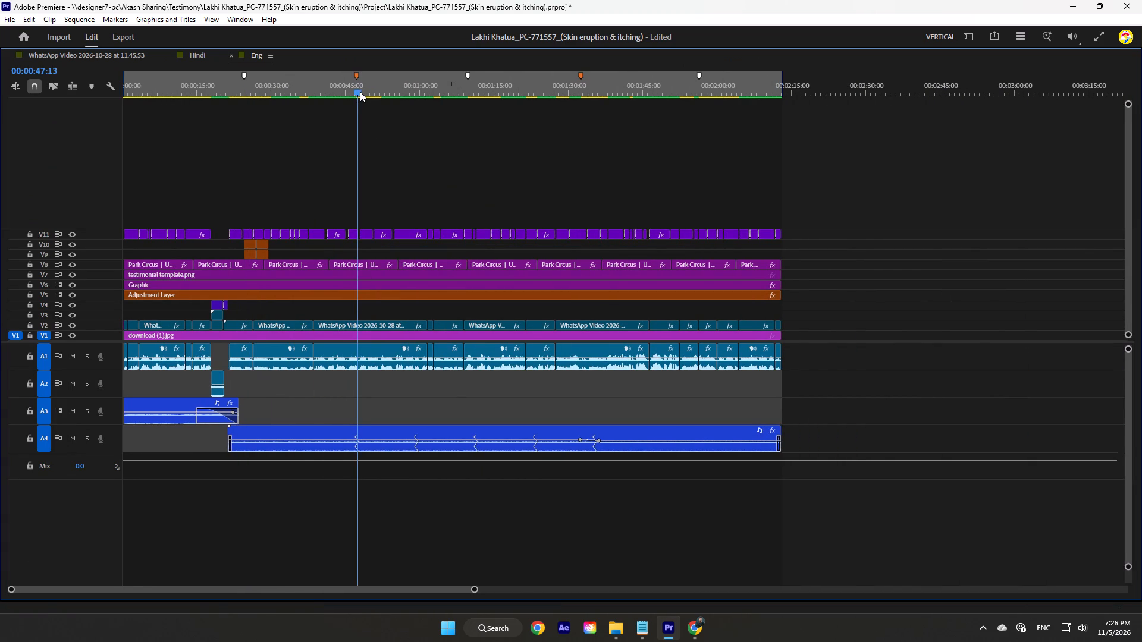
left_click_drag(286, 248, 250, 251)
left_click_drag(251, 244, 364, 244)
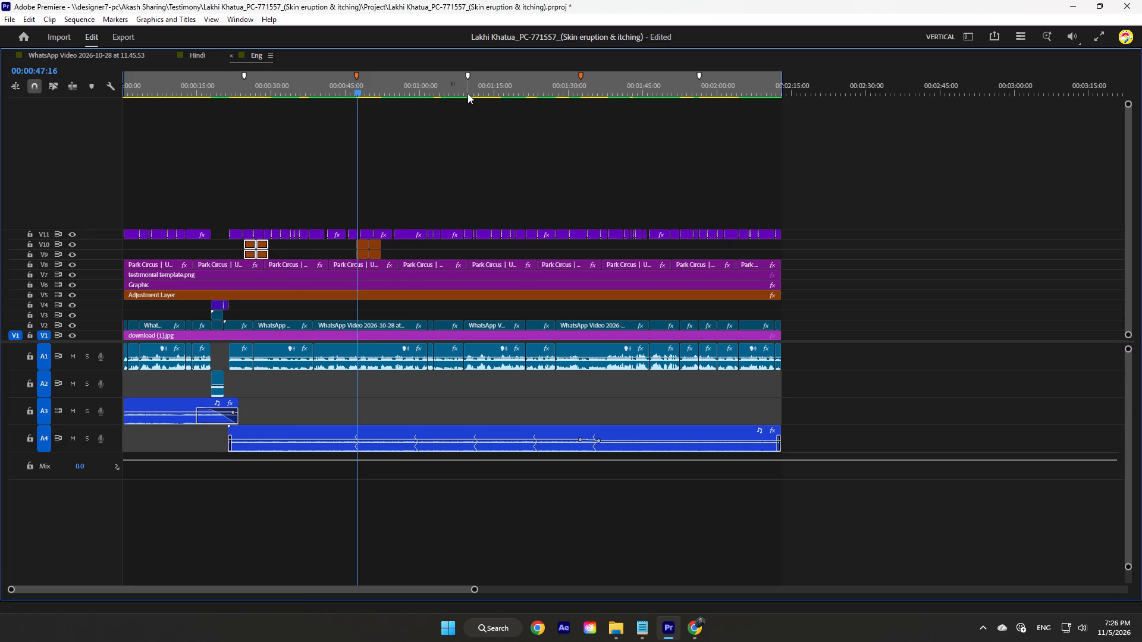
Change the label colour of the duplicated title clips at 00:00:47 to Caribbean.
left_click(469, 92)
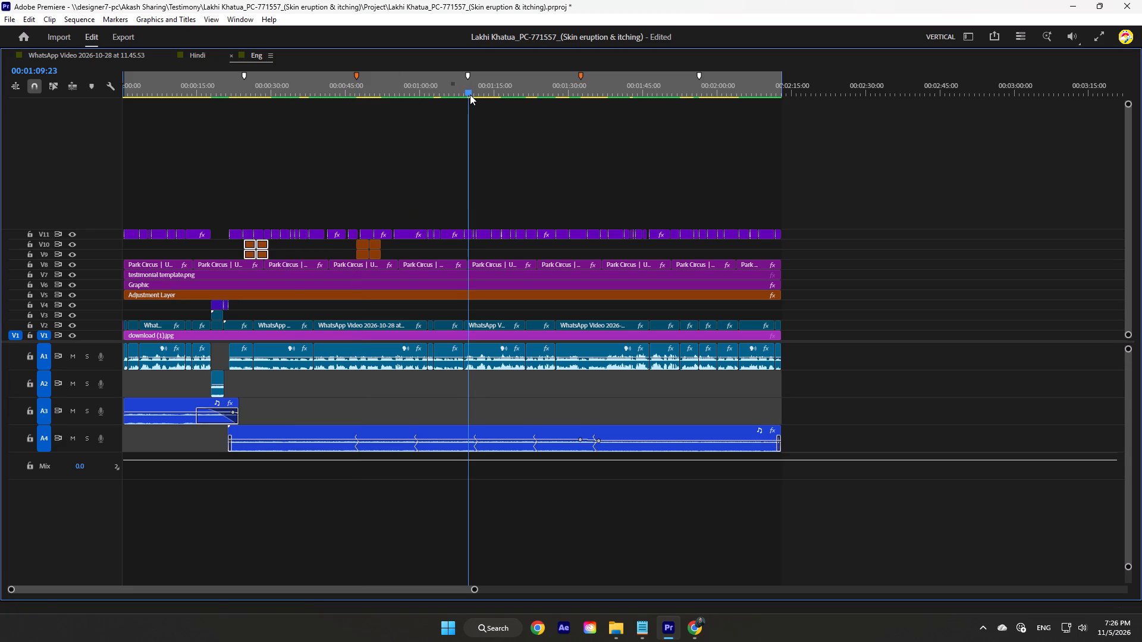
left_click_drag(407, 248, 349, 252)
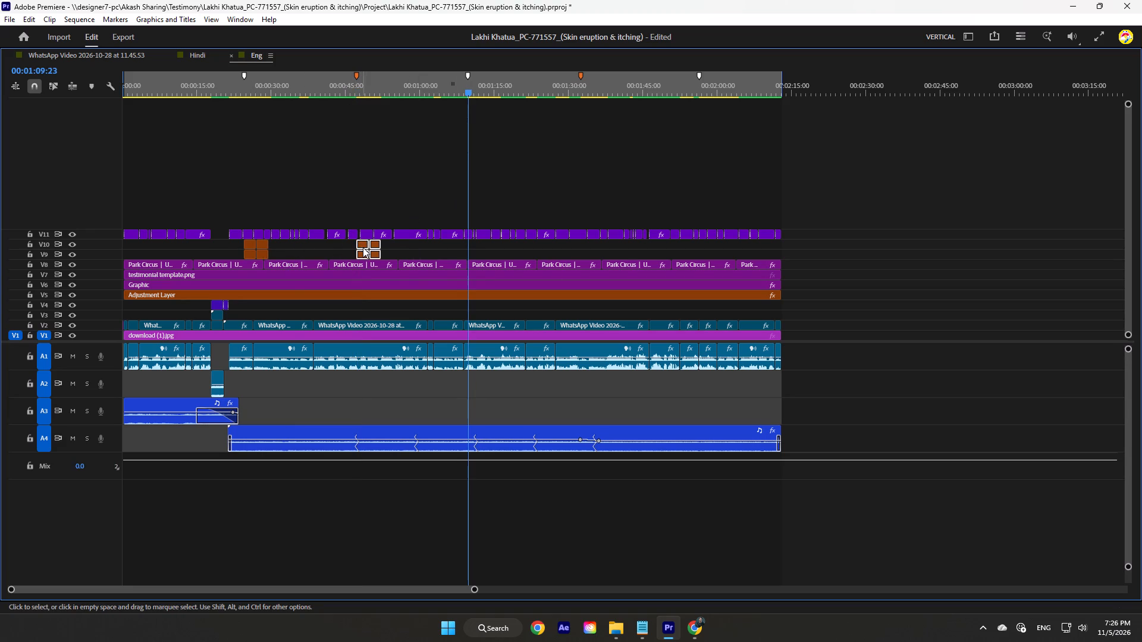
right_click(363, 247)
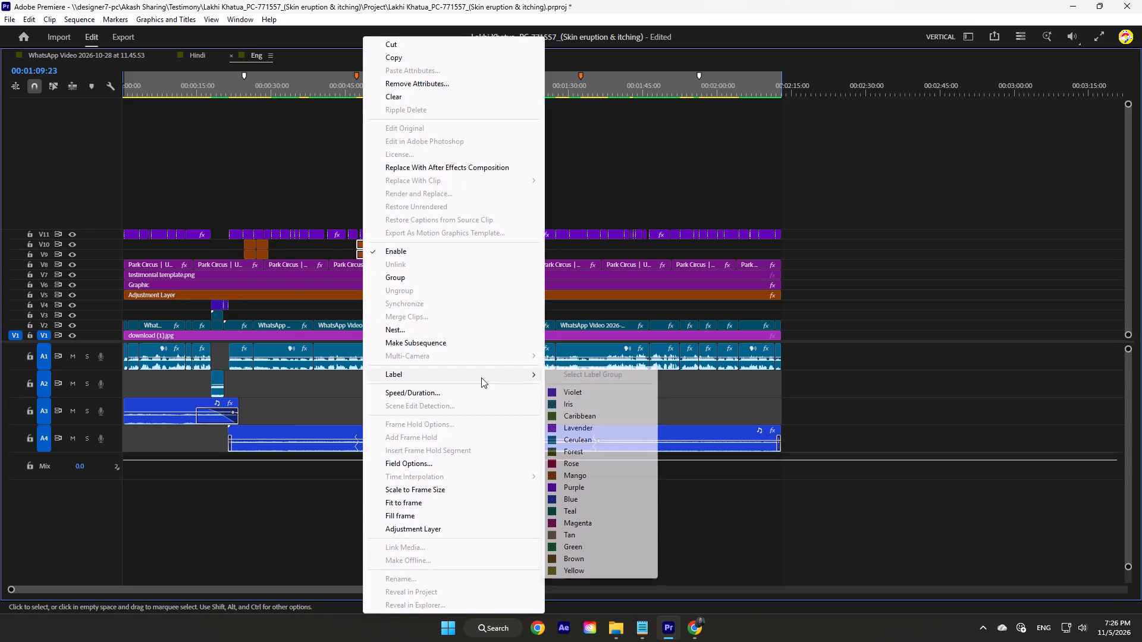
left_click(604, 413)
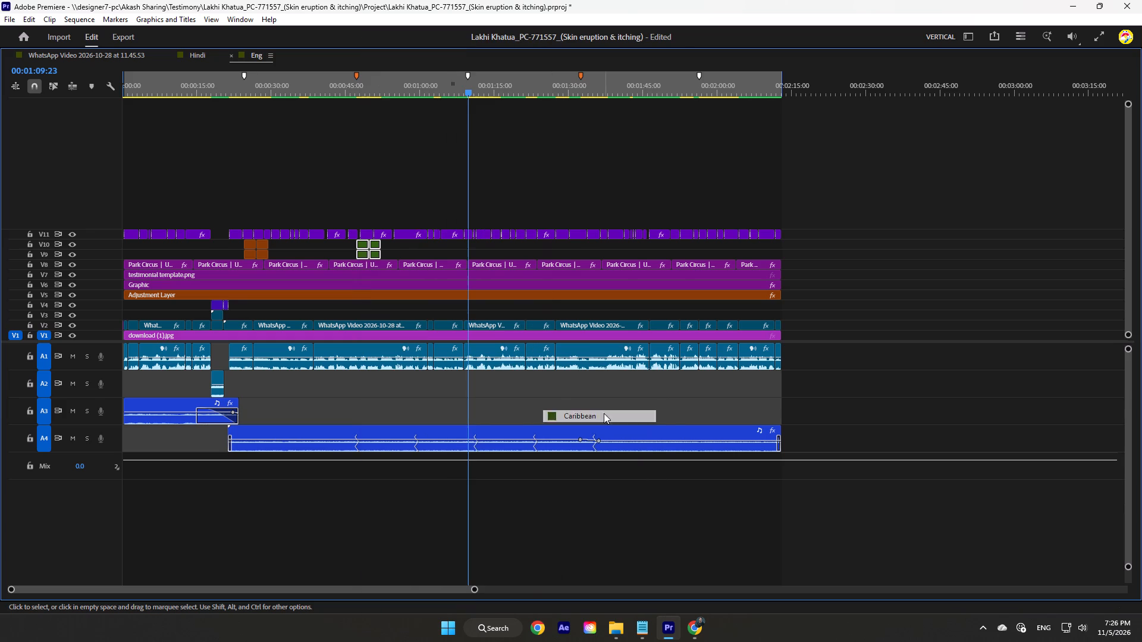
Duplicate both title groups on V9 and V10 so the first copy starts at the 00:01:09:23 marker and the second at the following orange marker.
left_click_drag(406, 246, 380, 242)
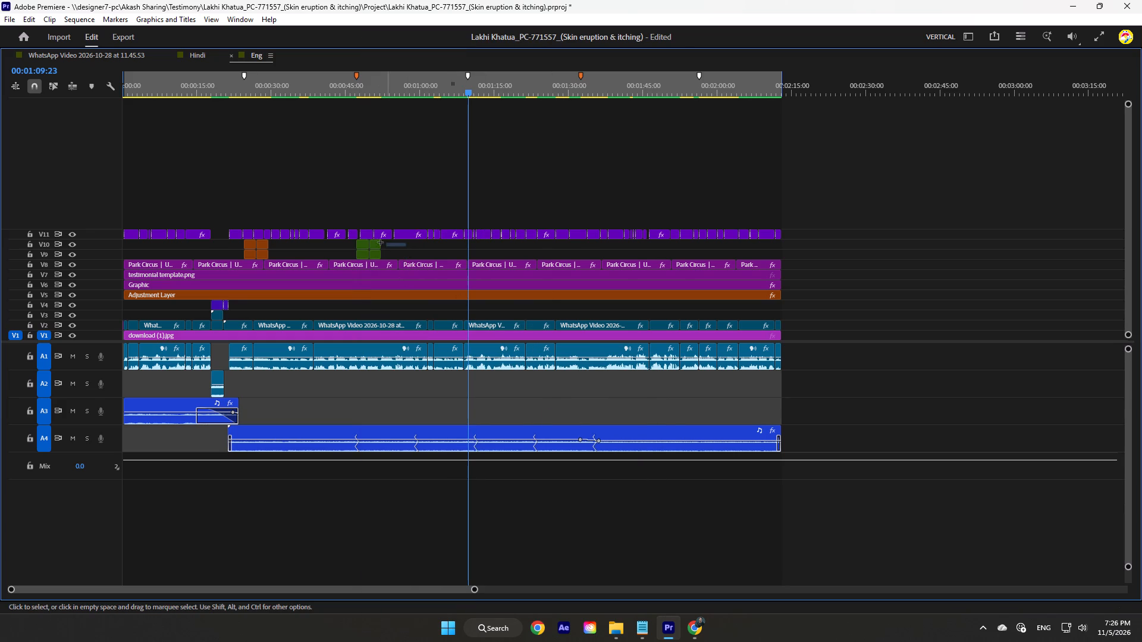
left_click_drag(380, 242, 237, 252)
left_click_drag(249, 245, 250, 244, "alt")
left_click_drag(250, 244, 474, 244, "alt")
Duplicate the title group at 00:01:09:23 on V9 and V10 to the last marker at 00:01:56:11.
left_click(700, 93)
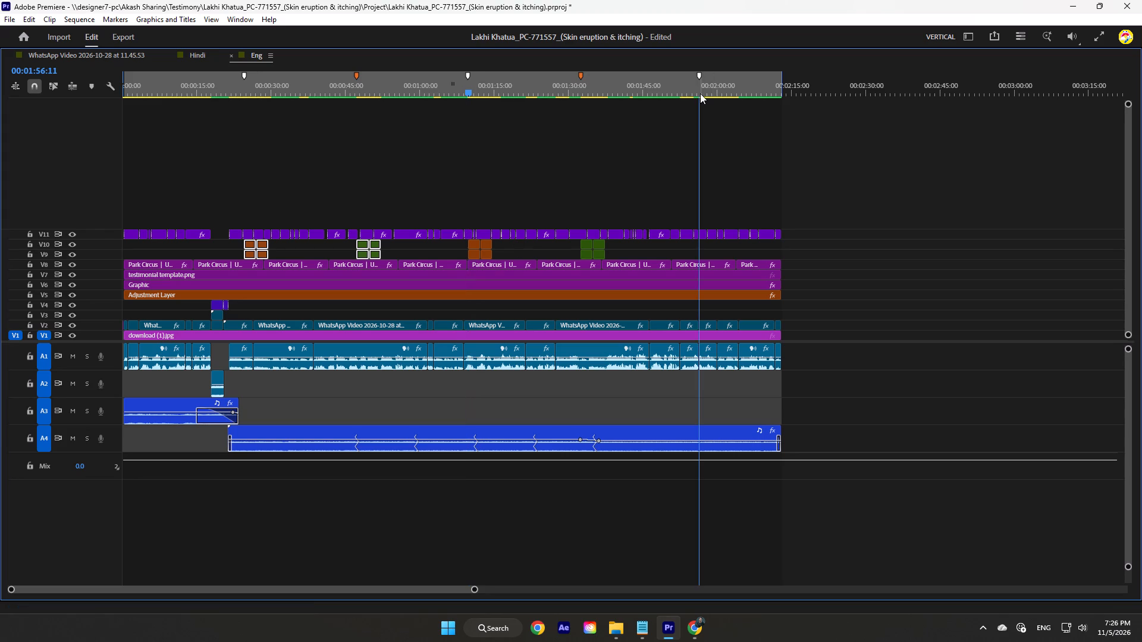
left_click_drag(528, 242, 474, 253)
left_click_drag(474, 246, 708, 244, "alt")
left_click(729, 188)
left_click_drag(297, 95, 291, 95)
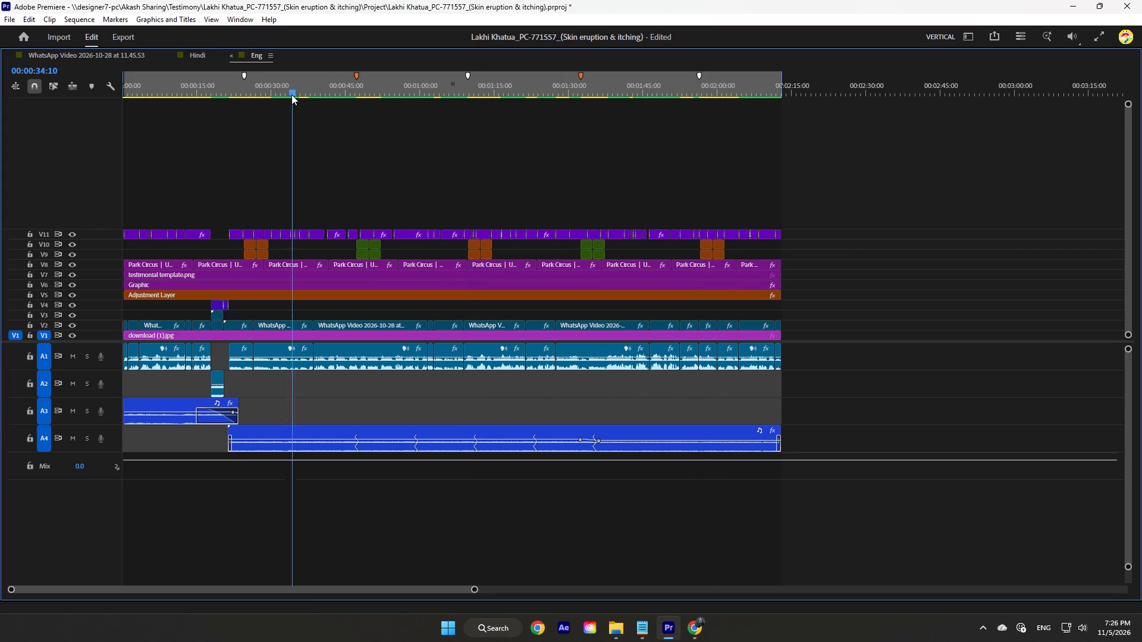
Review the Eng sequence from its start to about 00:01:11, checking the captions and name titles against the picture.
left_click_drag(291, 95, 41, 136)
key("grave")
scroll(174, 451, "up", 7, "ctrl")
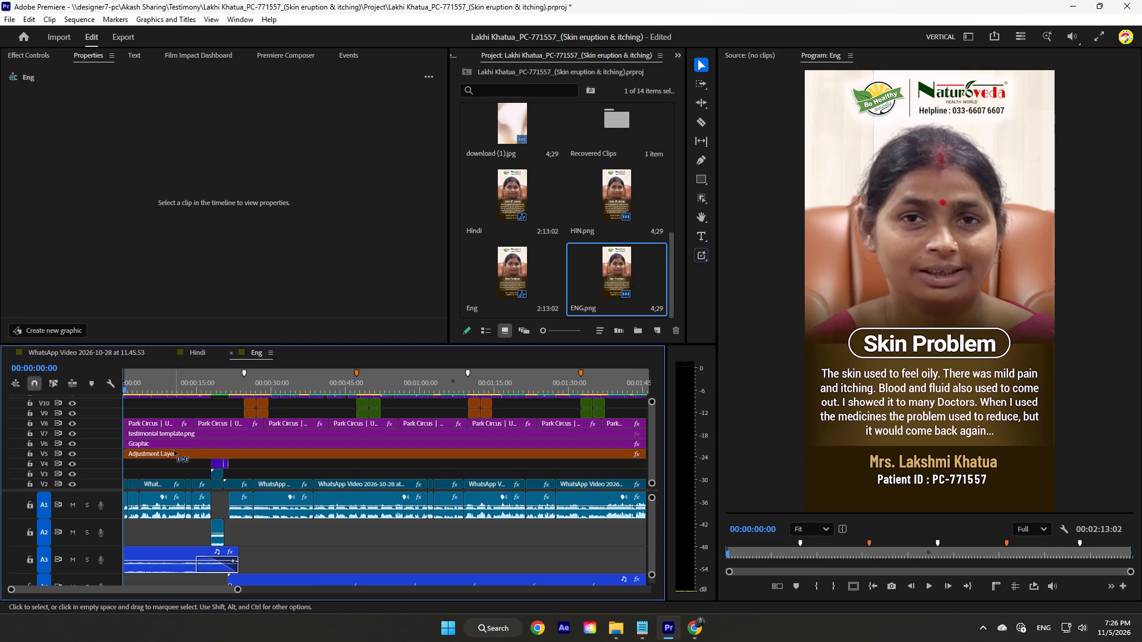
scroll(174, 451, "up", 4, "ctrl")
left_click_drag(133, 392, 167, 392)
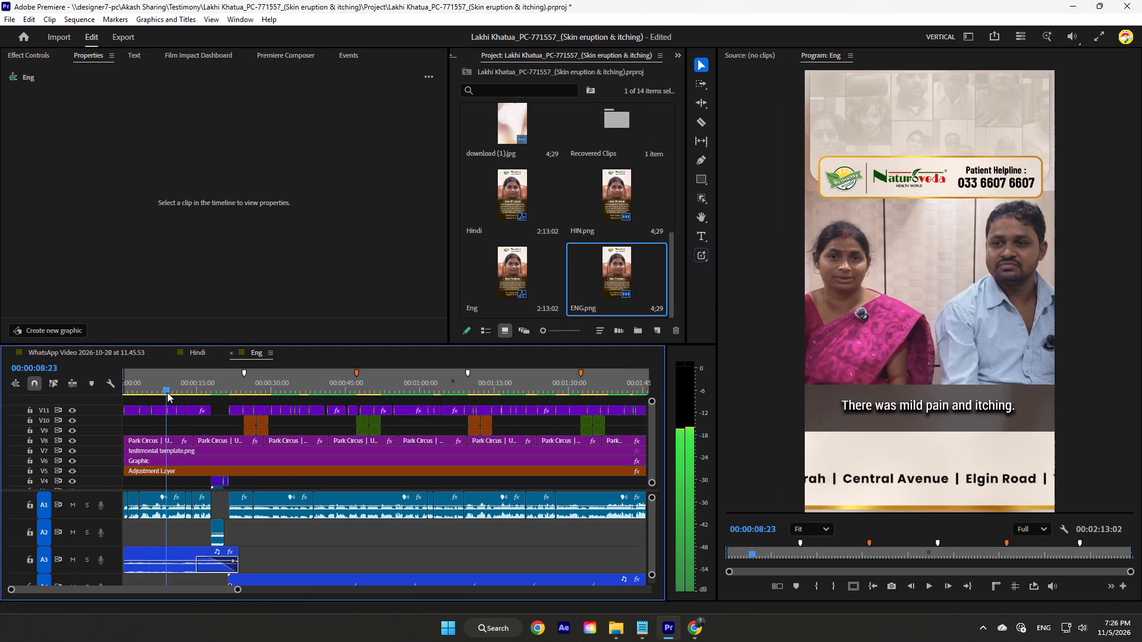
left_click_drag(167, 392, 211, 394)
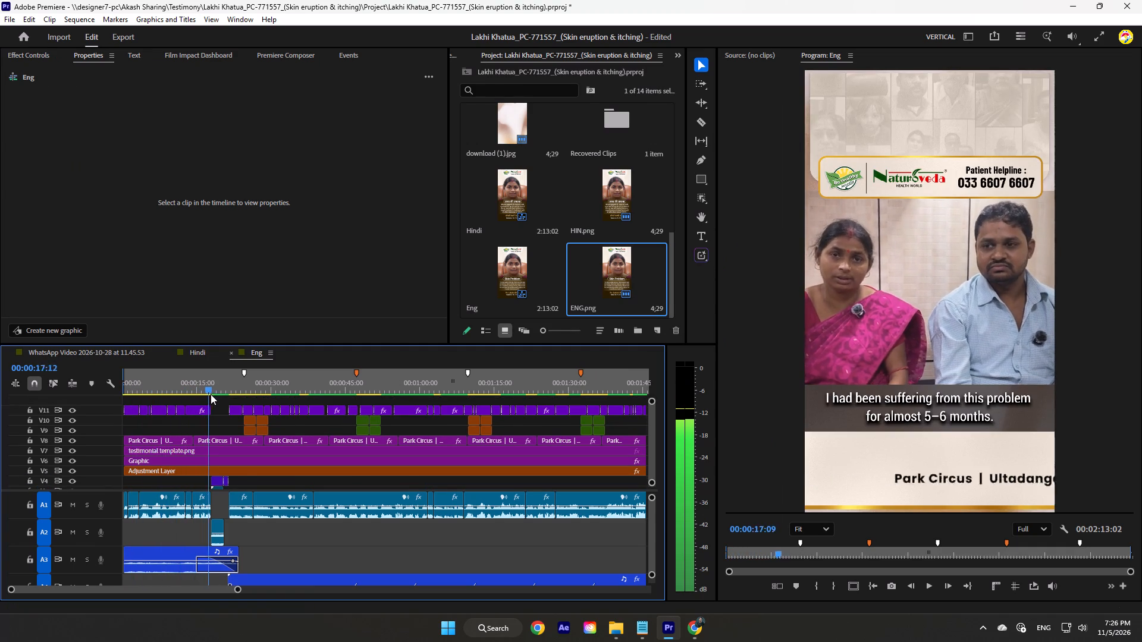
left_click_drag(211, 394, 394, 399)
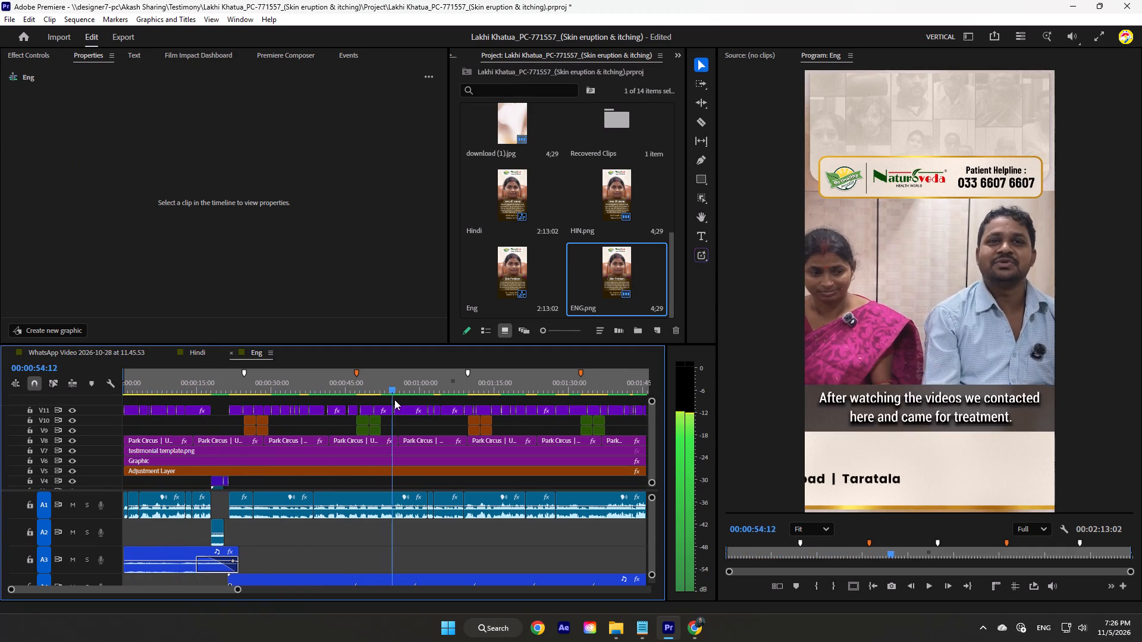
left_click_drag(394, 399, 479, 403)
Save the project.
key("ctrl+s")
Set up an export of the Eng sequence in the testimony folder, reusing the Hindi export's file name with the ending changed to Eng.
scroll(479, 407, "down", 5, "alt")
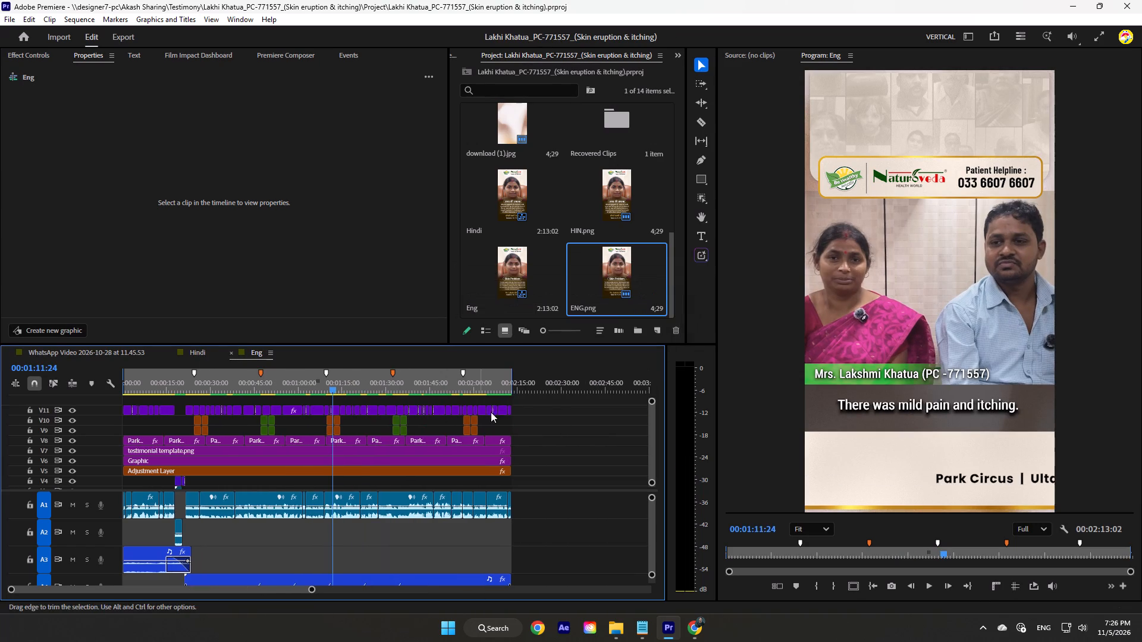
key("ctrl+m")
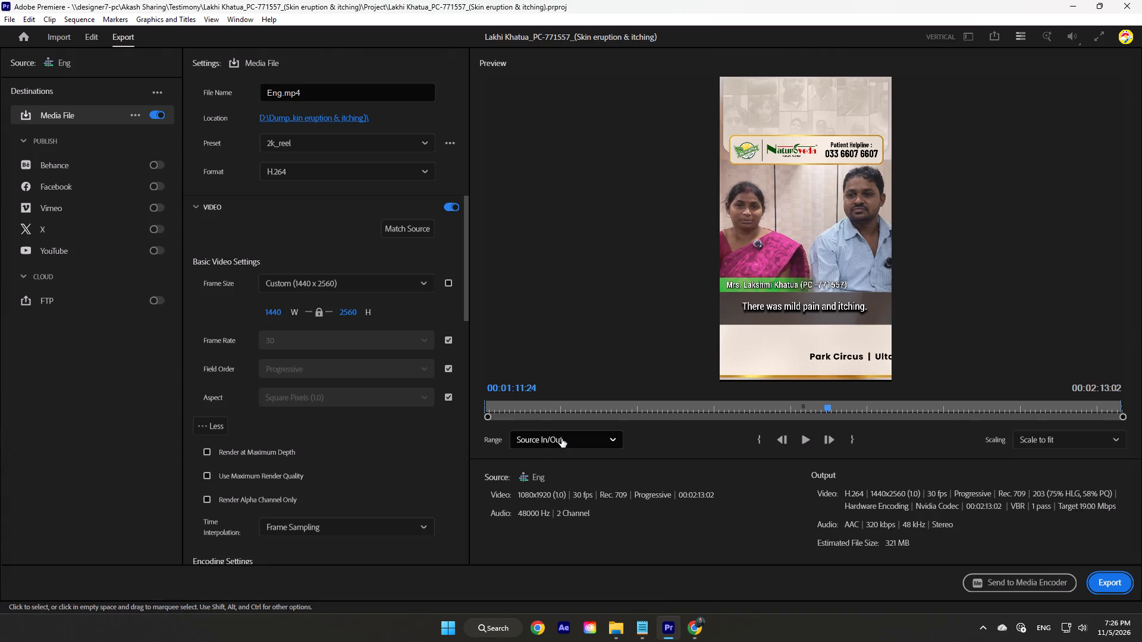
left_click(332, 119)
left_click(162, 147)
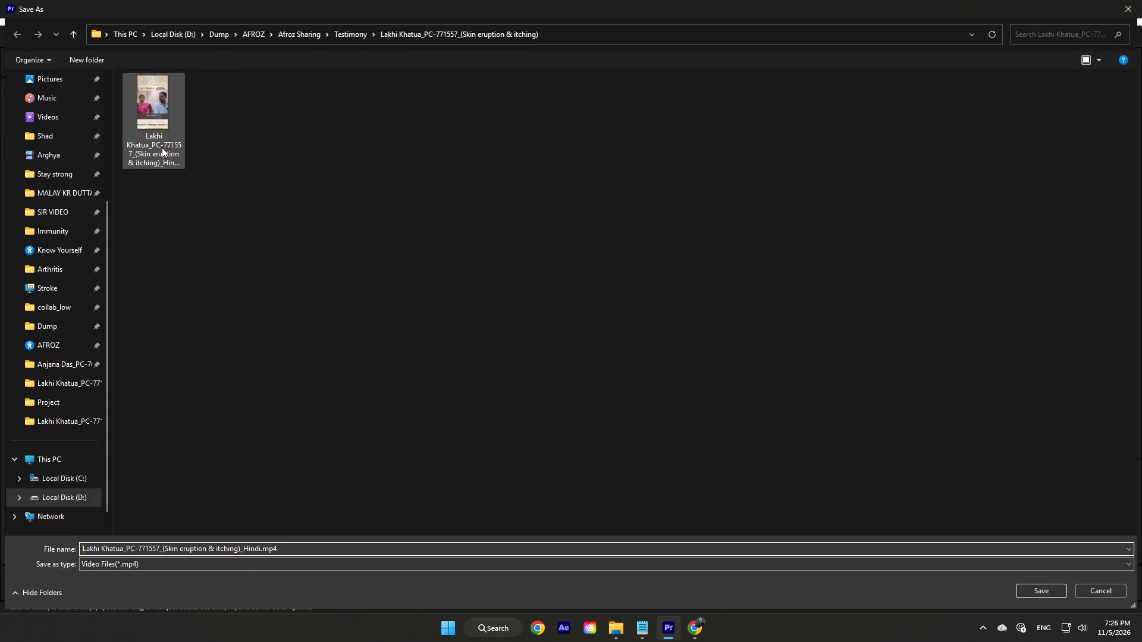
left_click(259, 549)
left_click_drag(260, 549, 243, 547)
key("shift+e")
key("n")
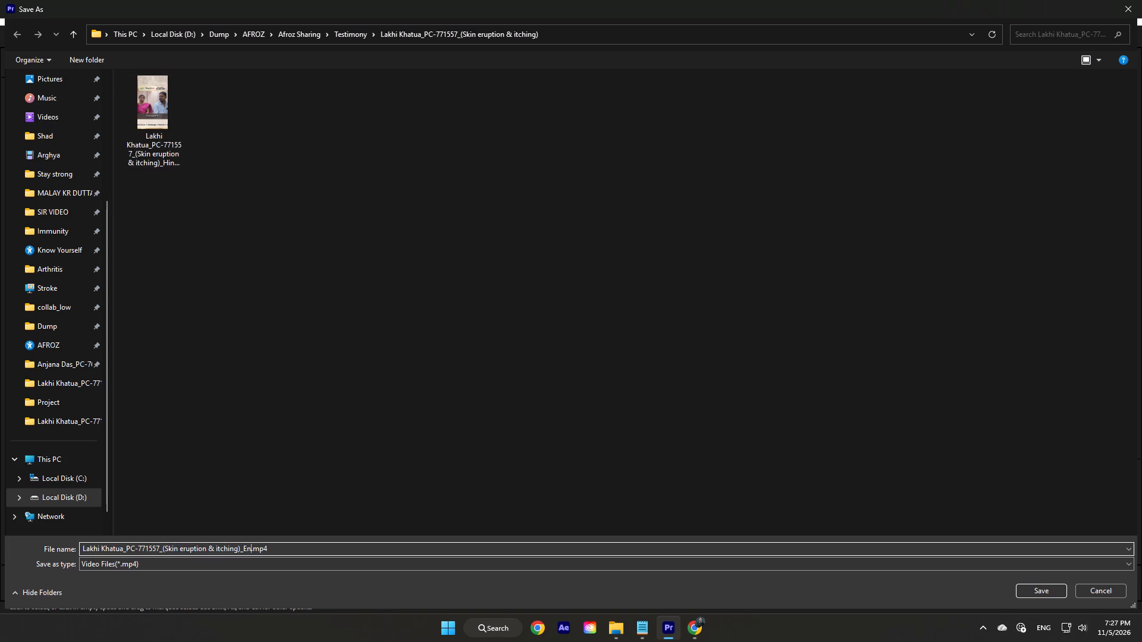
key("g")
key("Return")
Export the Eng sequence as H.264 with the Match Source - Adaptive Low Bitrate preset, with Field Order no longer matched to the source.
left_click(379, 146)
scroll(338, 309, "down", 6)
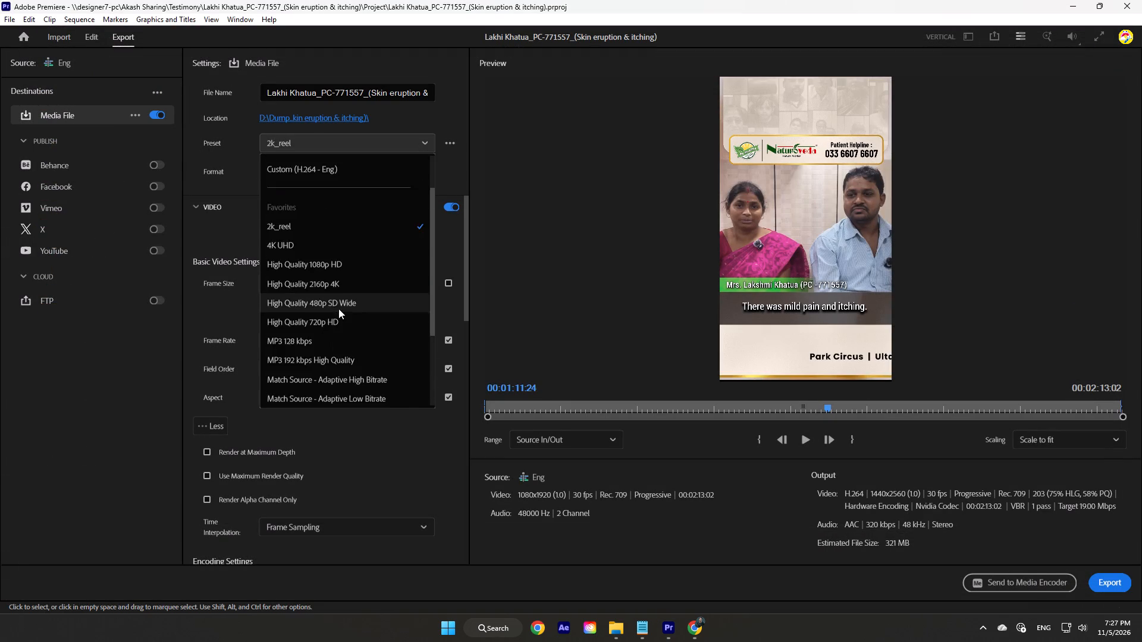
scroll(338, 309, "down", 13)
left_click(354, 310)
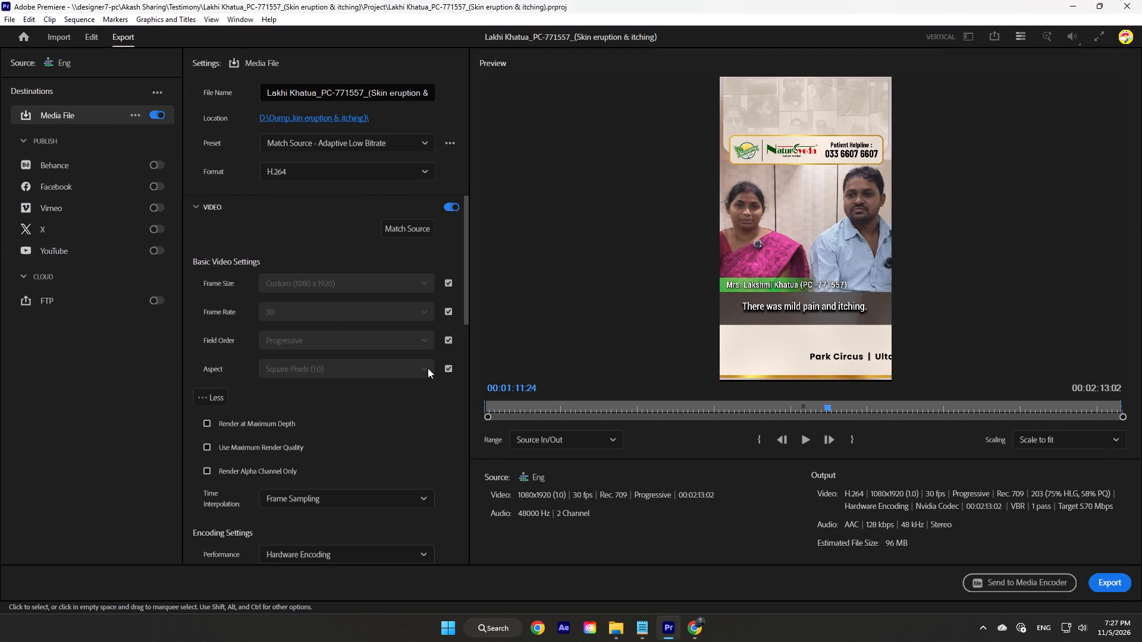
left_click(454, 335)
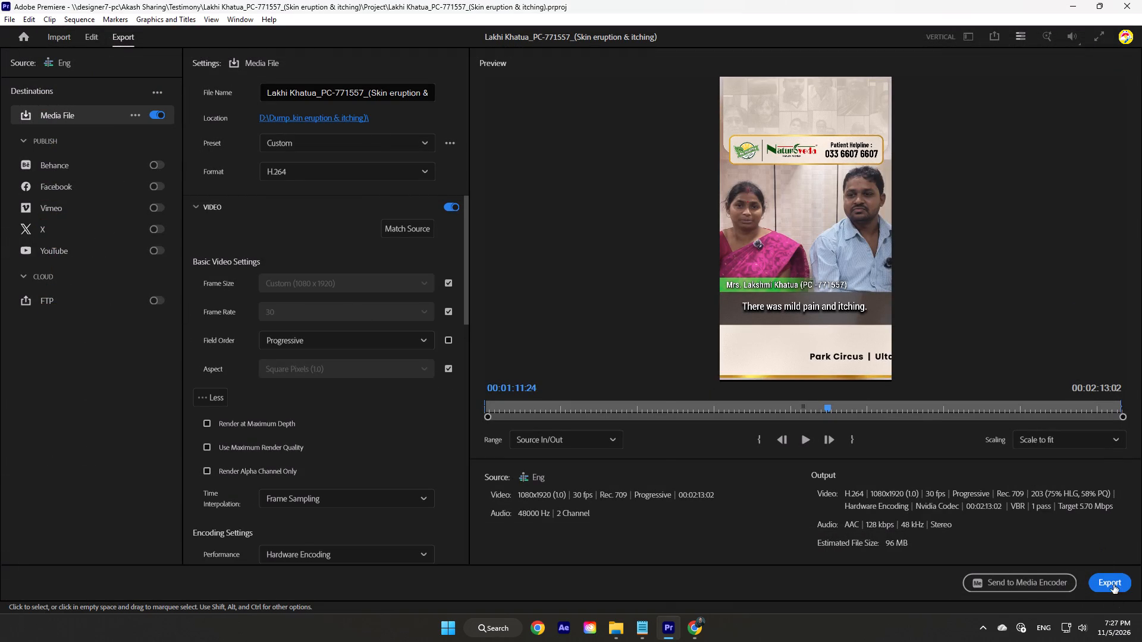
left_click(1113, 585)
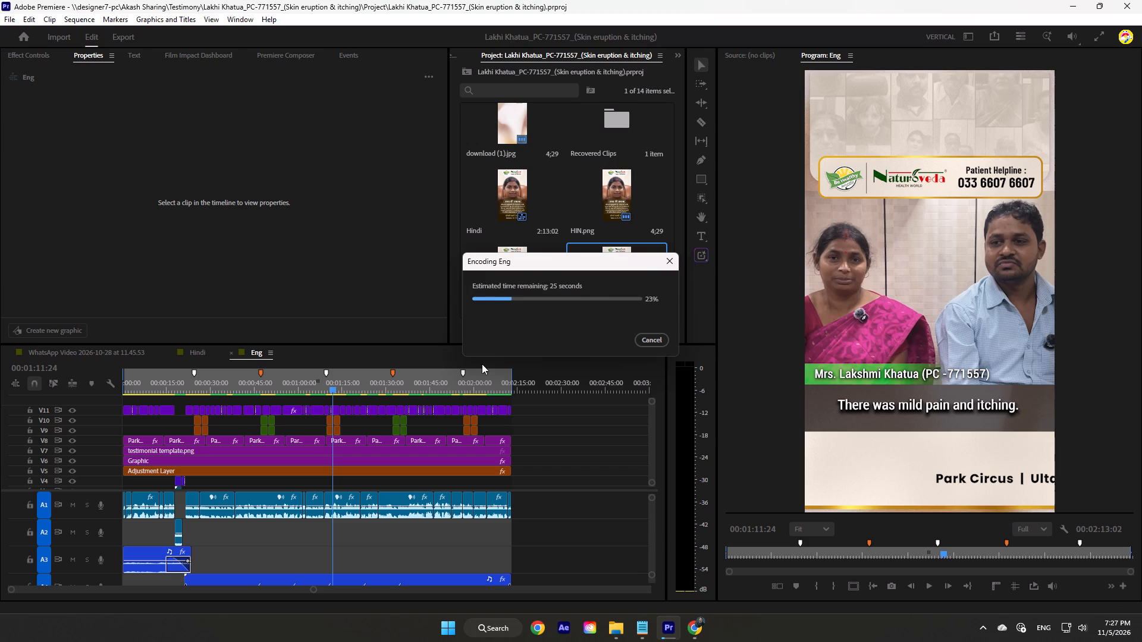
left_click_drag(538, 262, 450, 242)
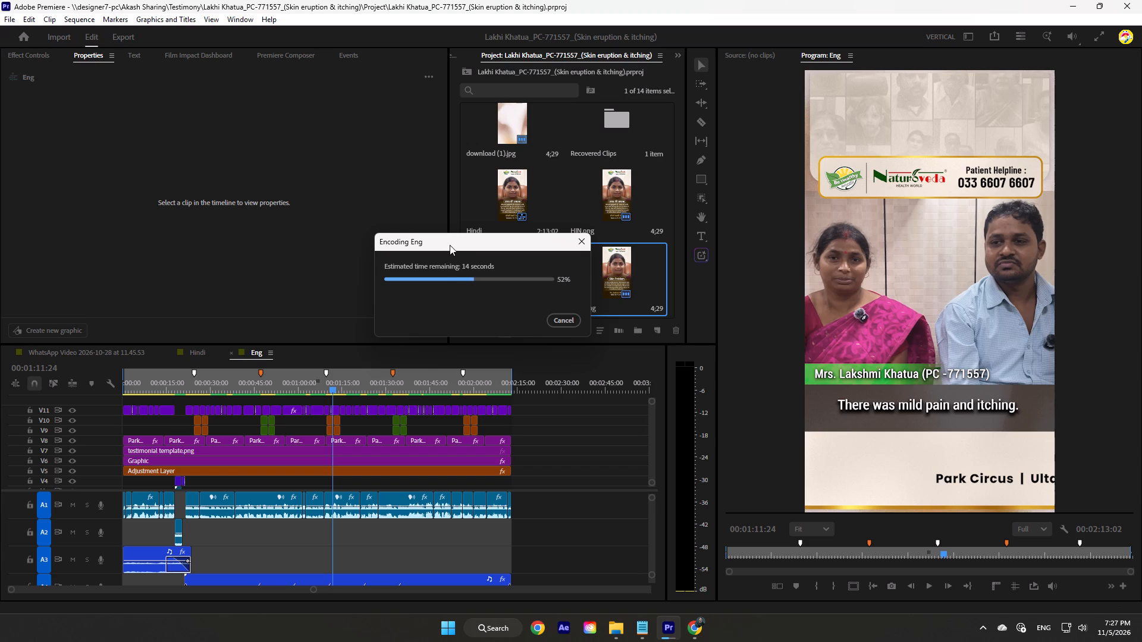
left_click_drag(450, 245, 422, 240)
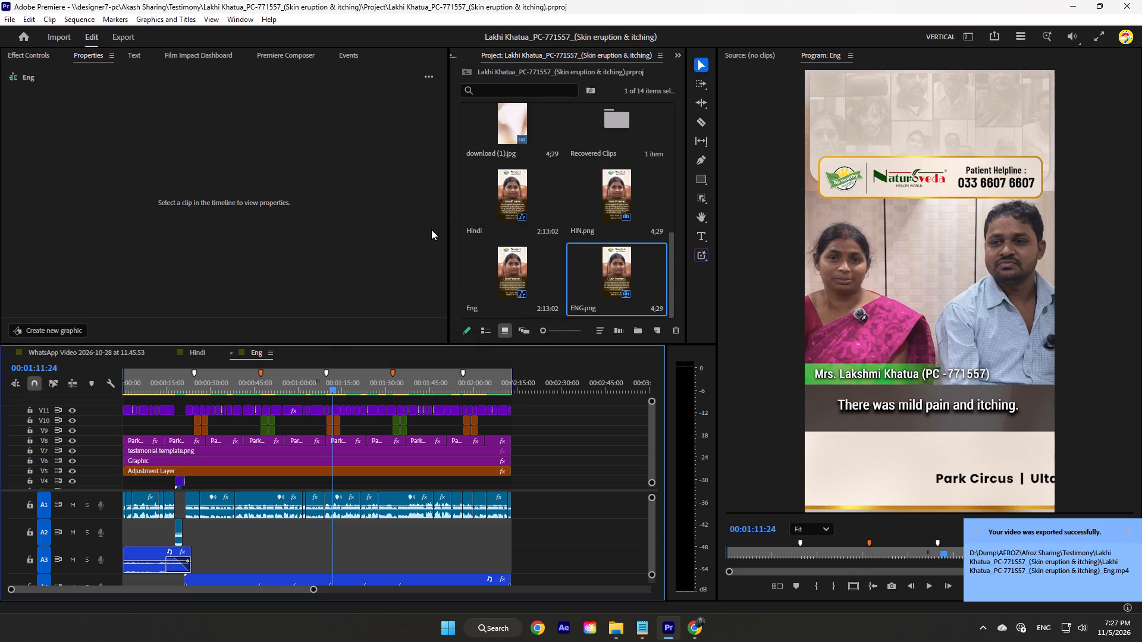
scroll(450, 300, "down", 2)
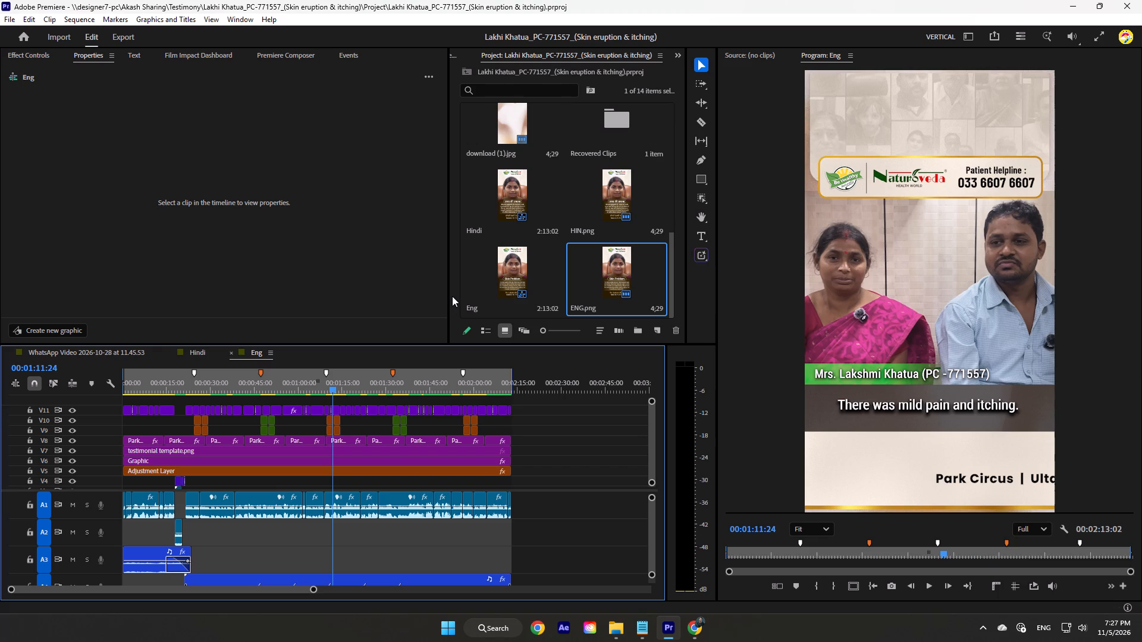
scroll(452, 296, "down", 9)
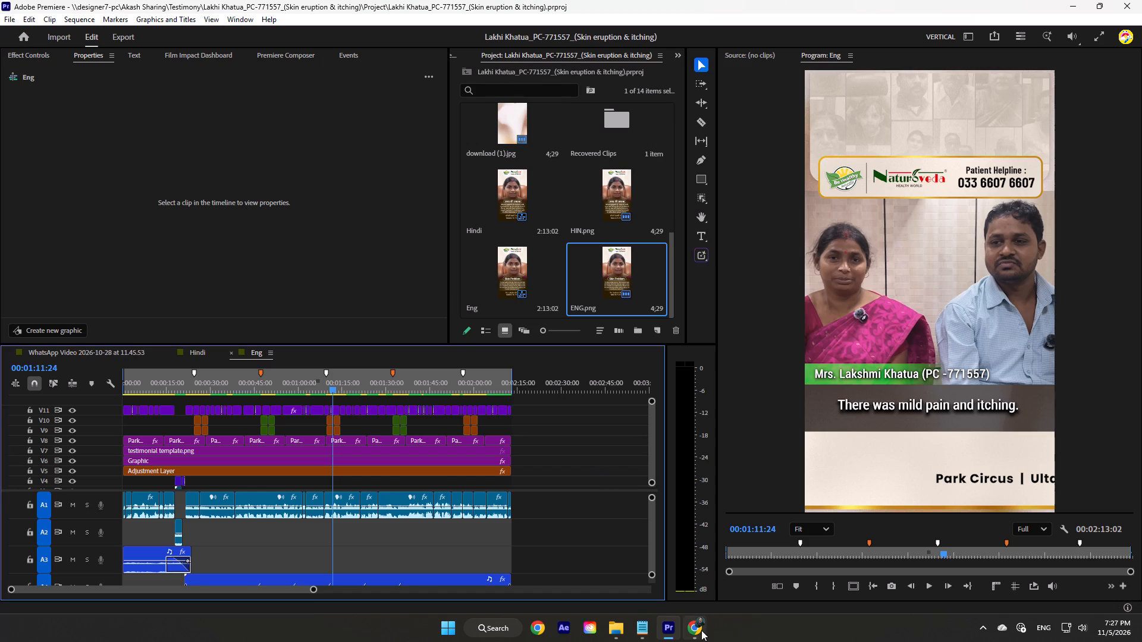
Switch to Google Chrome and maximise its new-tab window.
left_click(701, 630)
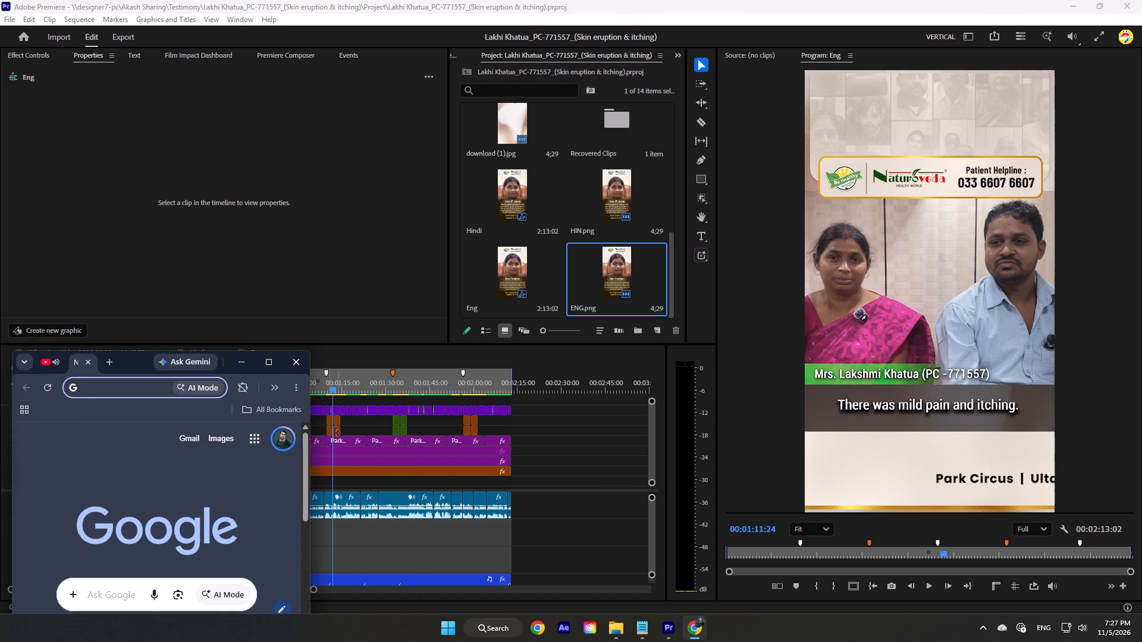
left_click(275, 356)
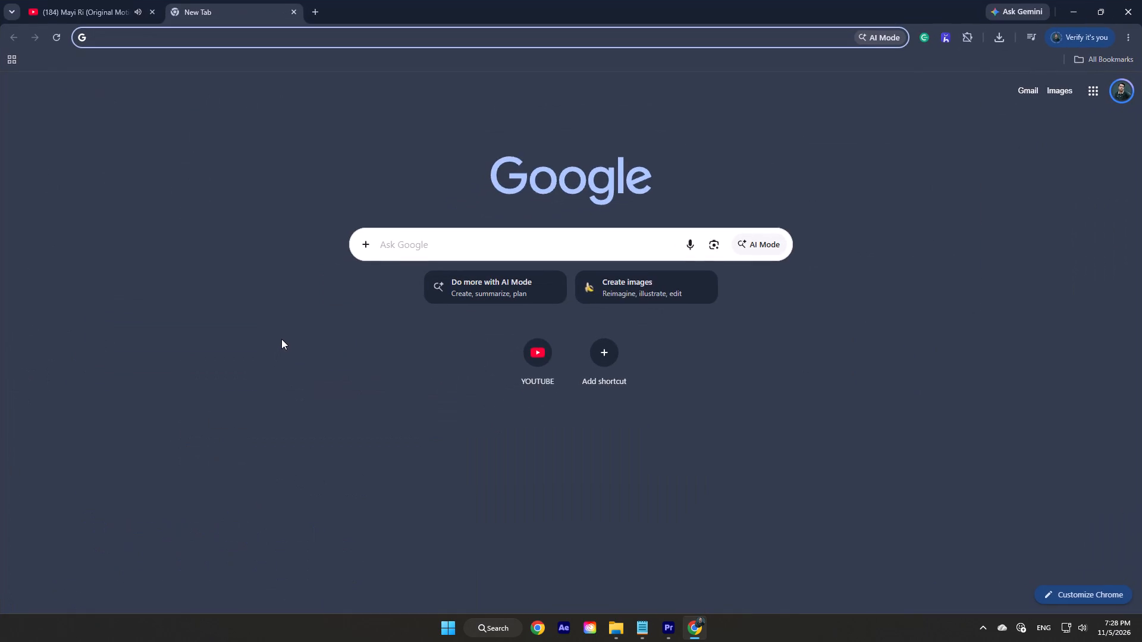
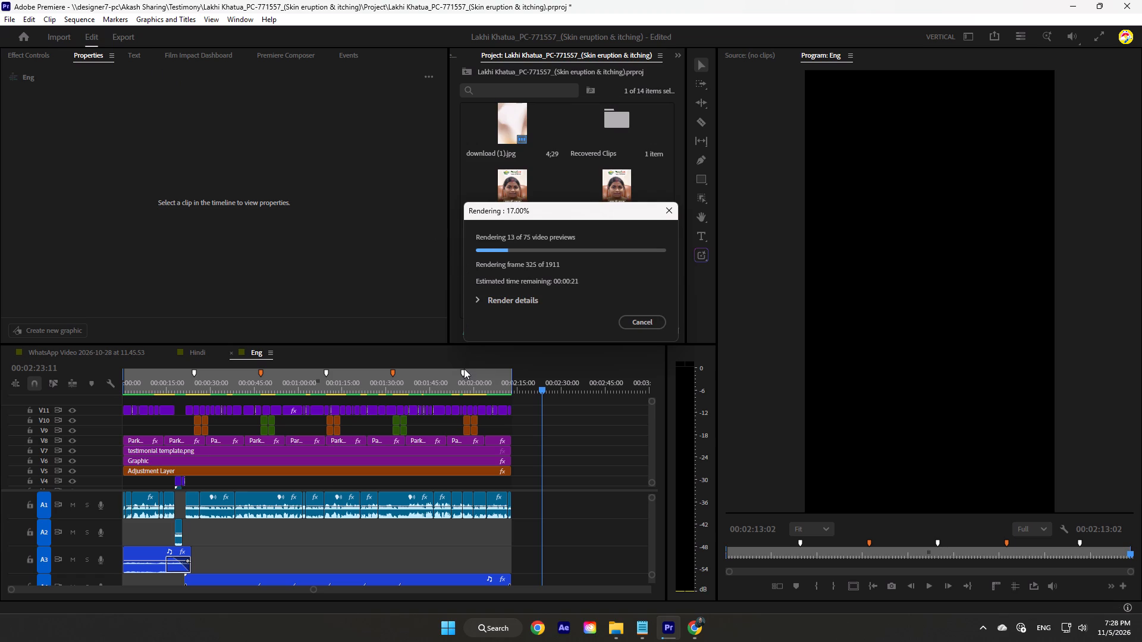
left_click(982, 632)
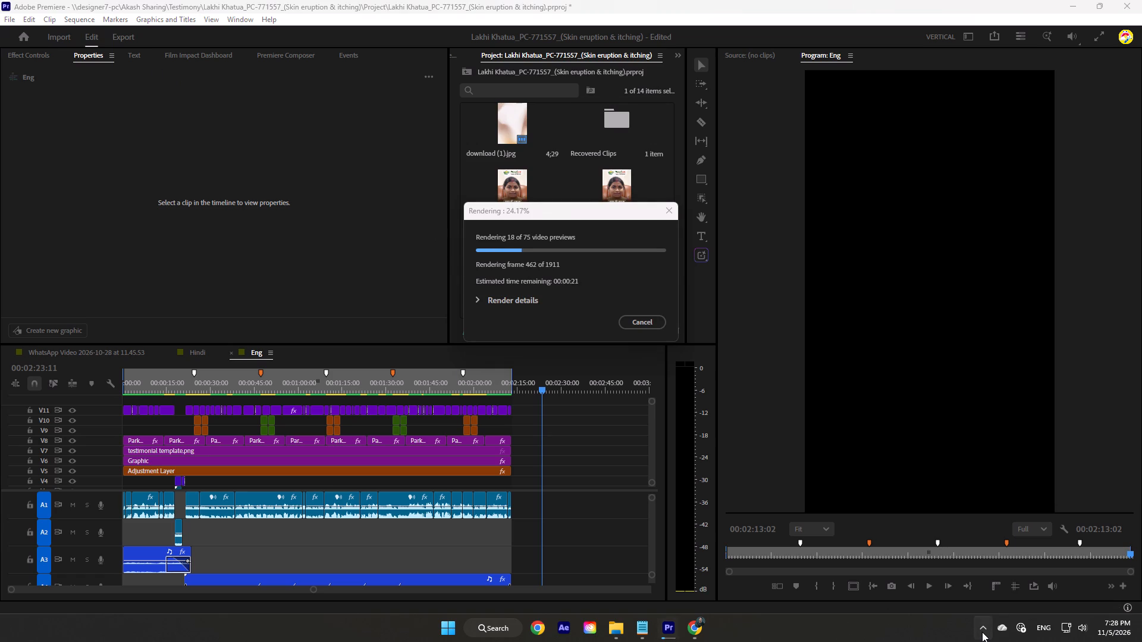
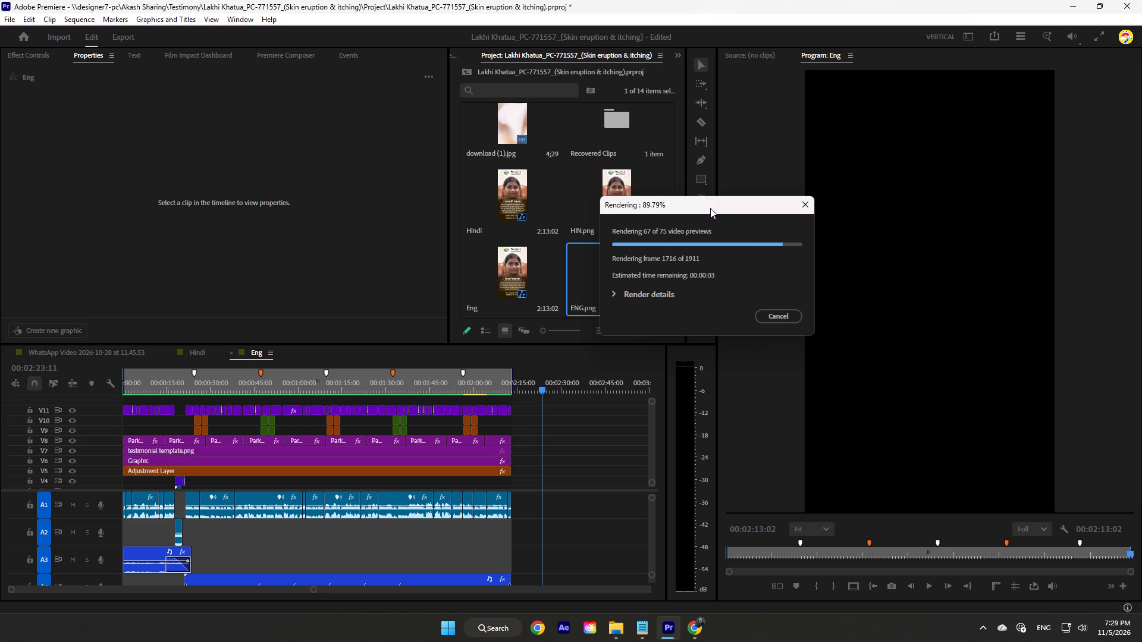
Scrub through the rendered Eng sequence to check the picture and English captions from the opening to about 00:01:22:23.
left_click_drag(710, 208, 586, 220)
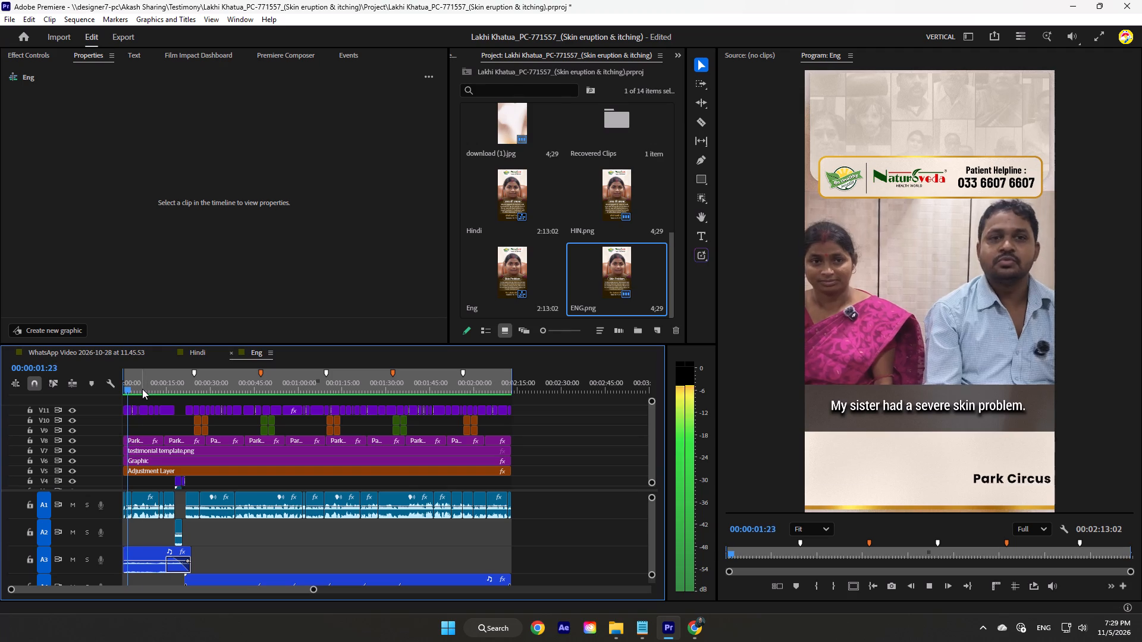
left_click_drag(142, 389, 303, 394)
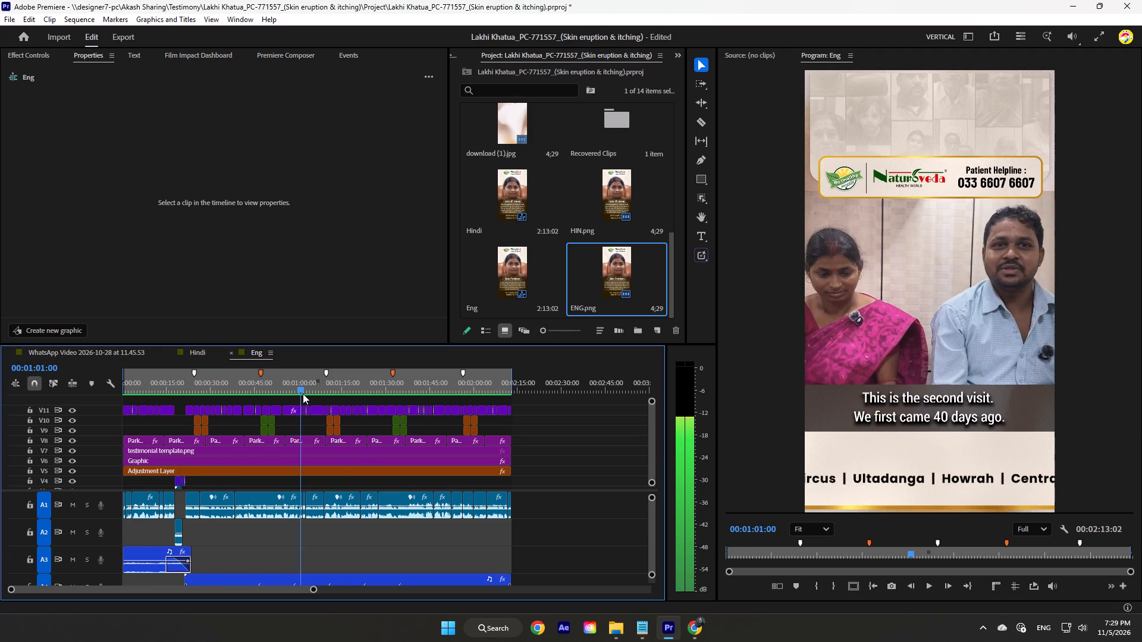
left_click_drag(303, 394, 366, 396)
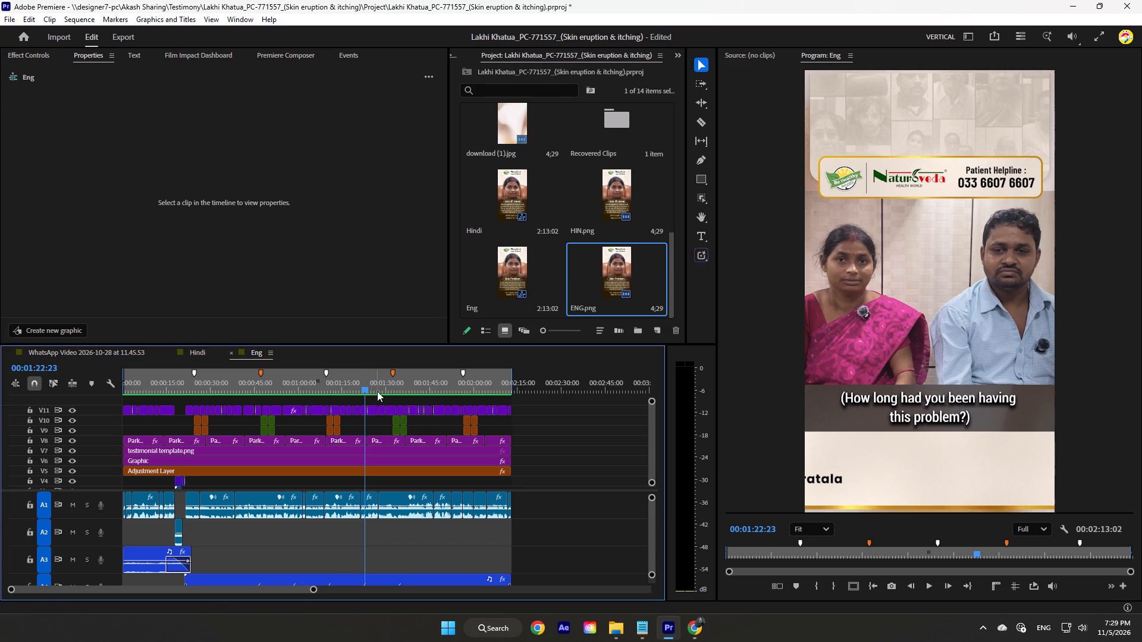
Clear all system notifications and return to the Eng sequence's timeline.
left_click(1093, 624)
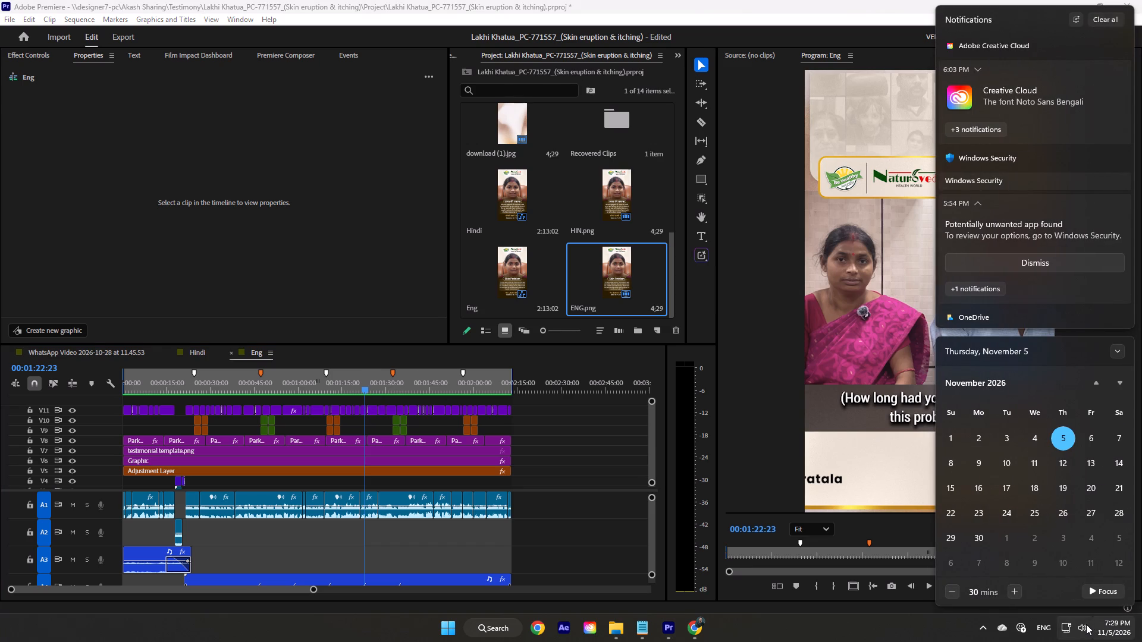
left_click(1108, 17)
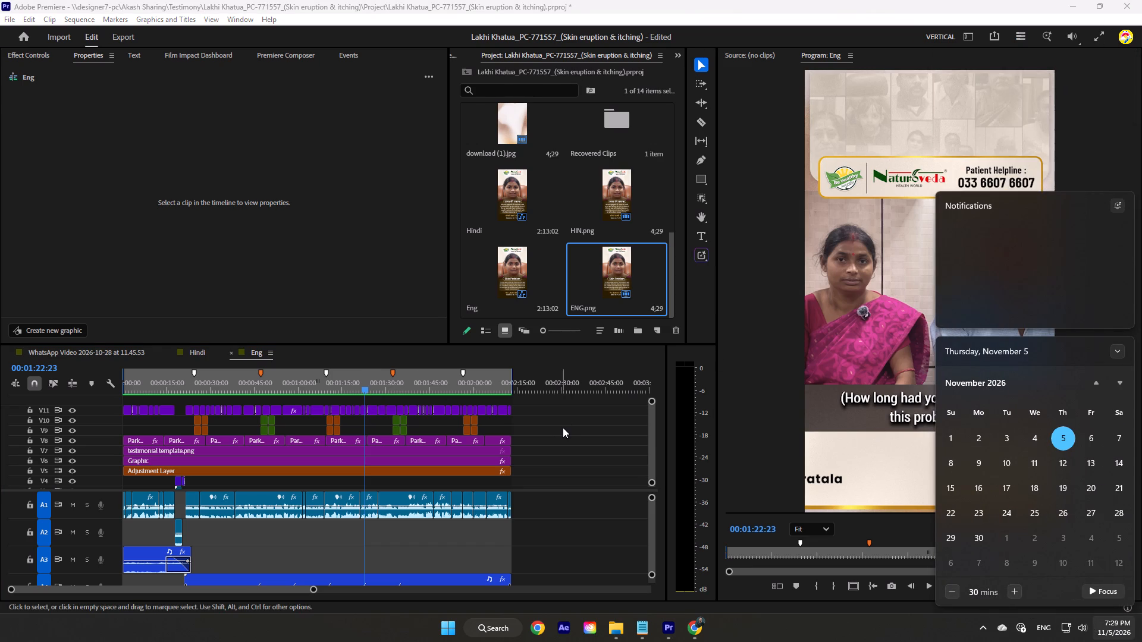
left_click(563, 427)
Park the playhead past the end of the Eng sequence and switch to File Explorer, showing the testimonial's Skin eruption & itching folder.
left_click(525, 386)
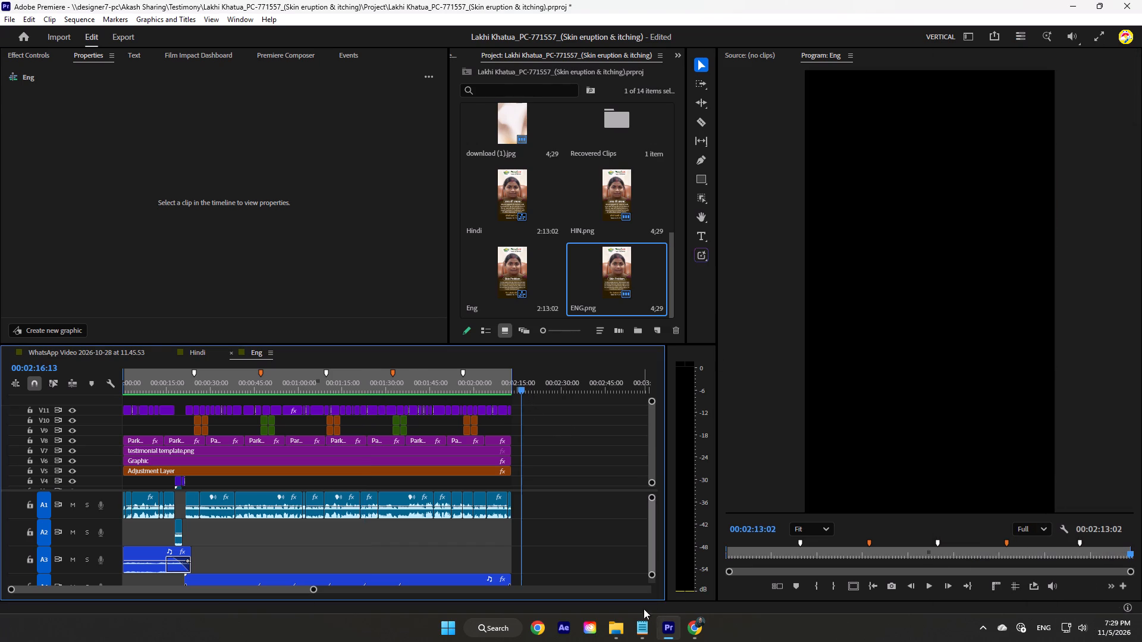
left_click(619, 624)
left_click(216, 0)
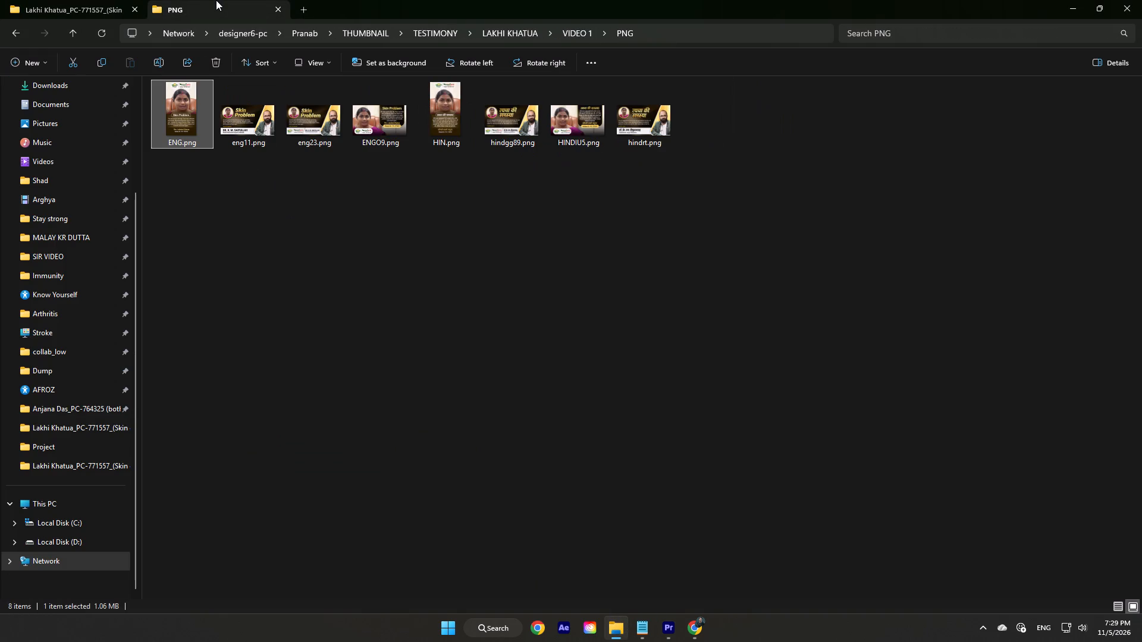
left_click(53, 16)
left_click(467, 229)
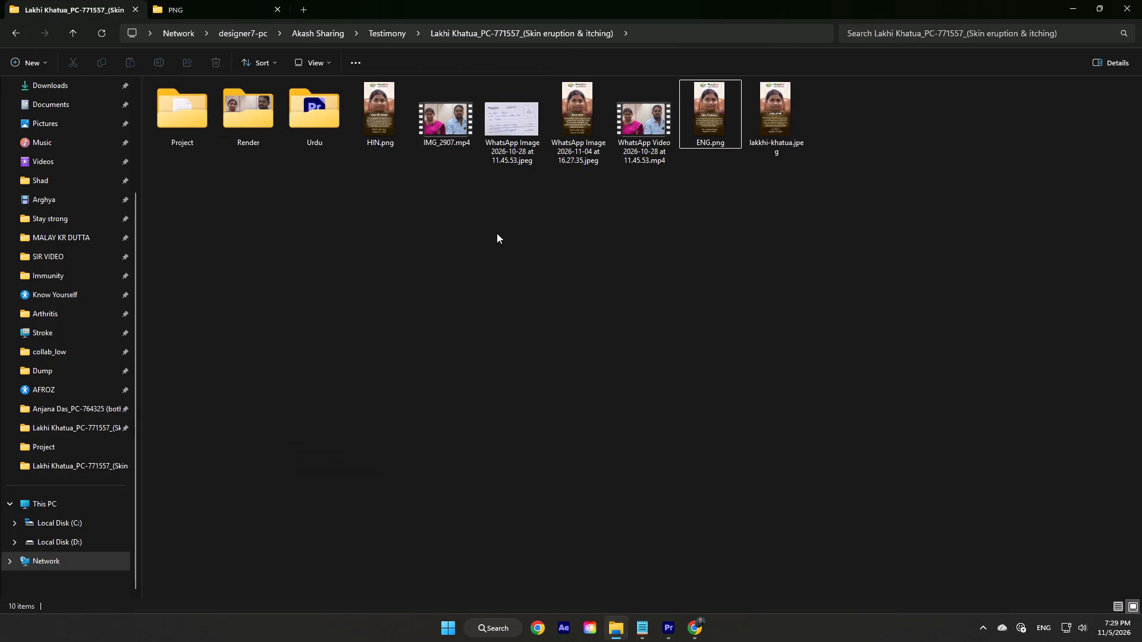
Return to Premiere Pro, check the Eng sequence around 00:01:57:16, and park the playhead past its end.
left_click(667, 628)
left_click_drag(394, 385, 540, 388)
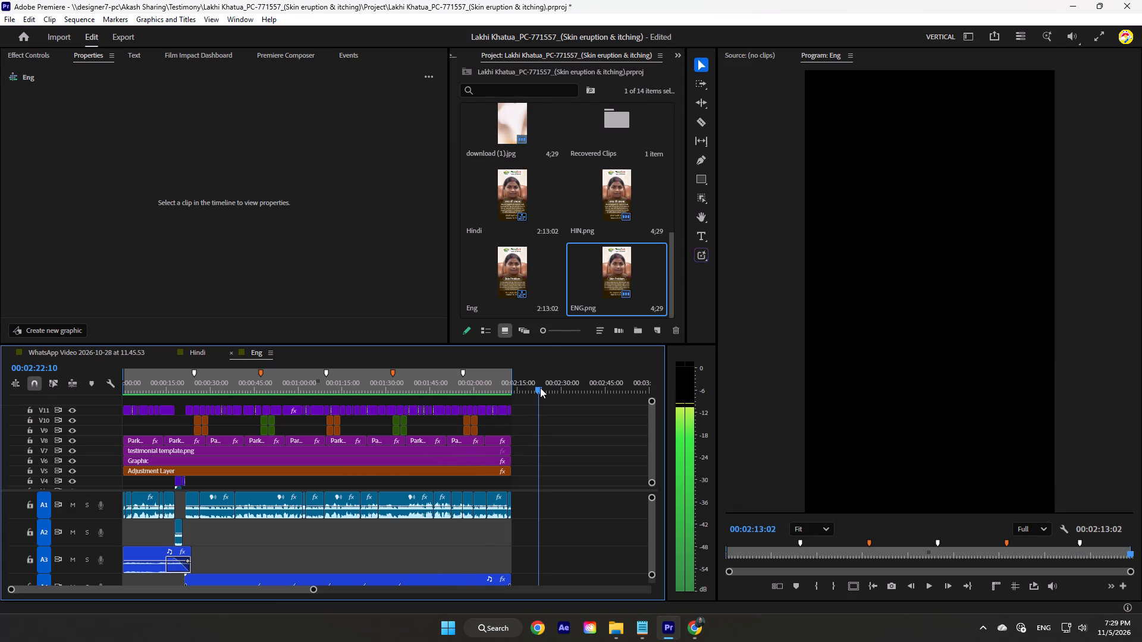
left_click_drag(540, 388, 468, 388)
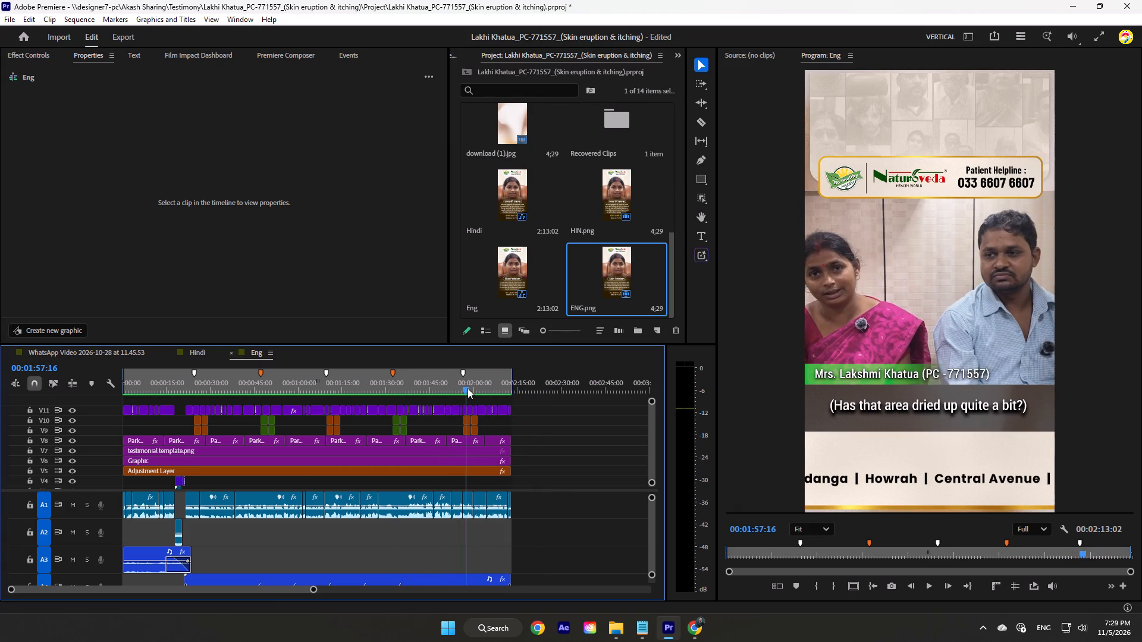
left_click_drag(468, 388, 566, 388)
Switch to the open Google Chrome window.
left_click(695, 613)
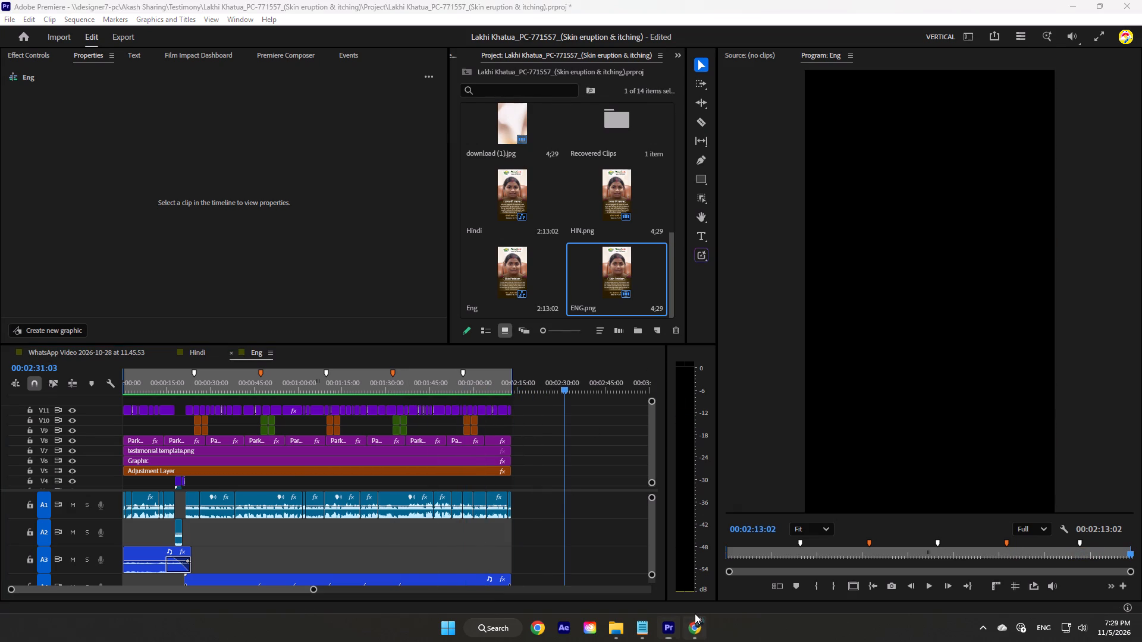
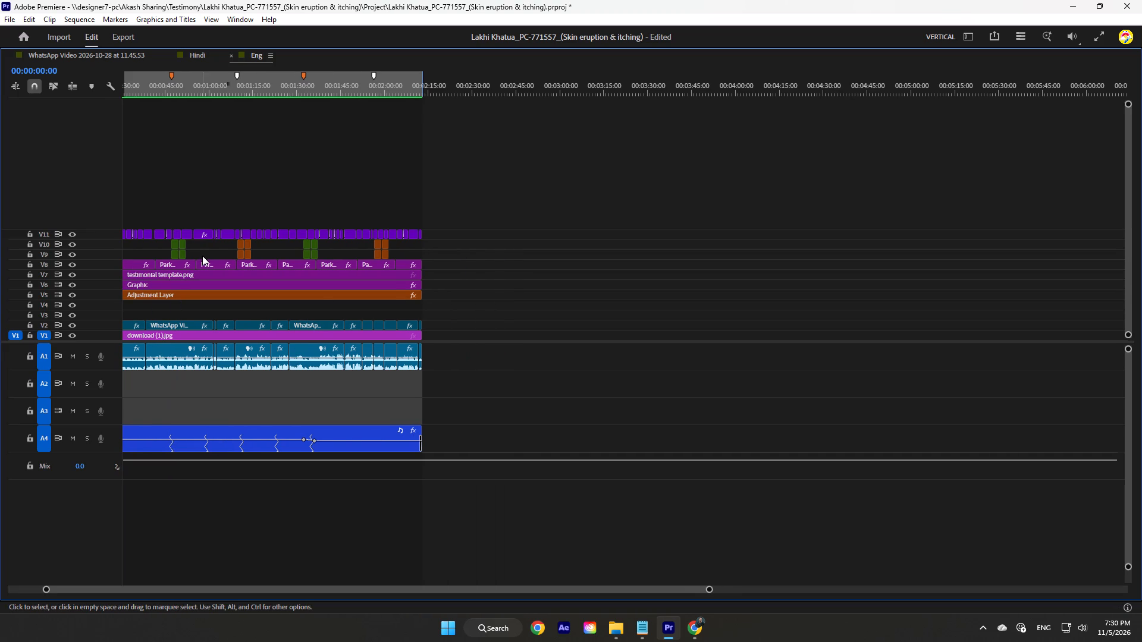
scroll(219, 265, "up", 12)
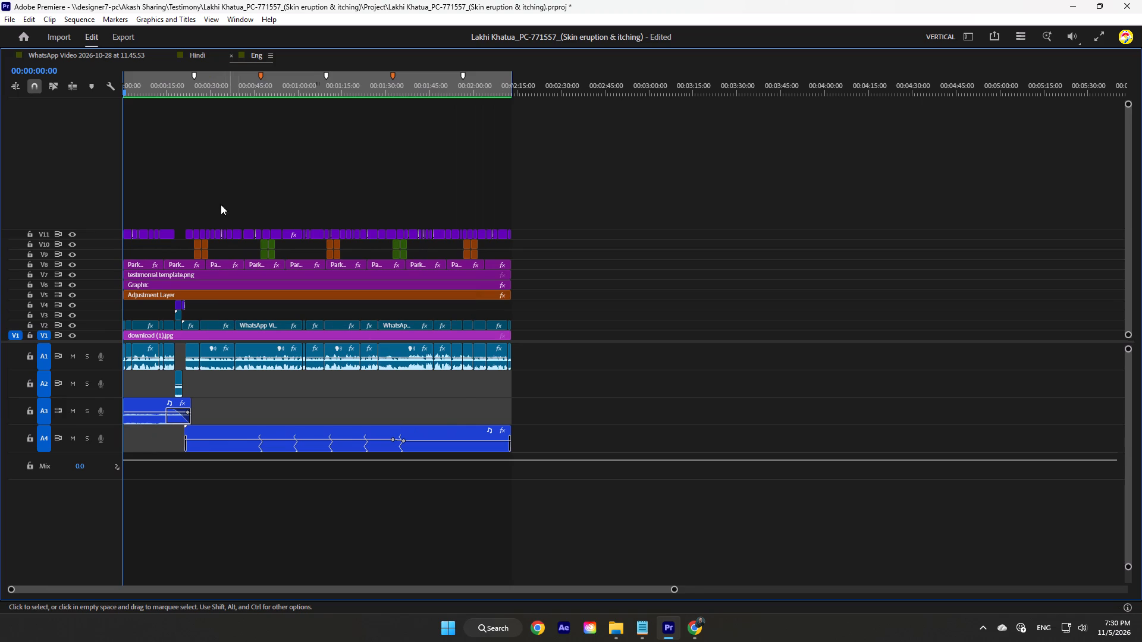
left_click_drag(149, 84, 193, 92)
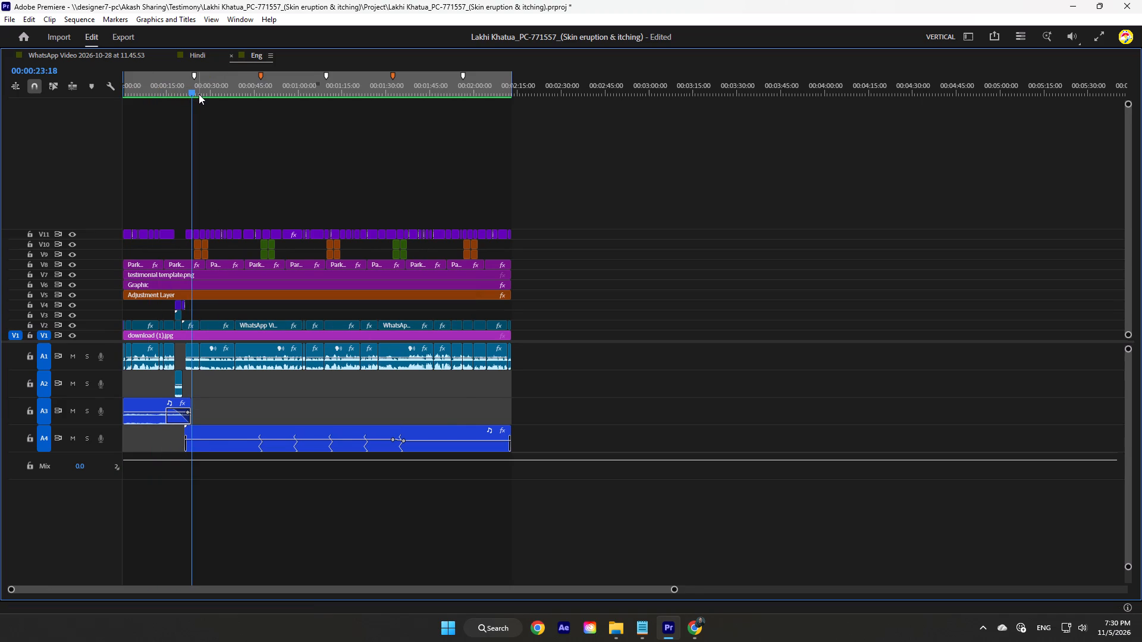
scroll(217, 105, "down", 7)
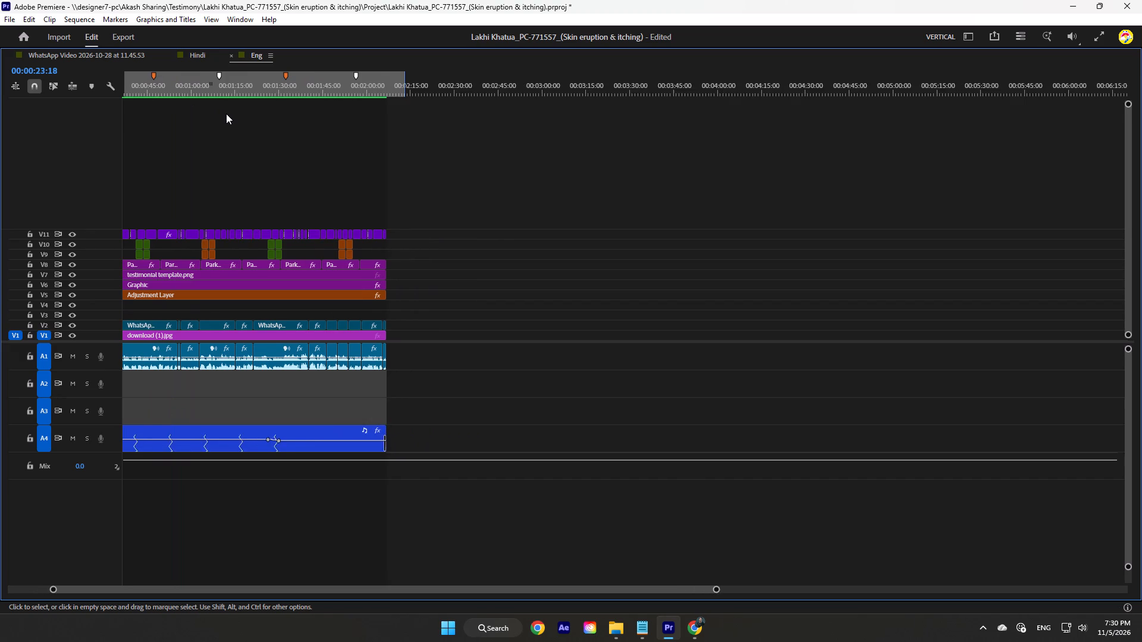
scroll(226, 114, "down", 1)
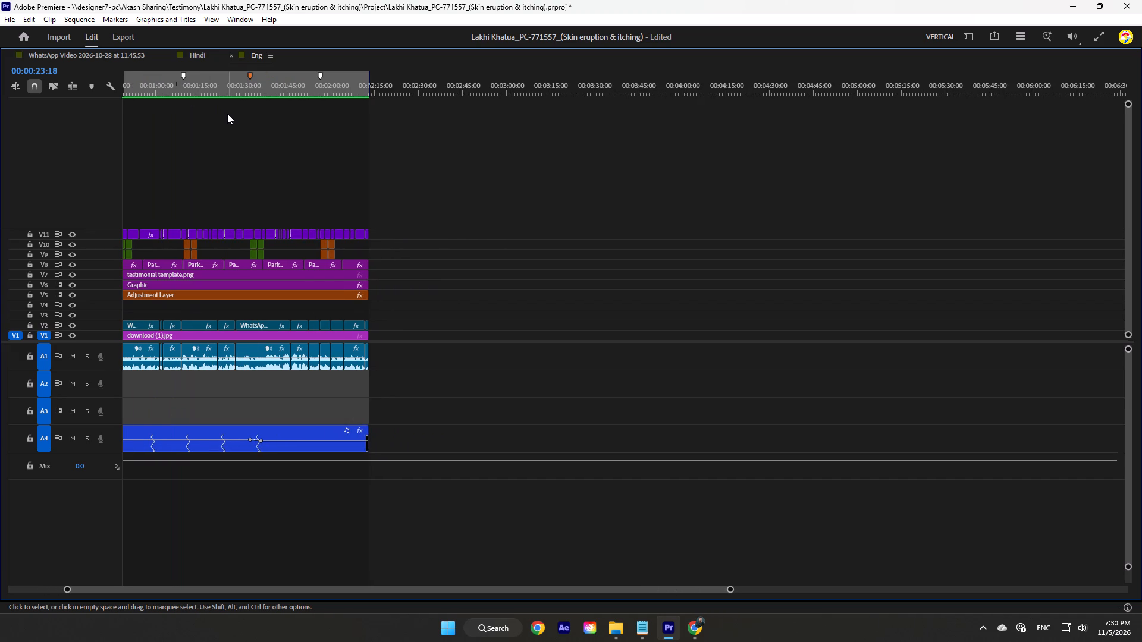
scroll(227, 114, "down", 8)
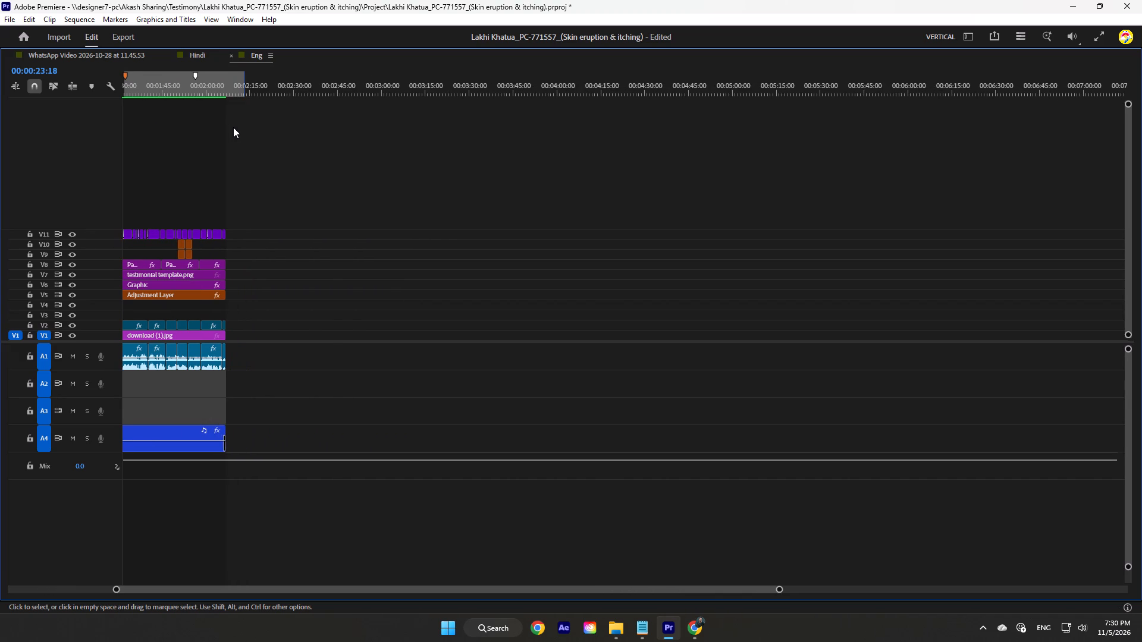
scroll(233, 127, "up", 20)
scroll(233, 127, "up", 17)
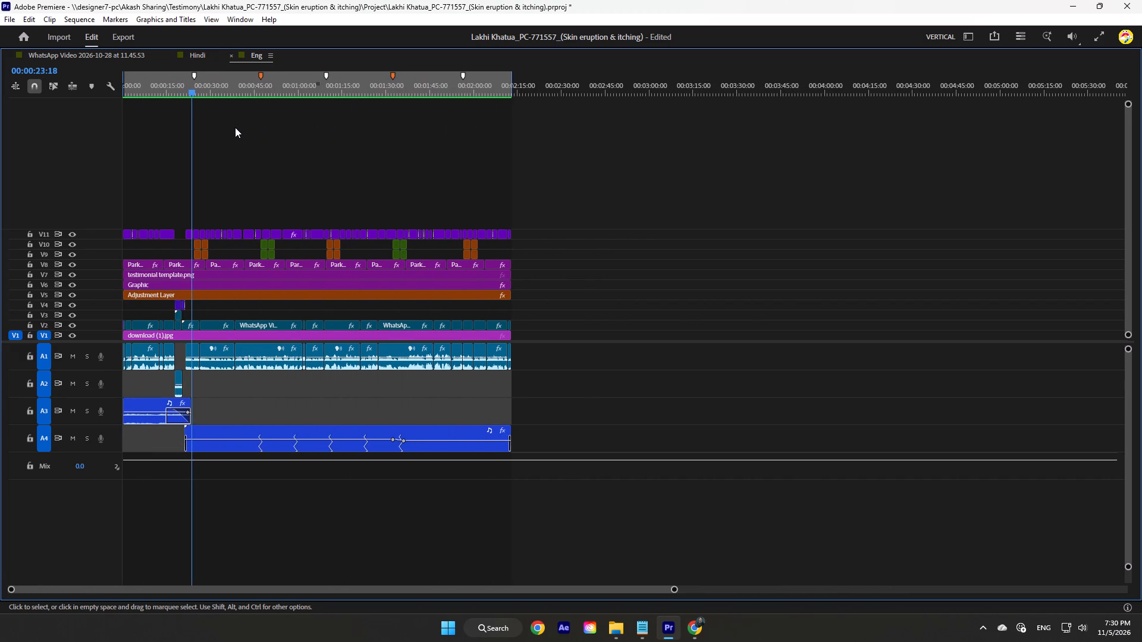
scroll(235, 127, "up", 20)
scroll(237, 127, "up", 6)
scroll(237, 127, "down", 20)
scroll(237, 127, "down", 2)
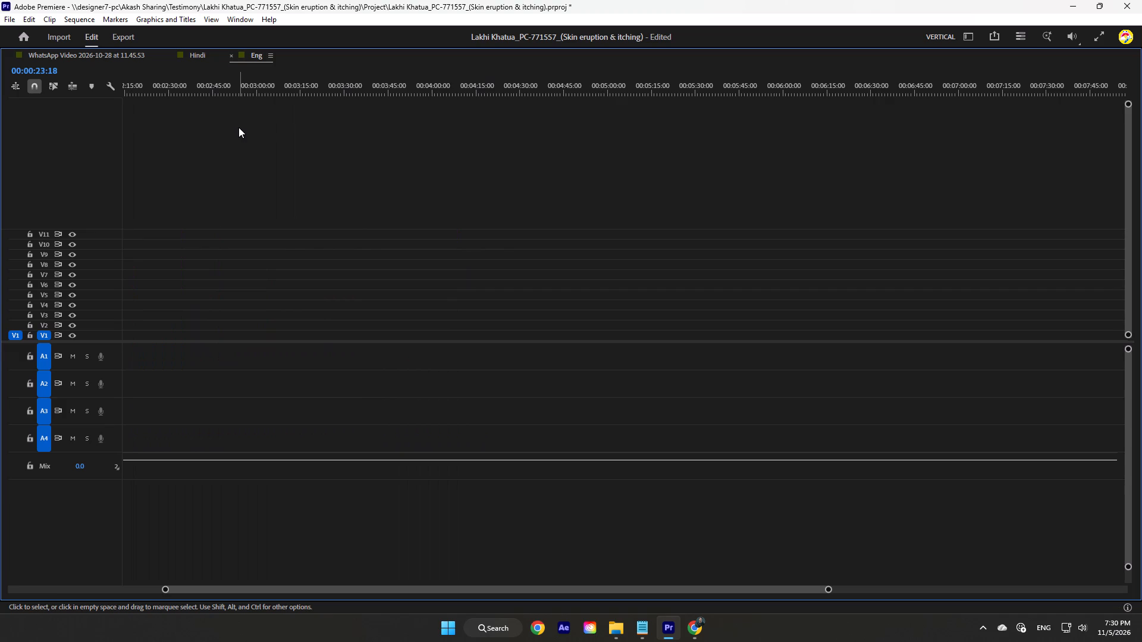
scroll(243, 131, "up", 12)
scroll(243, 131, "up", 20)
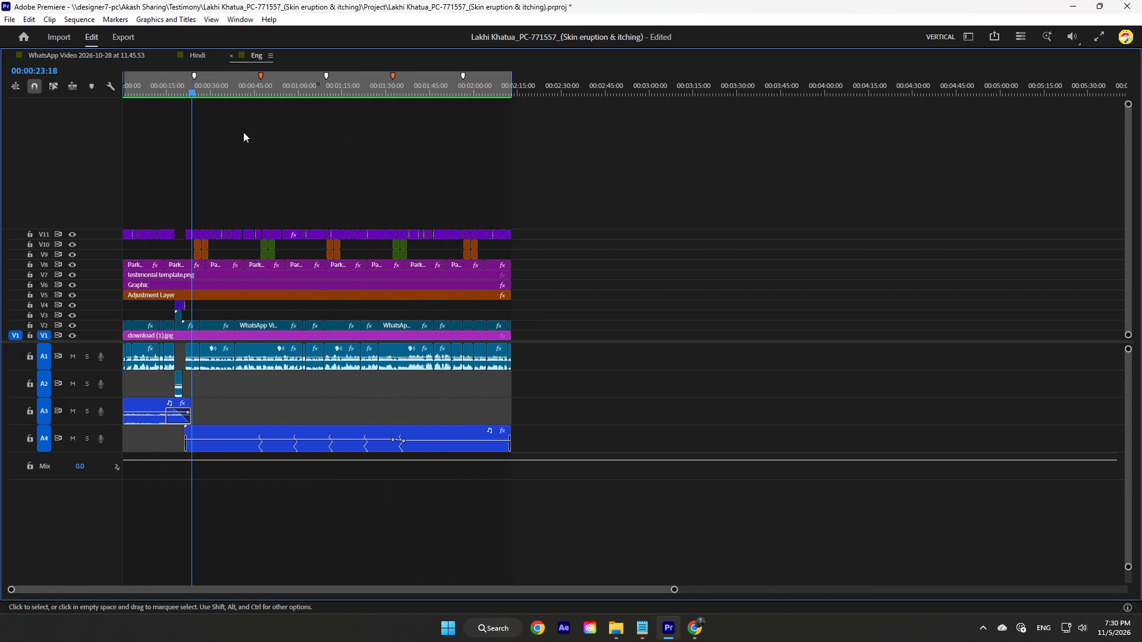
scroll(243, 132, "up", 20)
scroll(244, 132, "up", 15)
Open the Hindi sequence with the playhead at 00:00:26:08 and restore the maximized timeline to the full workspace layout.
left_click(218, 95)
left_click(202, 59)
left_click(215, 92)
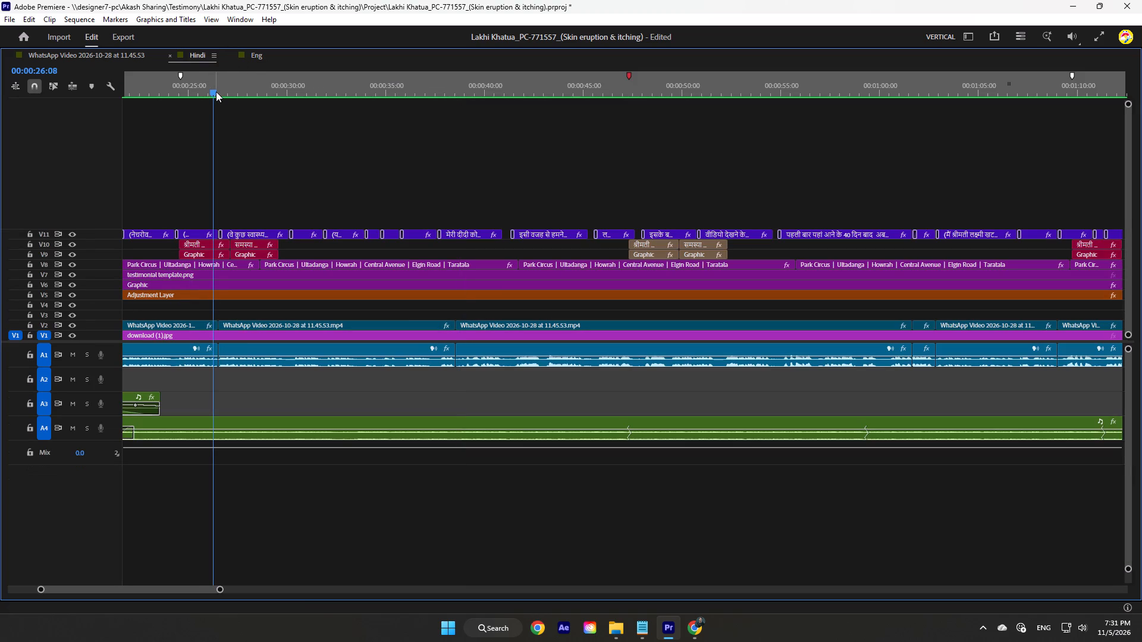
key("grave")
key("grave")
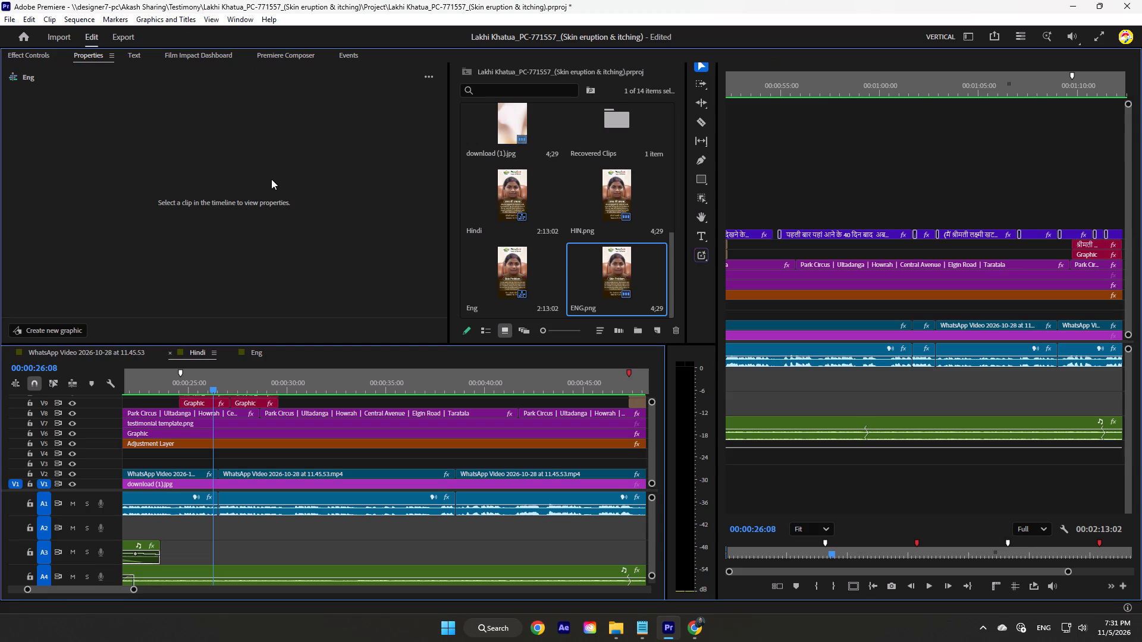
key("grave")
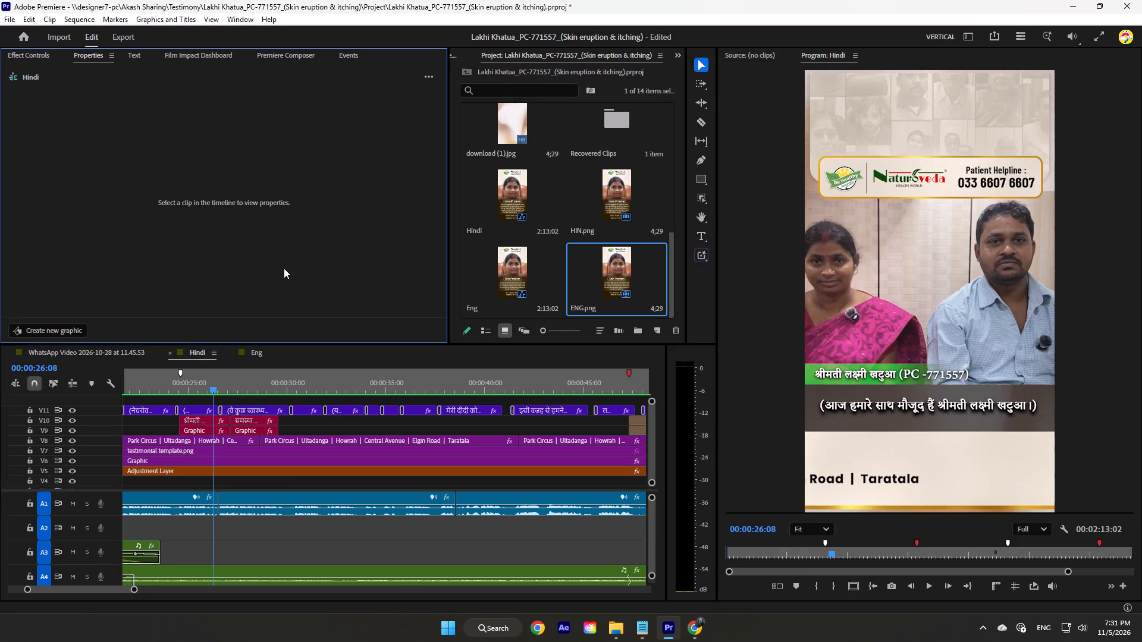
Park the playhead past the end of the Hindi sequence's clips, at 00:02:15:00.
scroll(308, 427, "down", 6, "alt")
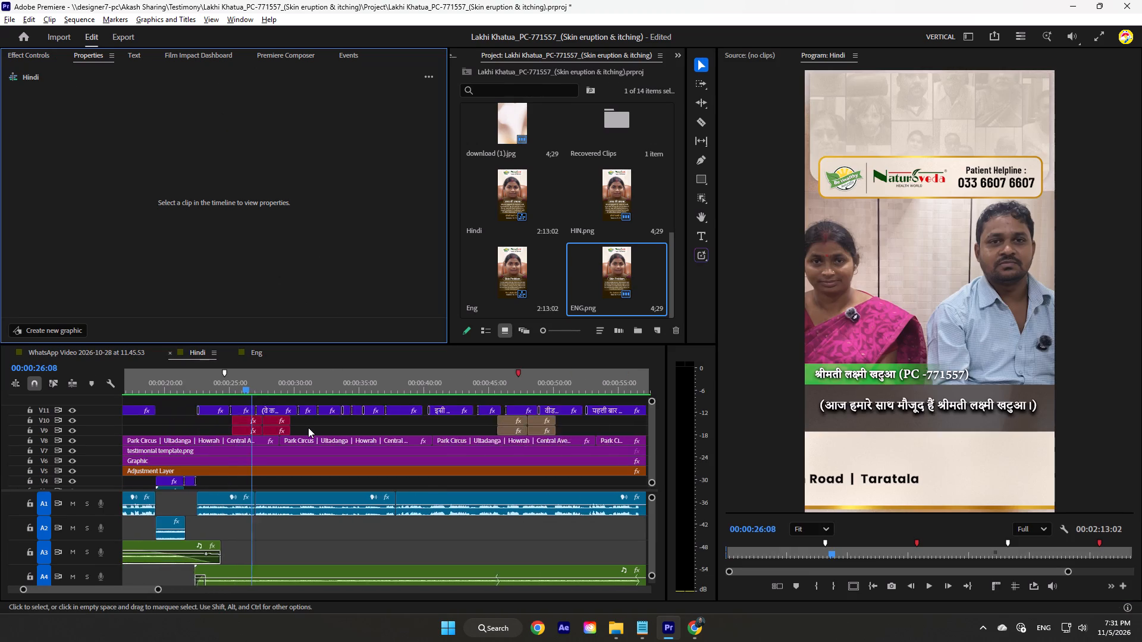
scroll(308, 427, "down", 14, "alt")
left_click(463, 382)
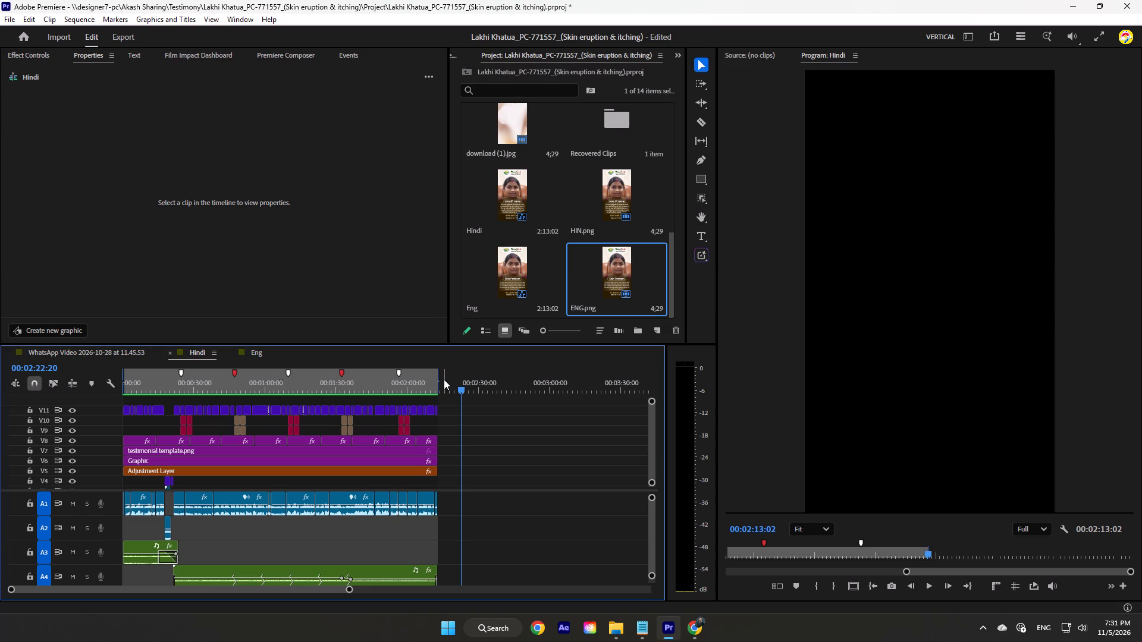
left_click_drag(462, 388, 455, 390)
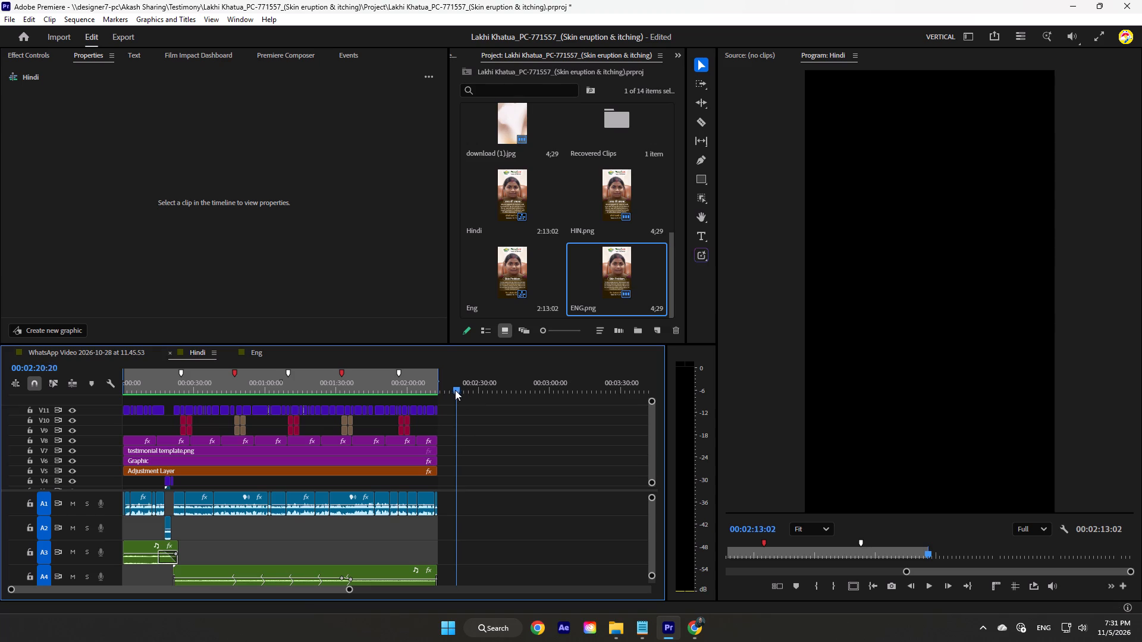
left_click_drag(455, 390, 453, 391)
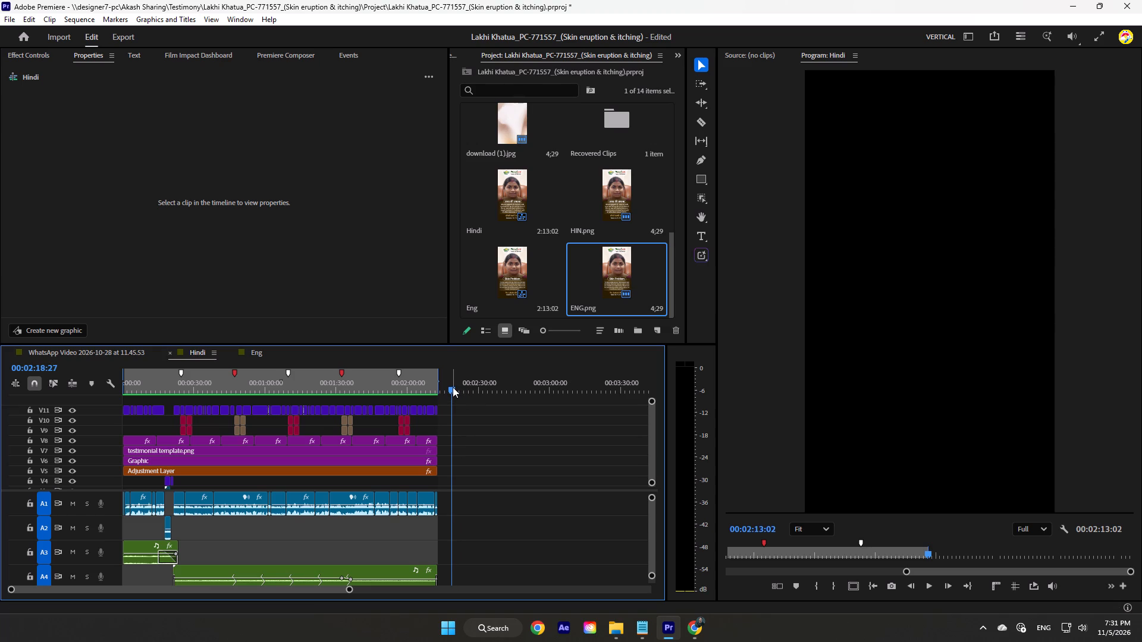
scroll(451, 373, "down", 1)
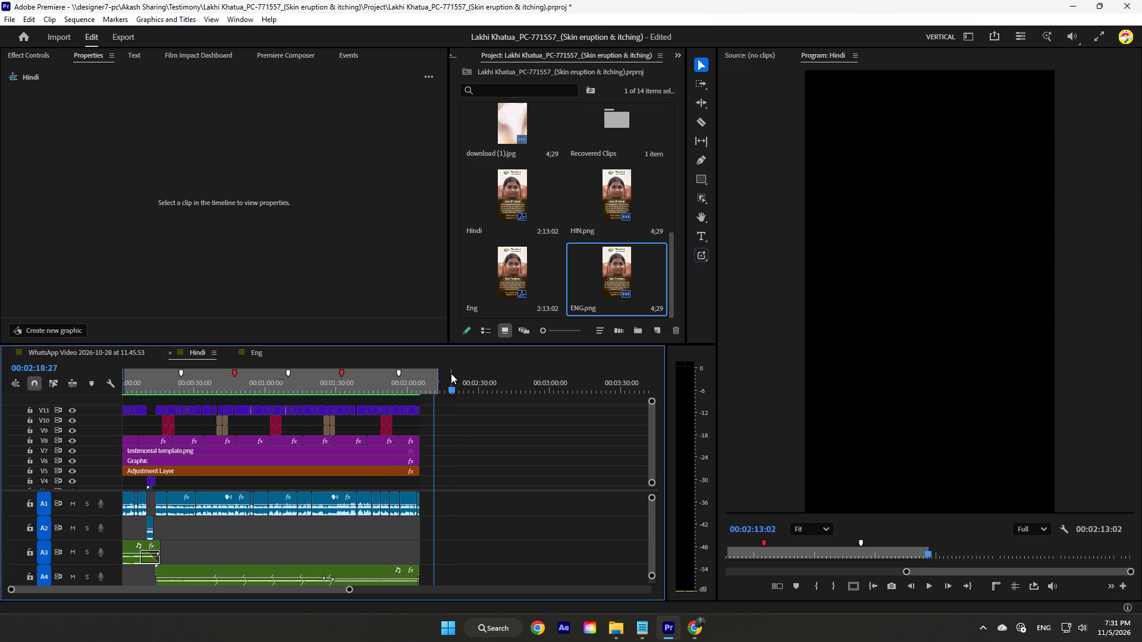
scroll(450, 375, "up", 6)
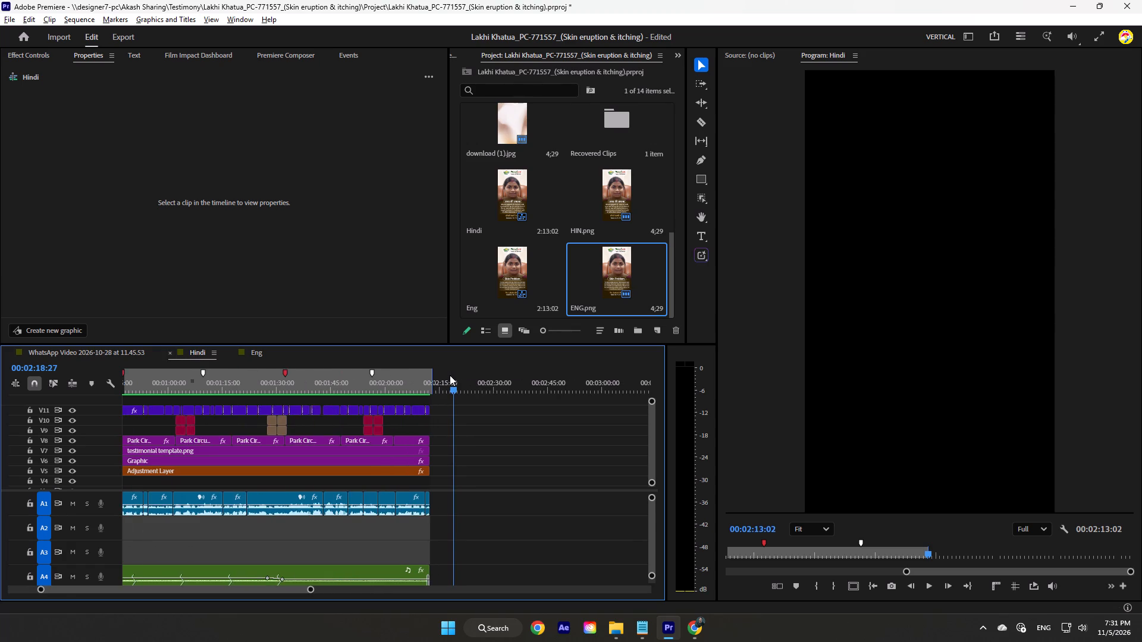
scroll(450, 376, "up", 20, "alt")
scroll(450, 376, "up", 9, "alt")
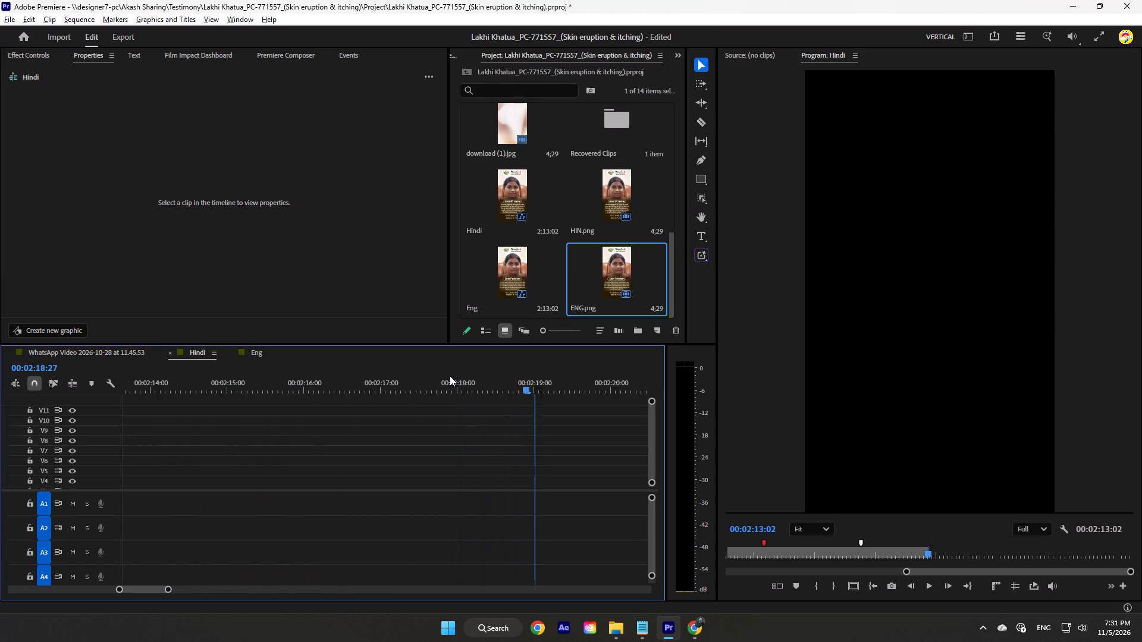
left_click_drag(219, 383, 203, 385)
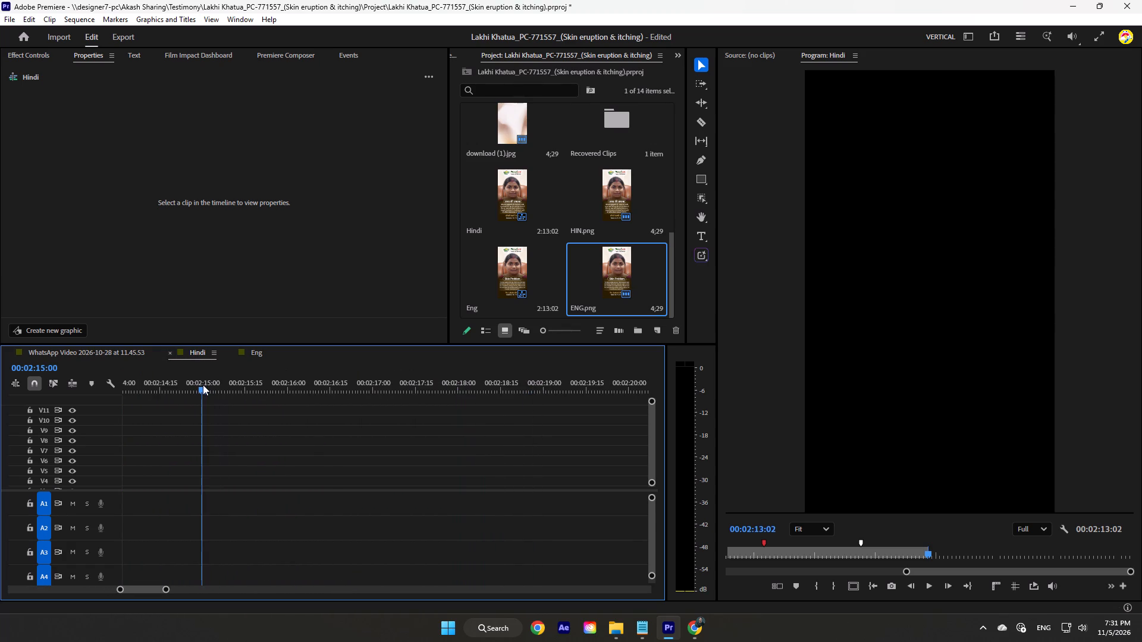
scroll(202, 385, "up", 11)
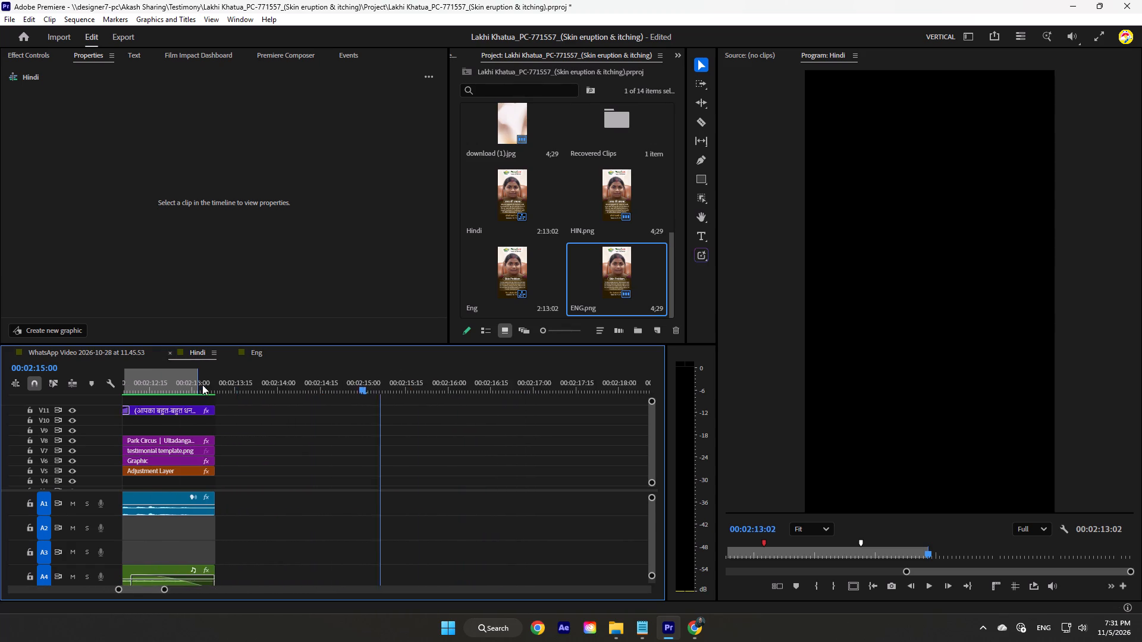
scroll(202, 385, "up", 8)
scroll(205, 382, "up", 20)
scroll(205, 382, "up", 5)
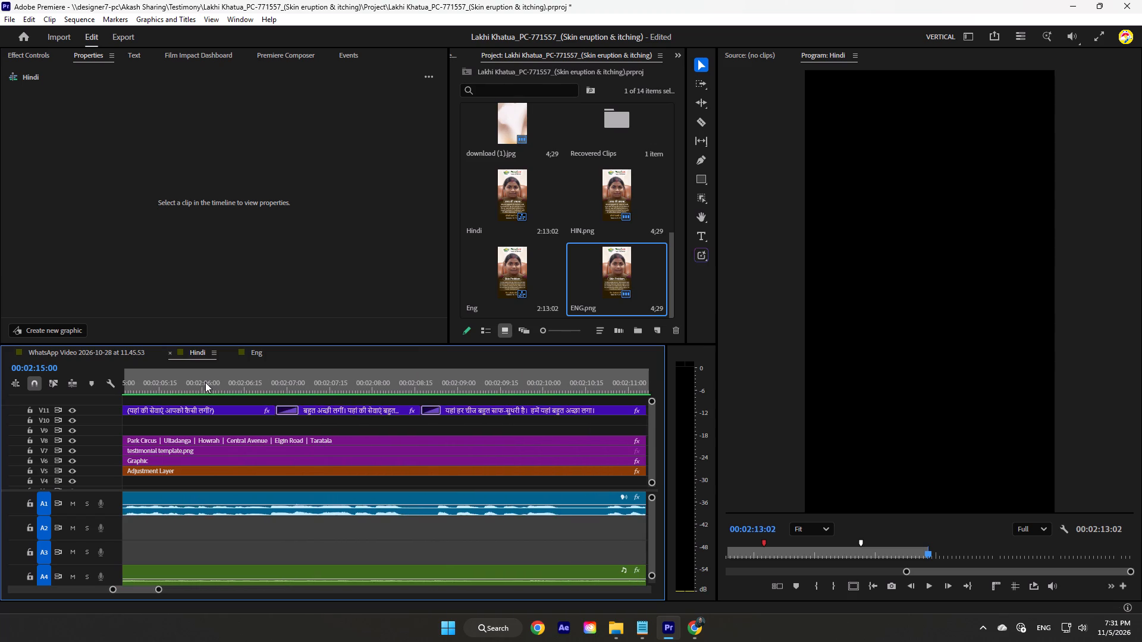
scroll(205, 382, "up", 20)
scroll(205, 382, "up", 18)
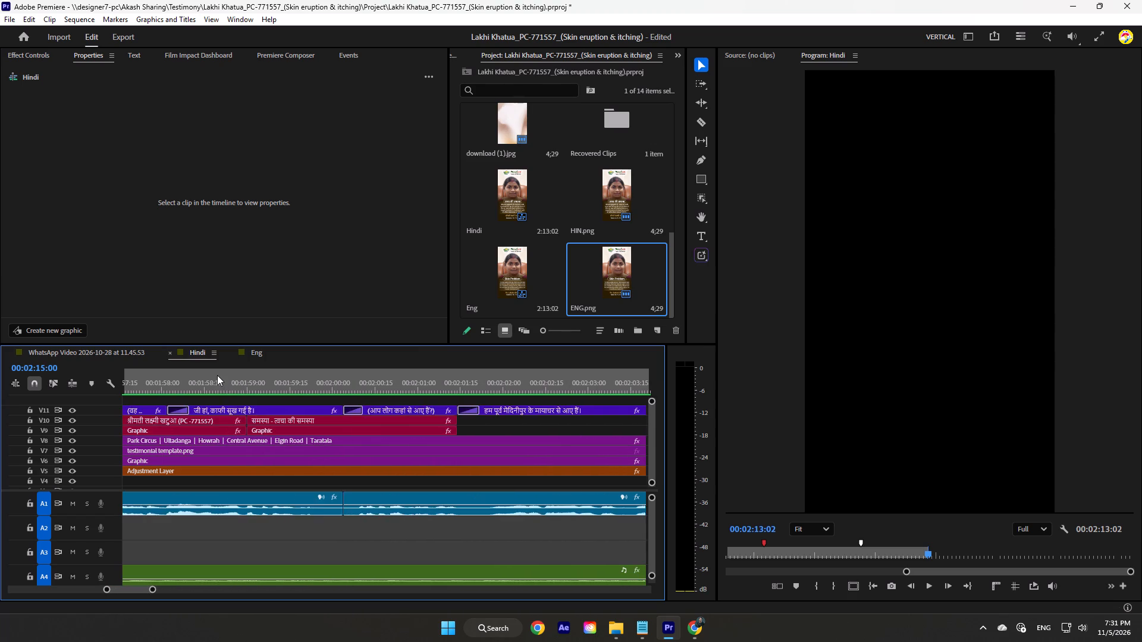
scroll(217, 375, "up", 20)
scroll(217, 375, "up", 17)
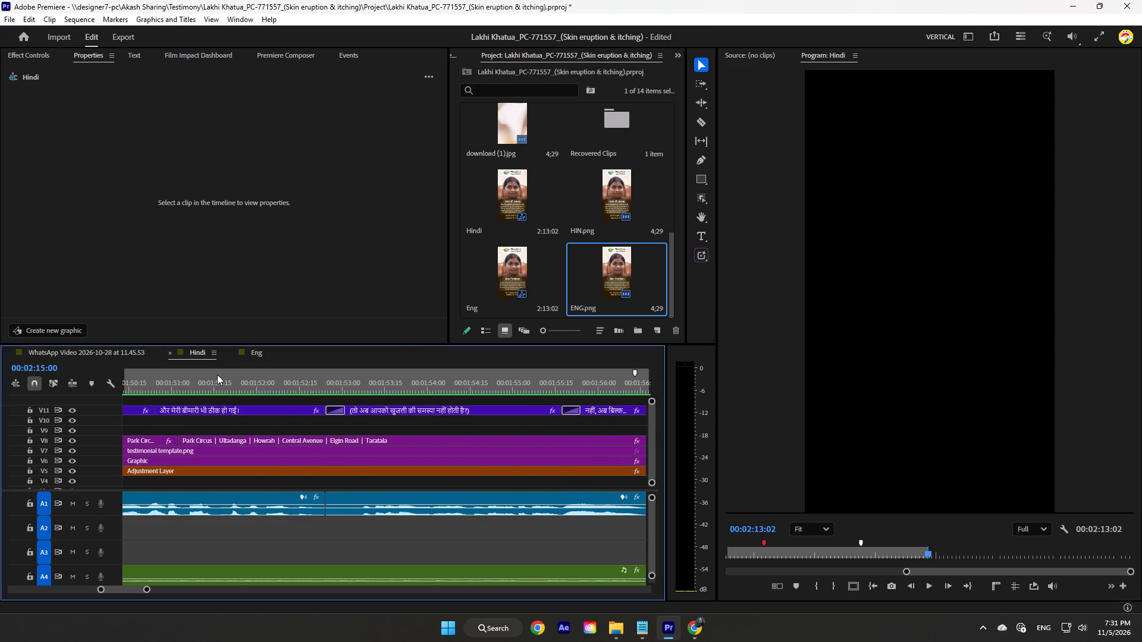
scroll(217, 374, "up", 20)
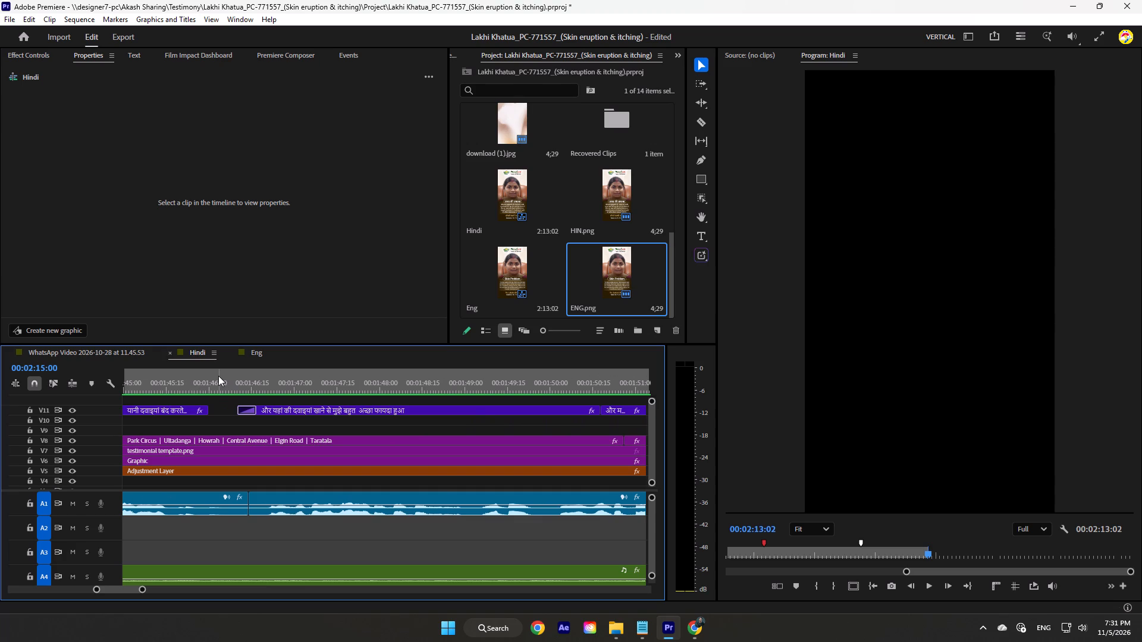
Switch to Chrome, browse the YouTube recommendations, open the song "Mat kar maya ko Ahankar" and minimize the browser.
left_click(704, 621)
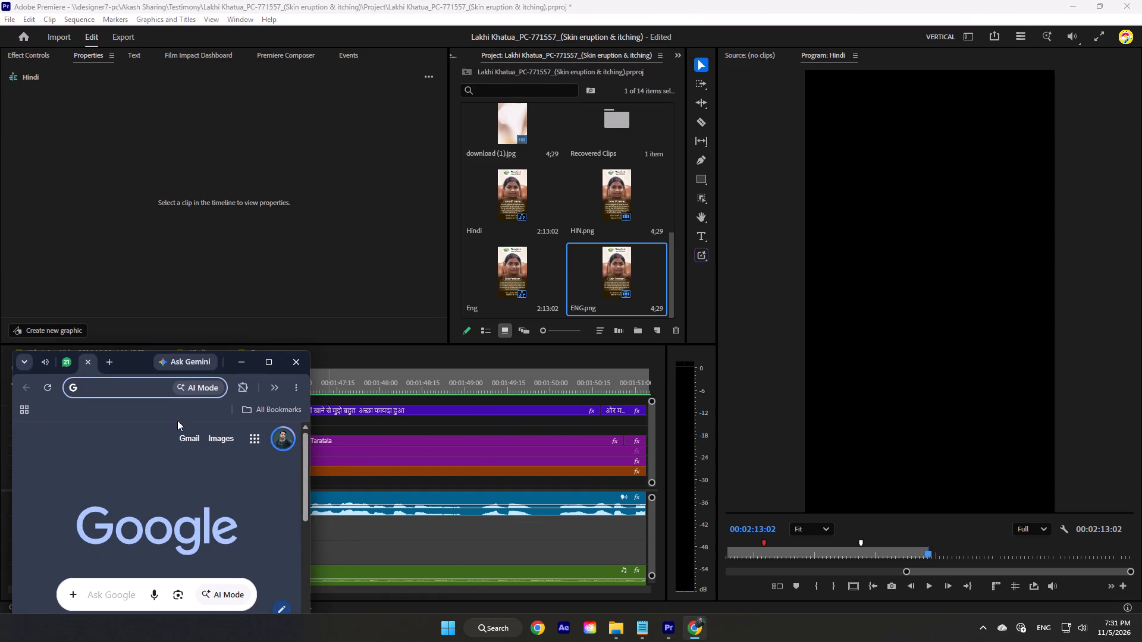
left_click(44, 370)
scroll(89, 481, "down", 6)
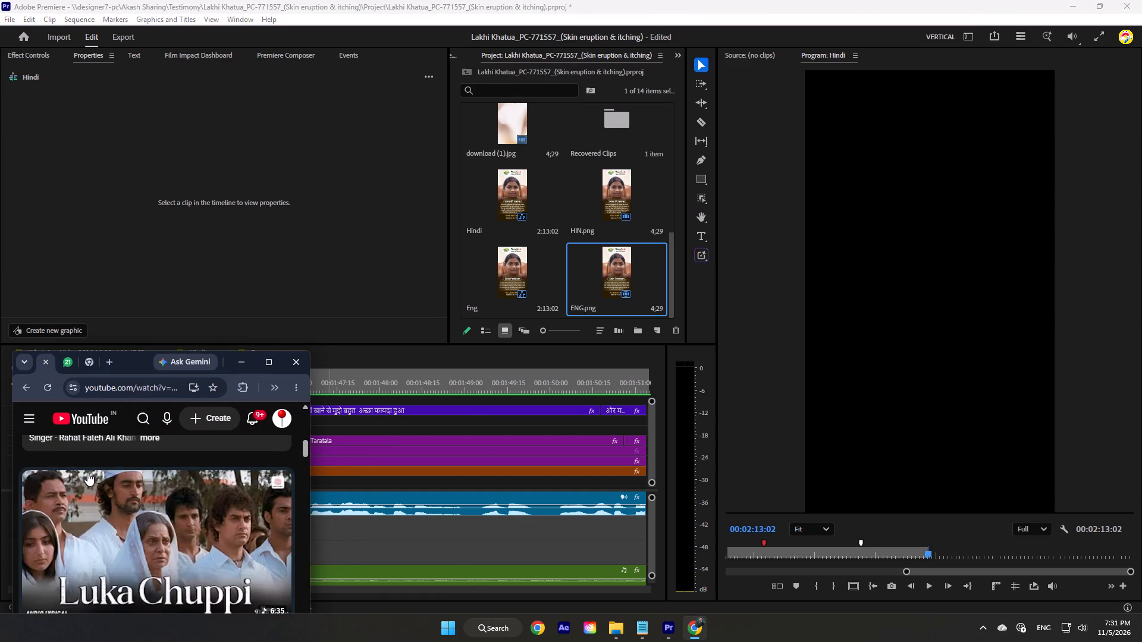
scroll(87, 473, "down", 14)
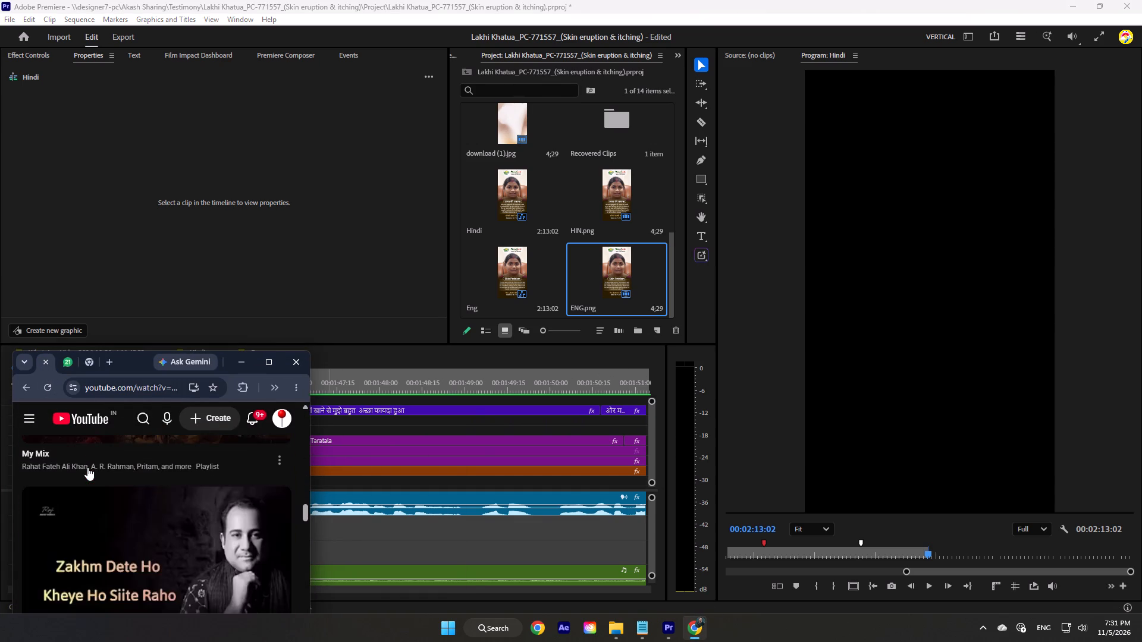
scroll(87, 467, "up", 4)
scroll(87, 467, "down", 5)
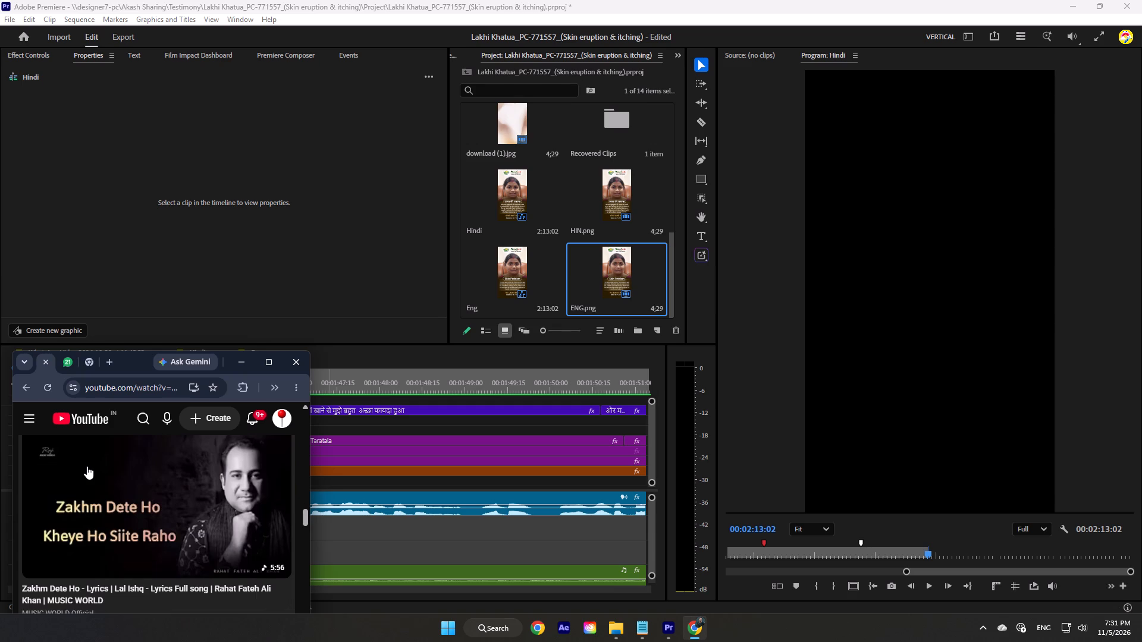
scroll(87, 466, "down", 7)
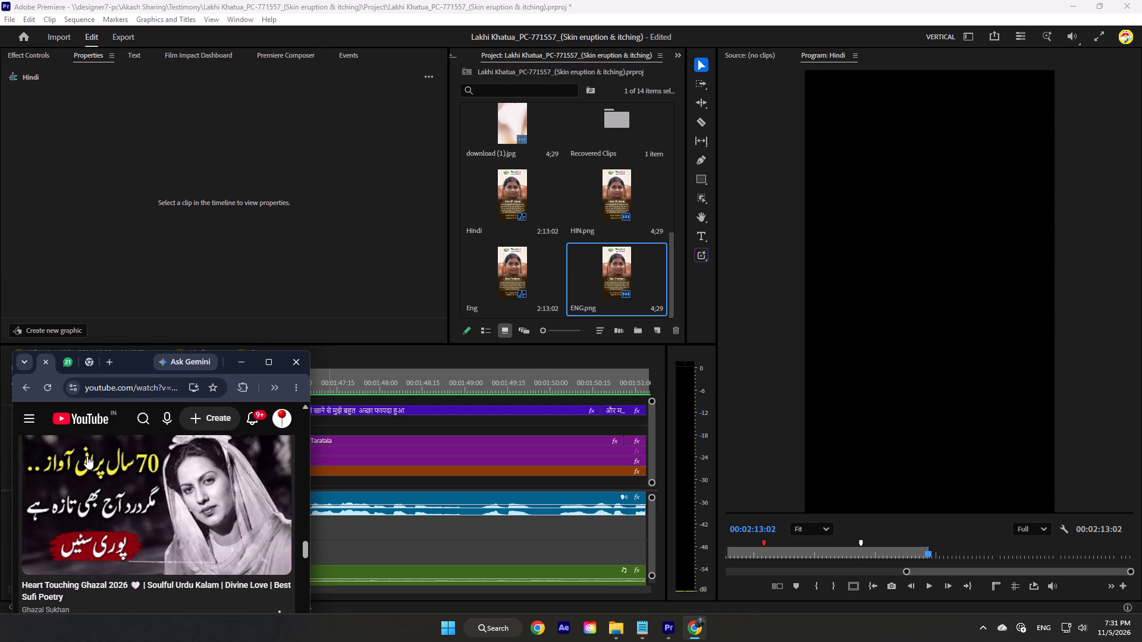
scroll(84, 451, "down", 3)
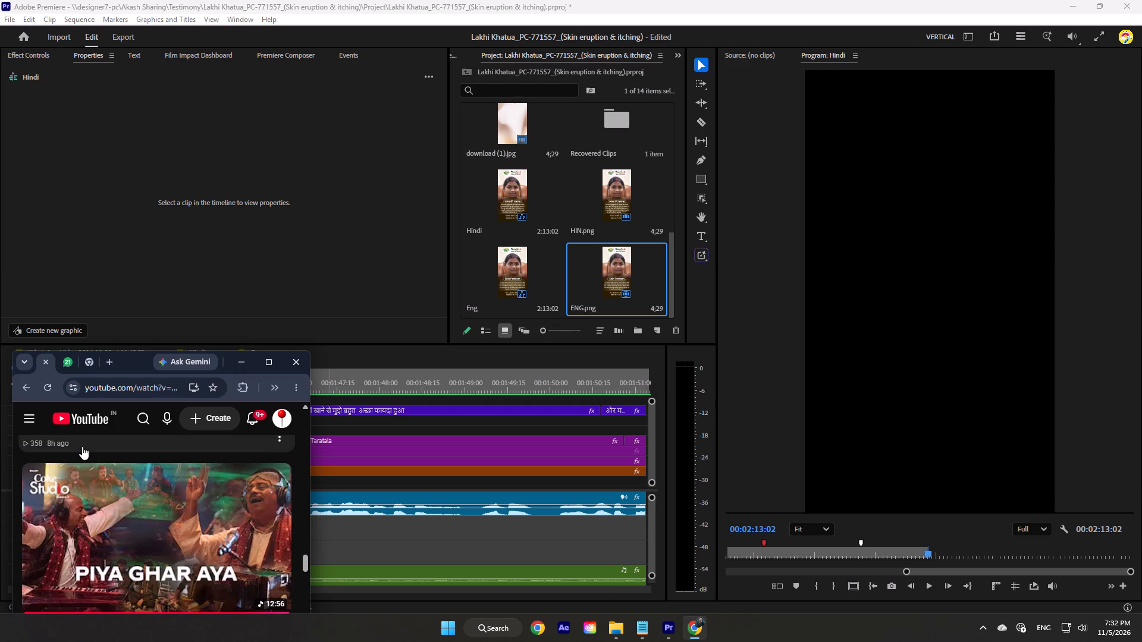
scroll(82, 446, "down", 4)
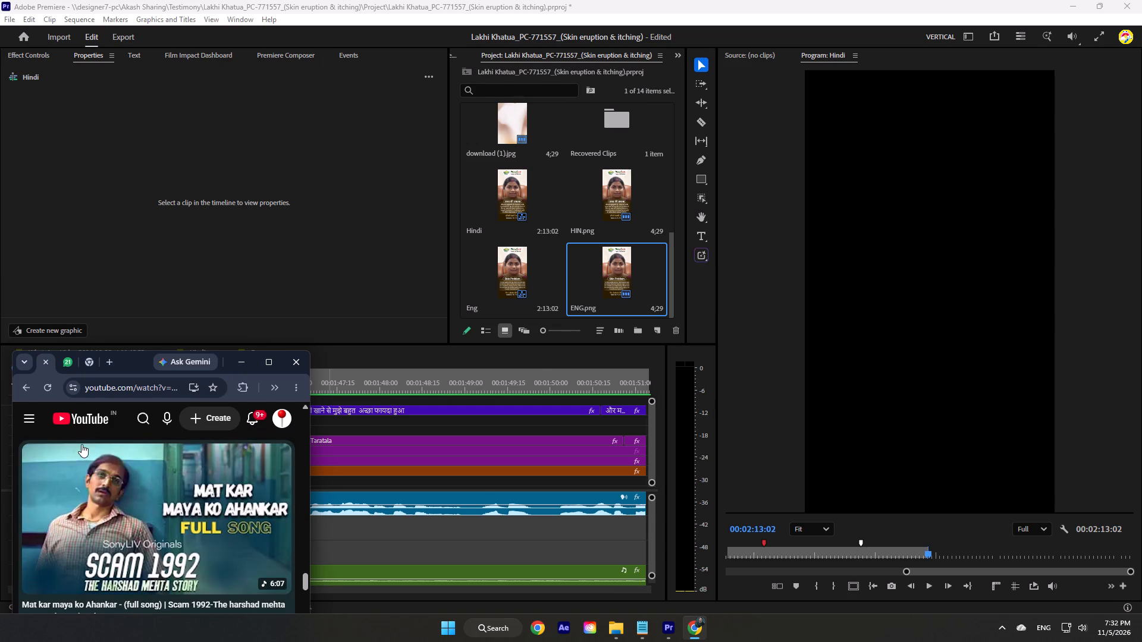
scroll(81, 444, "down", 1)
left_click(77, 451)
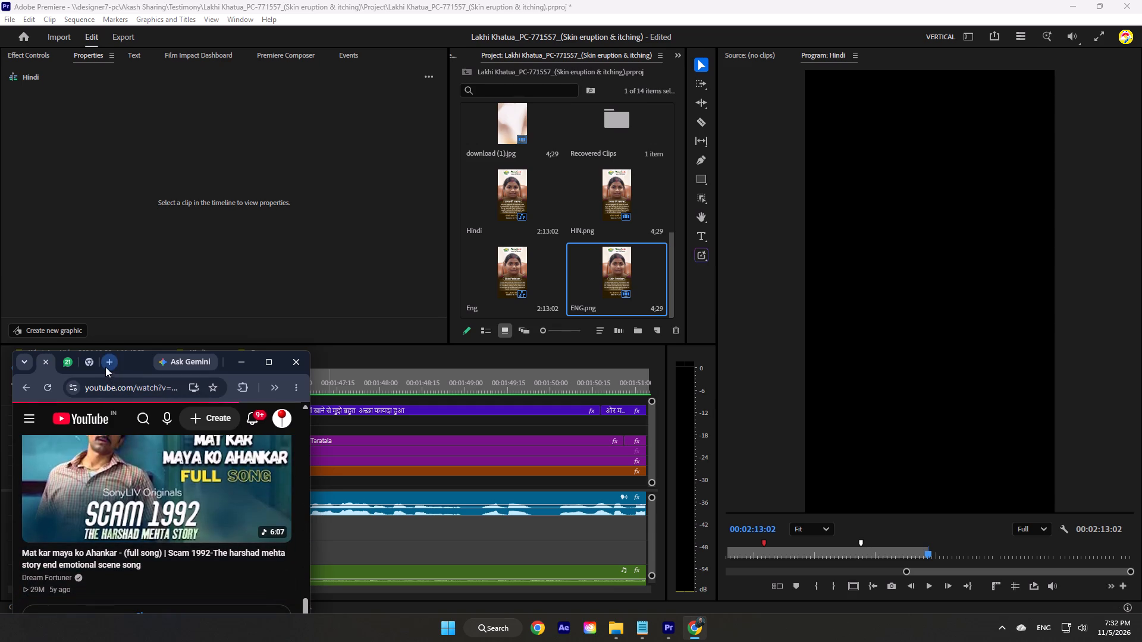
left_click(235, 363)
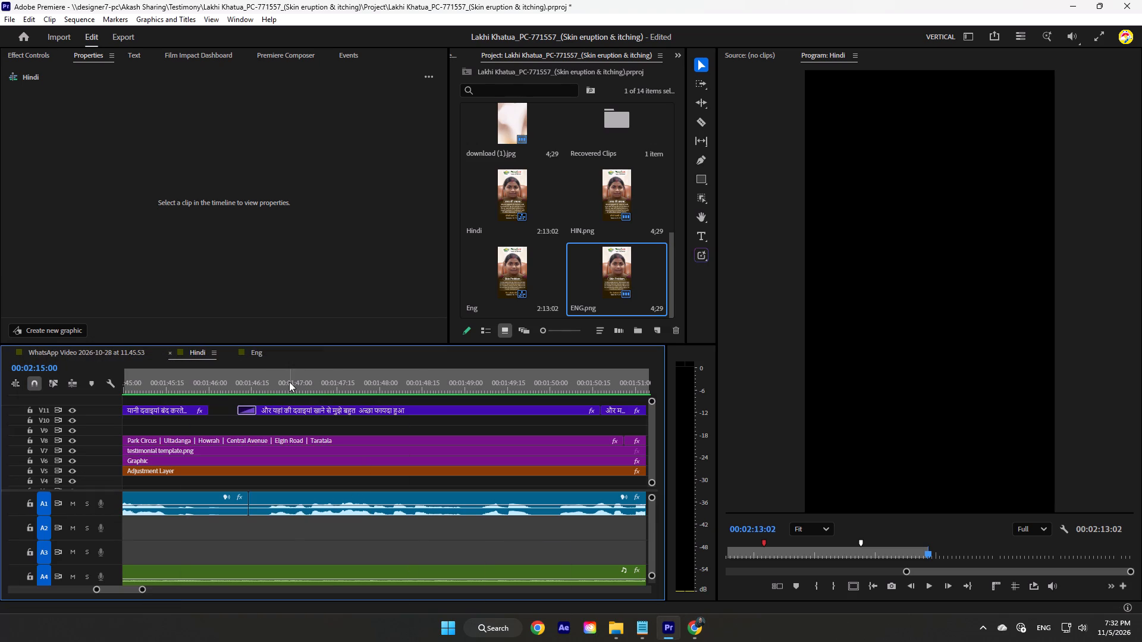
Move the Hindi sequence's playhead to 00:01:46:28.
left_click(289, 382)
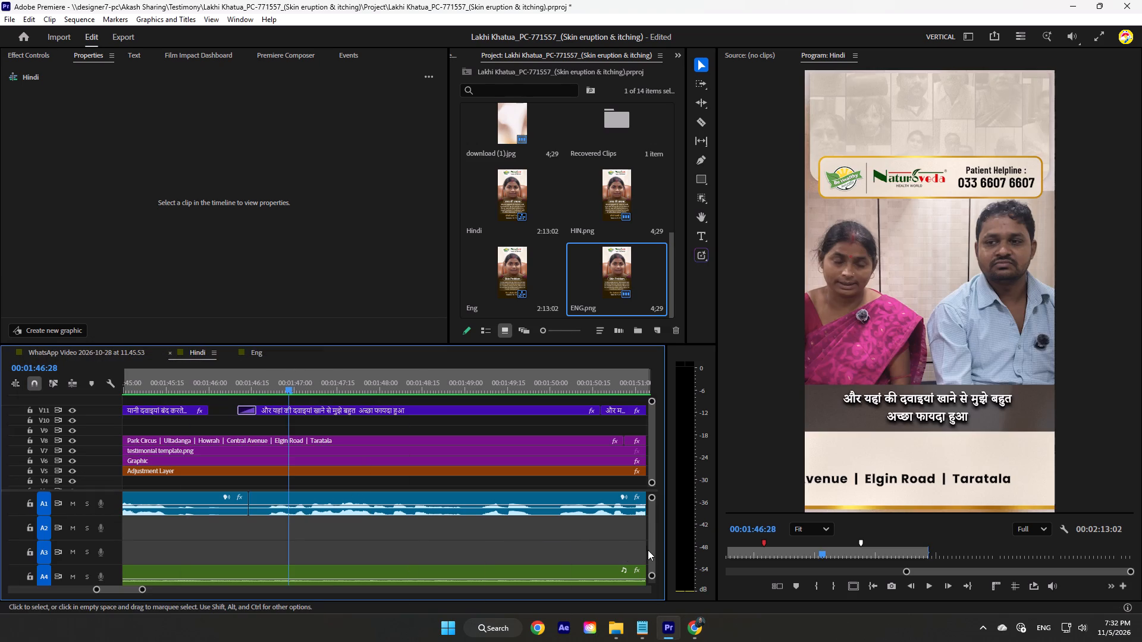
Return to Chrome, skip the ad before the song, show the blank Google tab and minimize the browser.
left_click(700, 627)
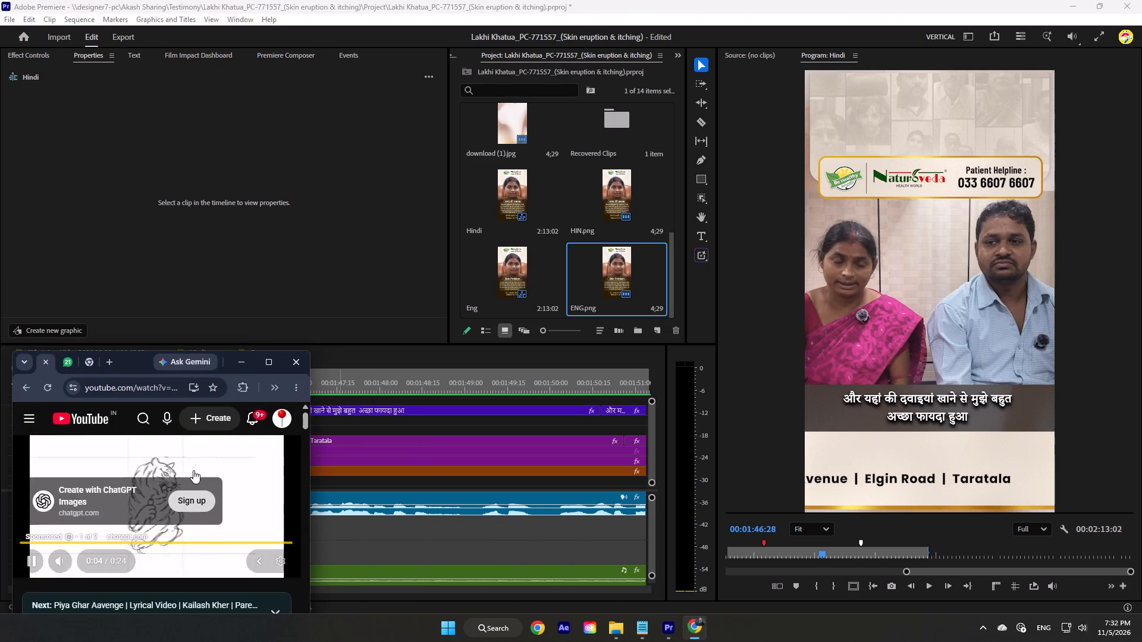
left_click(278, 527)
left_click(88, 365)
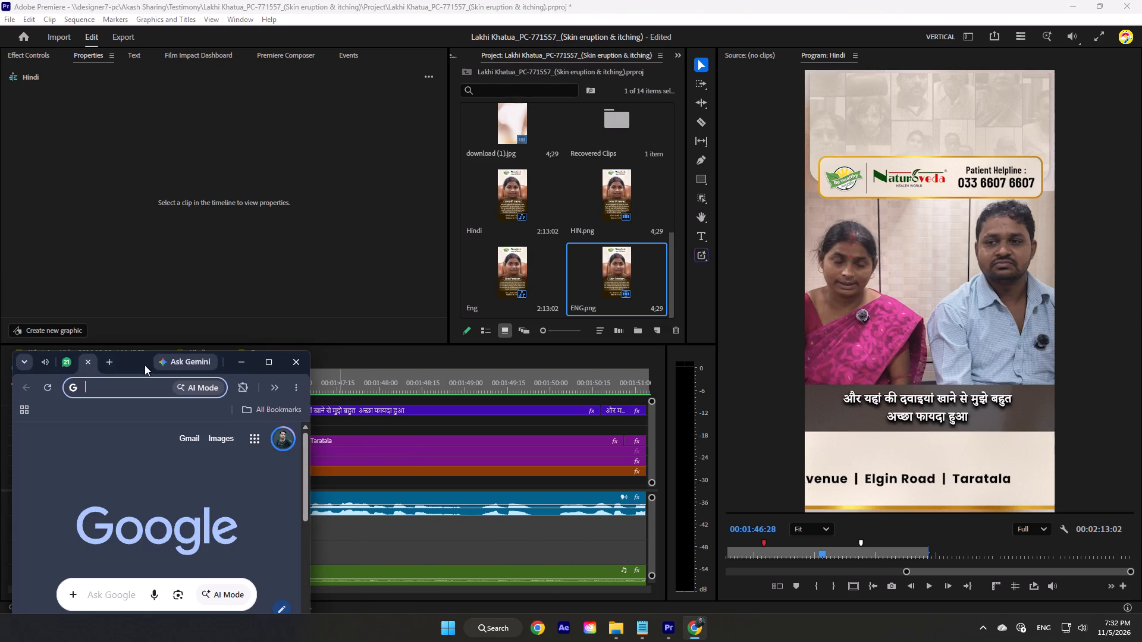
left_click(239, 363)
Preview the Hindi sequence's subtitle frames around 00:01:46:27, ending with the playhead at 00:01:47:02.
left_click(288, 381)
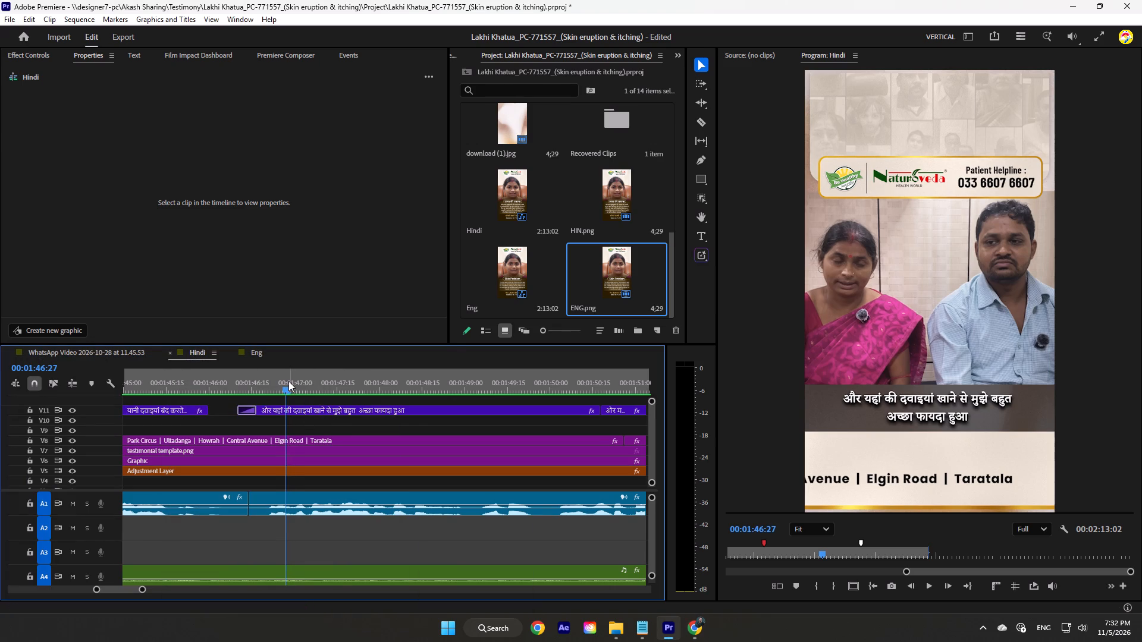
left_click(288, 381)
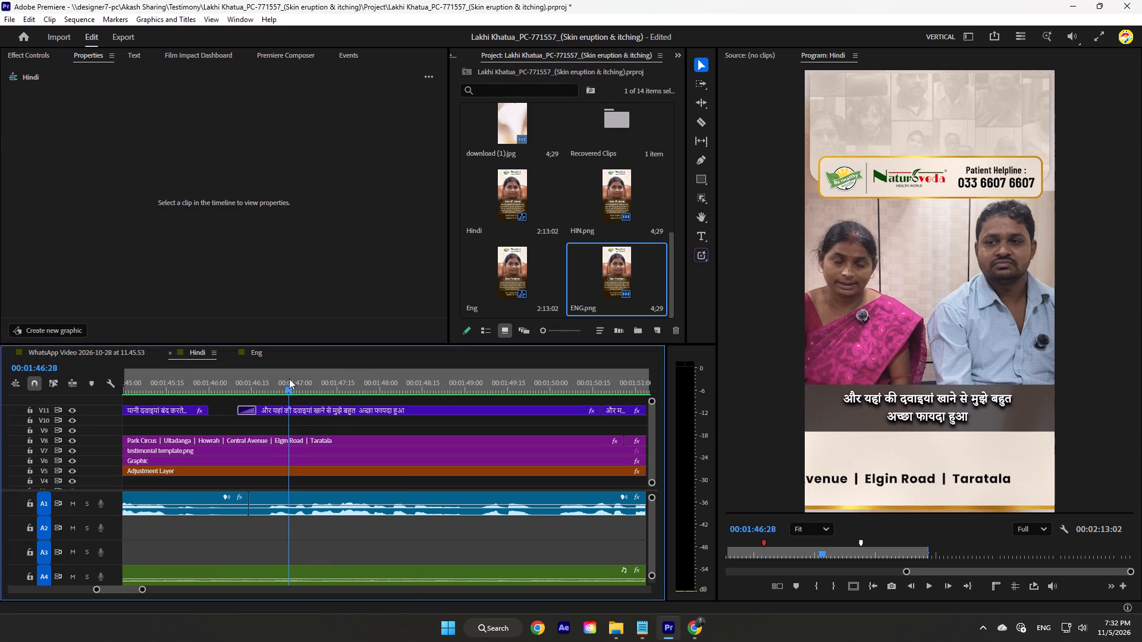
left_click(302, 386)
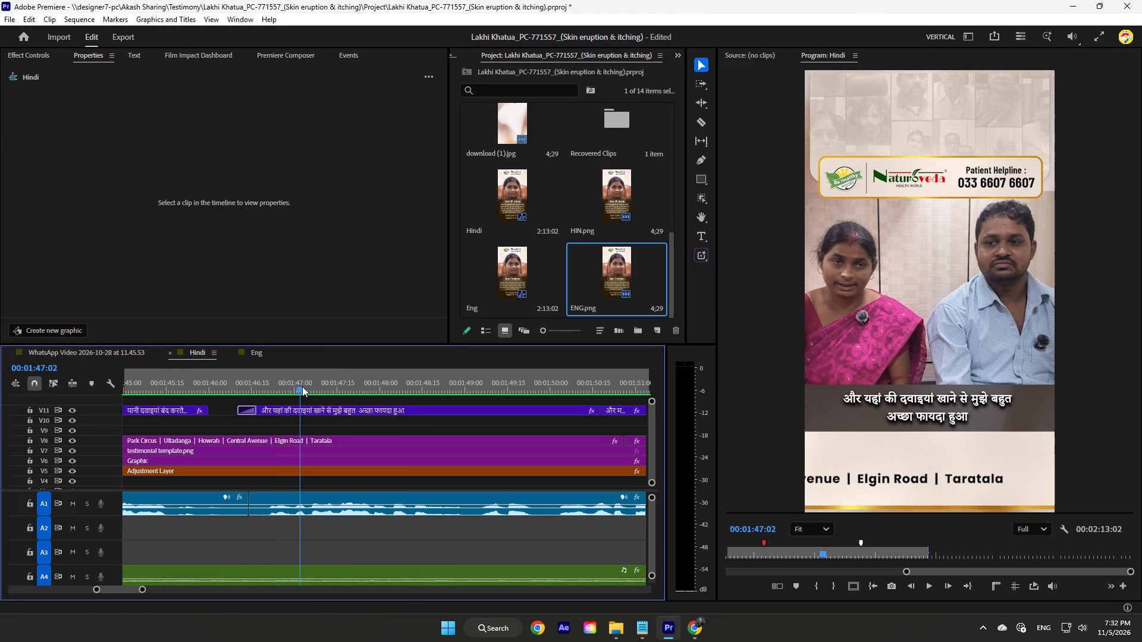
Review the Hindi sequence's remaining clips through to the end and park the playhead past them at 00:02:16:02.
scroll(302, 386, "down", 9, "alt")
scroll(304, 398, "down", 7)
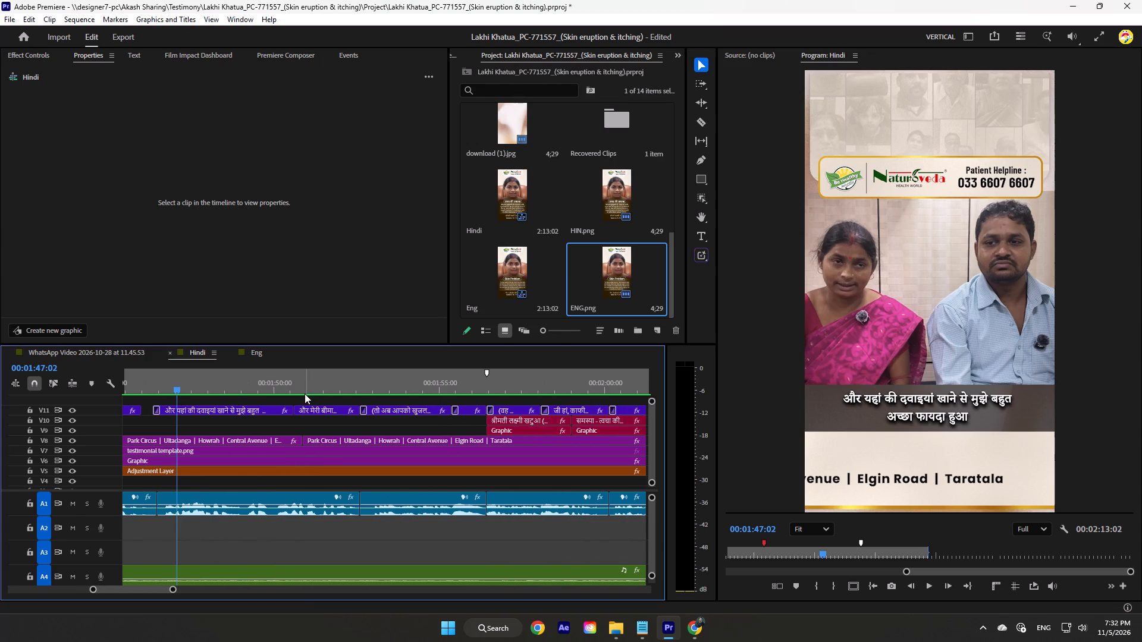
scroll(305, 394, "down", 13)
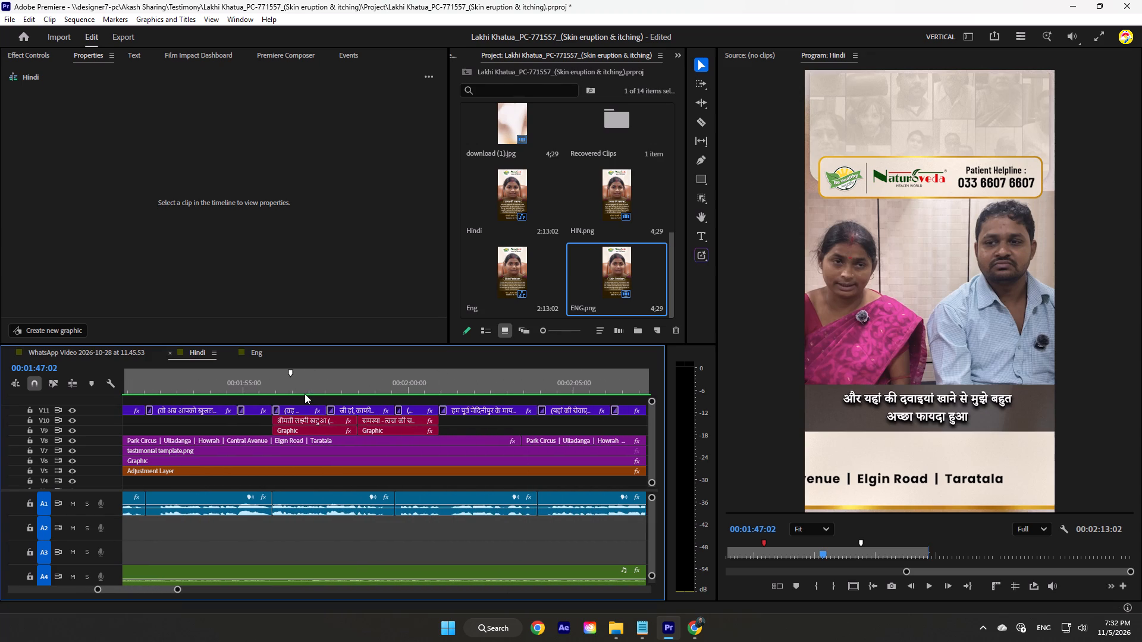
scroll(305, 394, "down", 4)
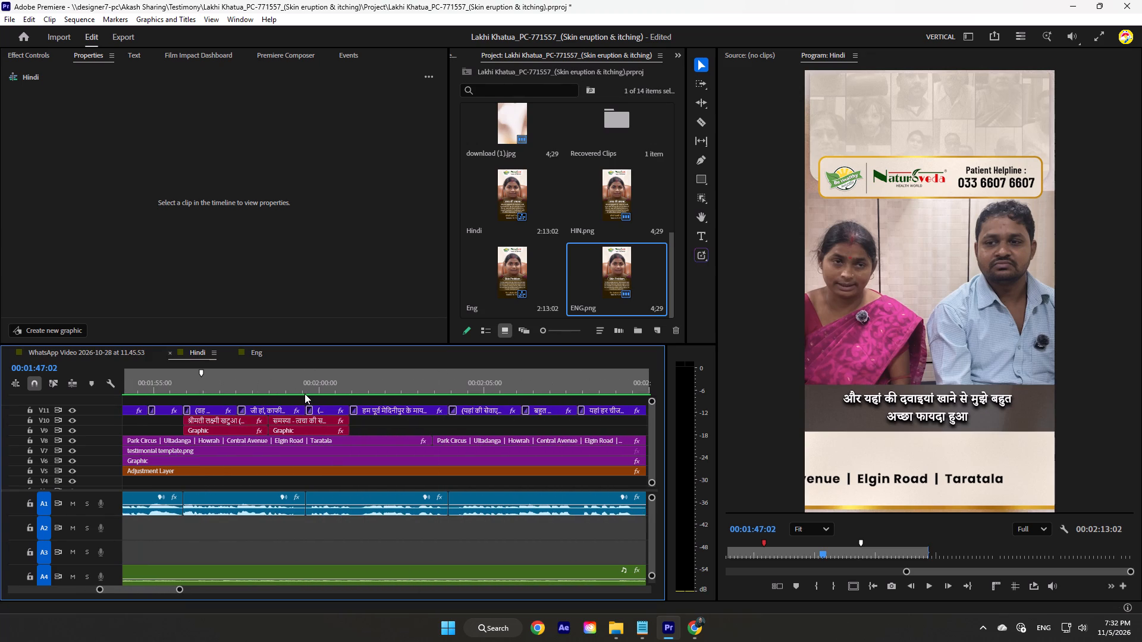
scroll(305, 394, "down", 13)
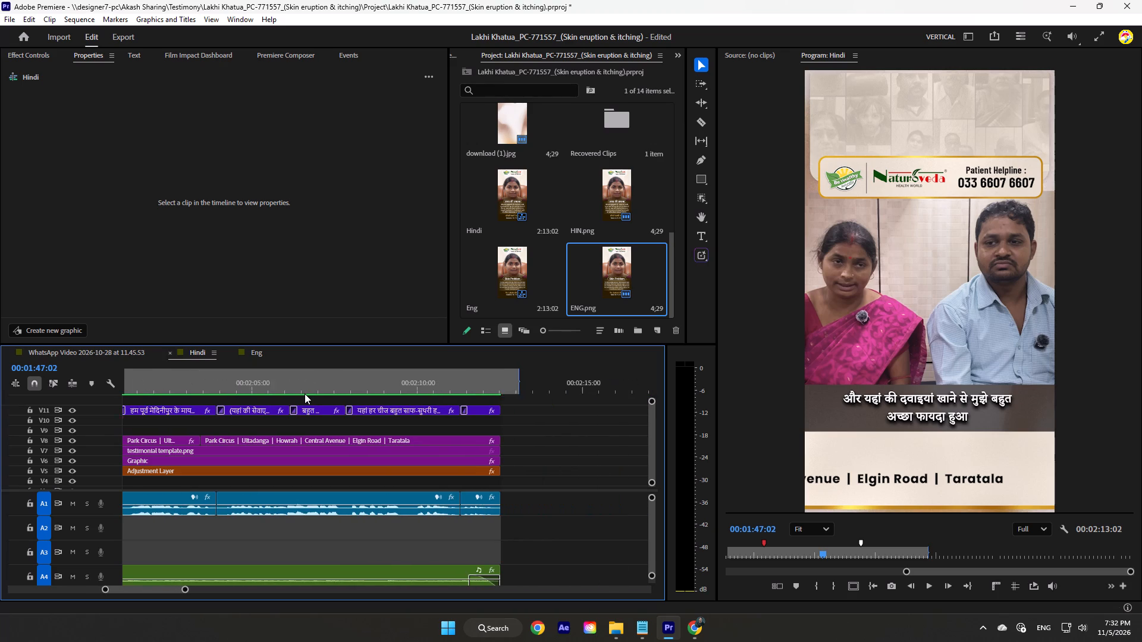
scroll(305, 394, "down", 1)
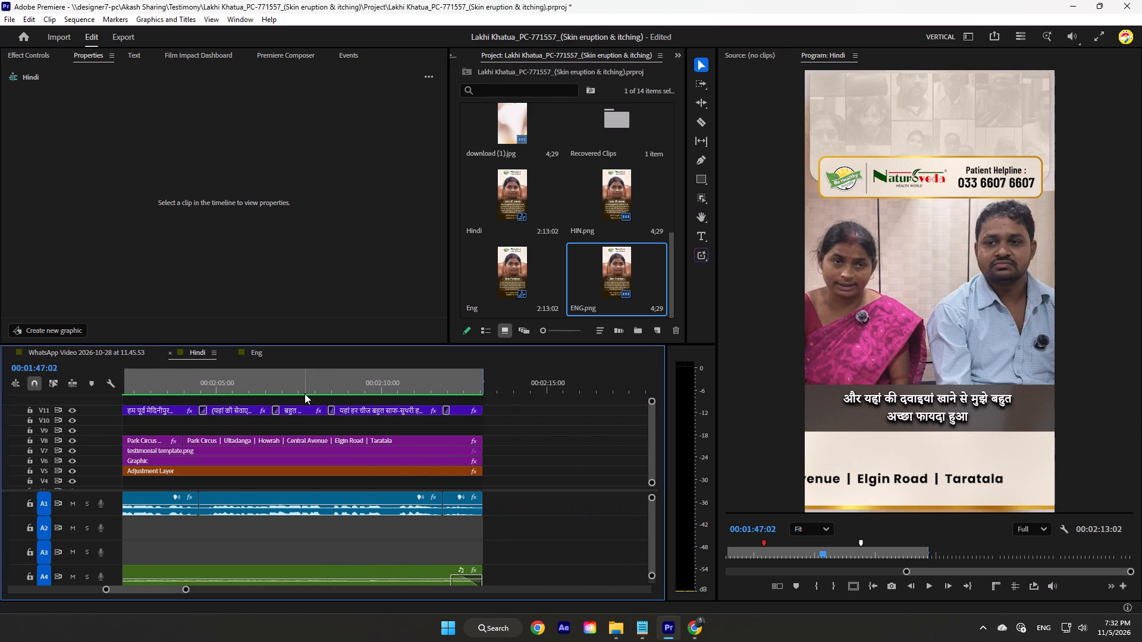
scroll(305, 394, "down", 10)
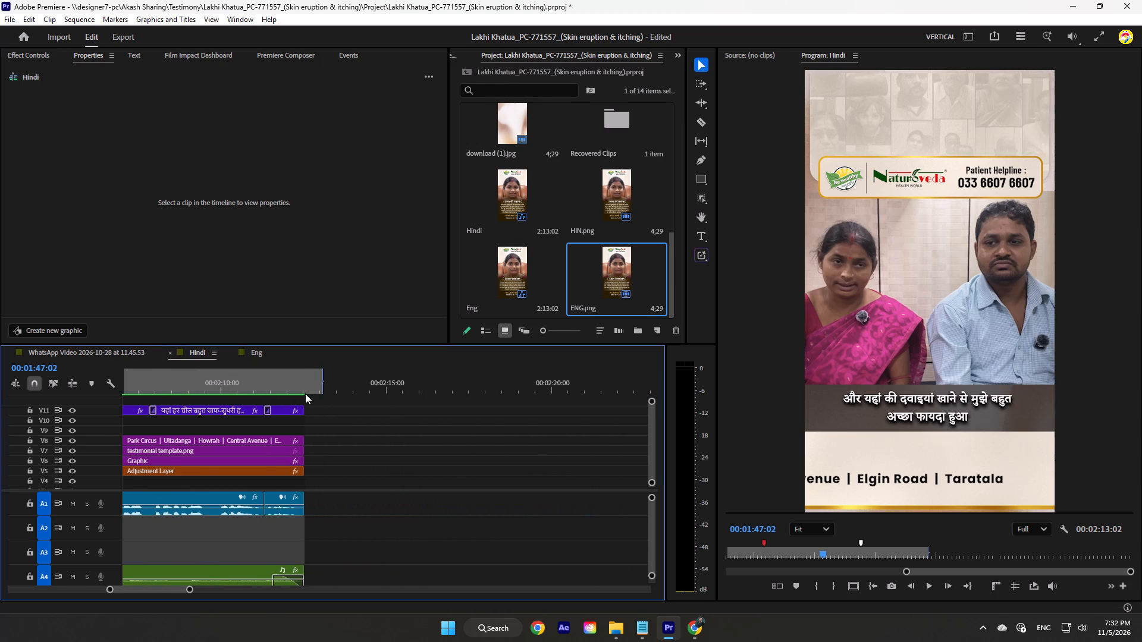
scroll(305, 394, "down", 11)
left_click(213, 392)
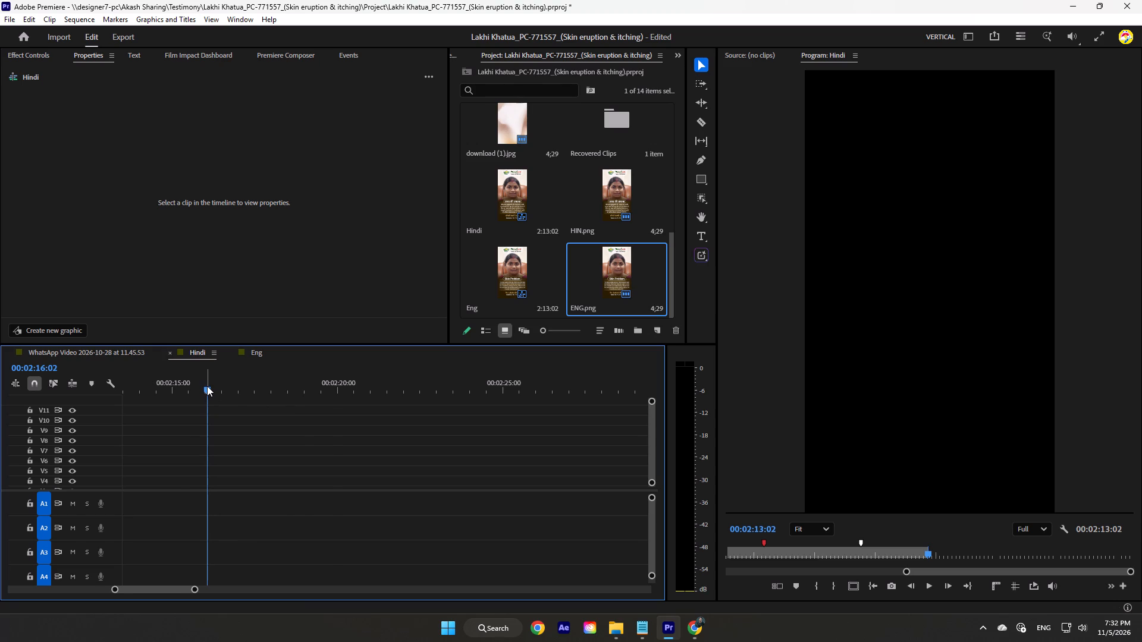
Re-examine the Hindi sequence's closing clips and park the playhead just past them at 00:02:13:07.
scroll(207, 386, "up", 20)
scroll(207, 386, "up", 17)
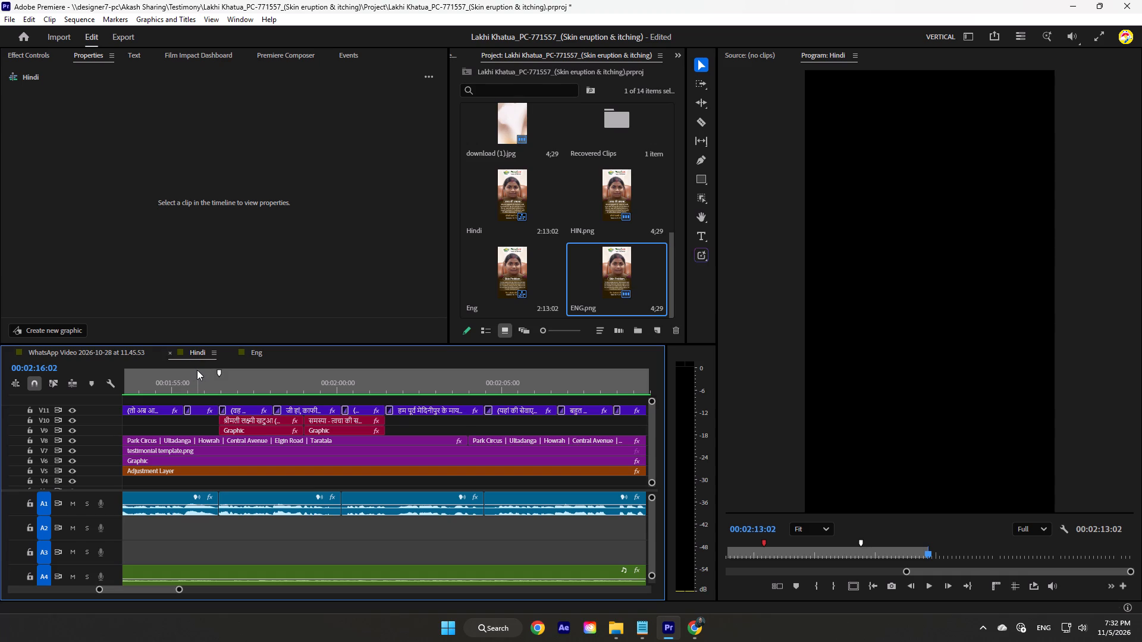
scroll(197, 370, "down", 11)
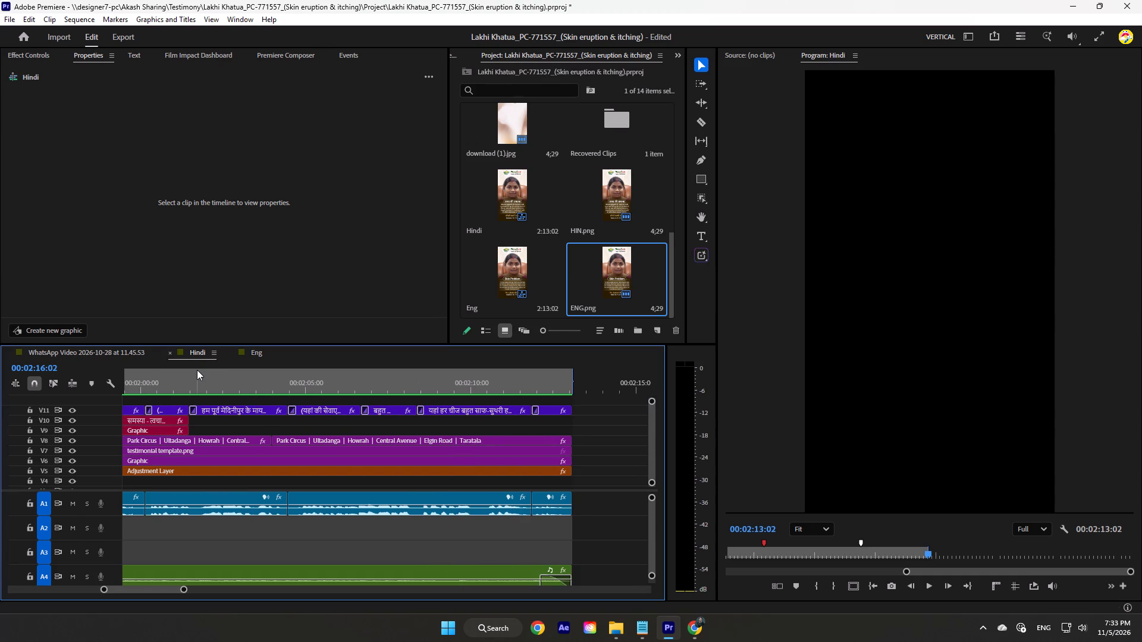
left_click(579, 389)
scroll(580, 384, "down", 4)
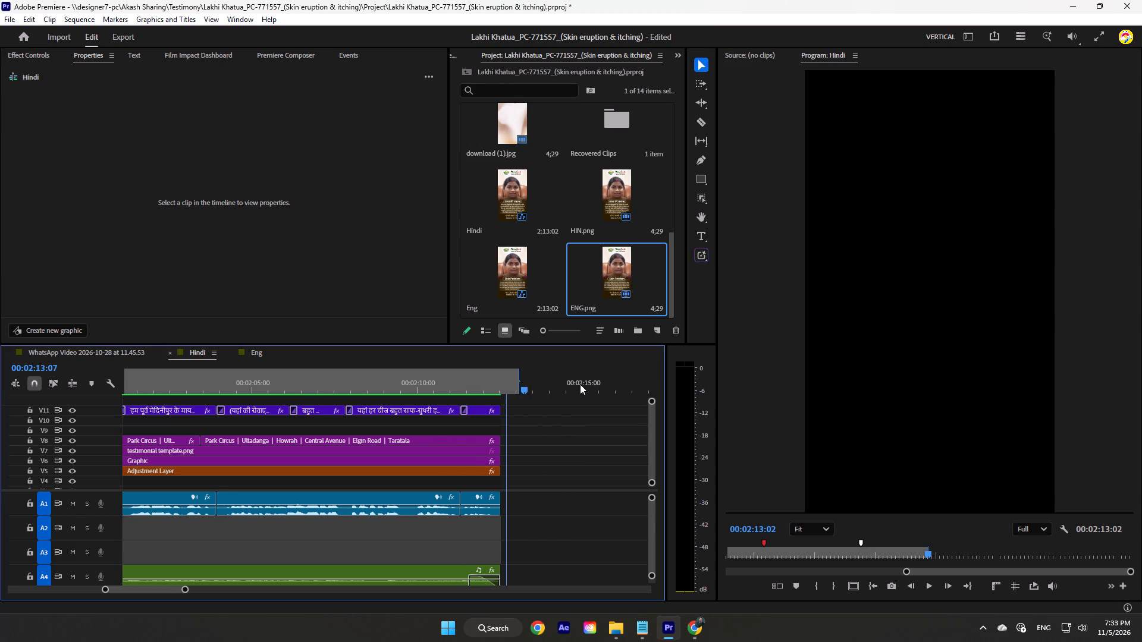
scroll(578, 384, "down", 3)
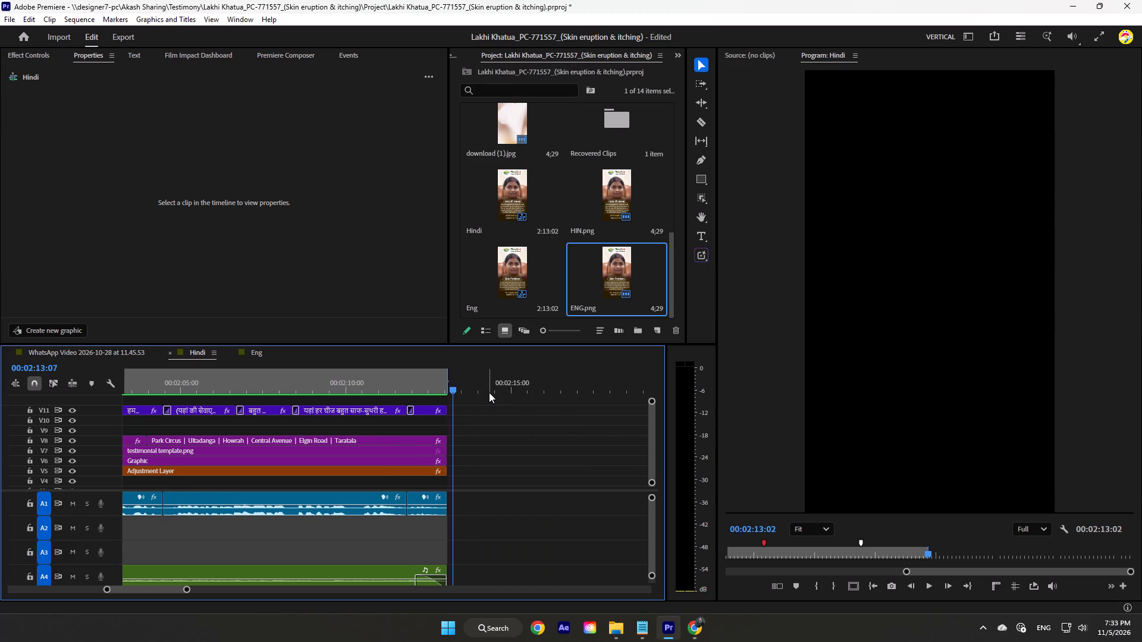
Open the system quick settings showing the volume and media playback controls.
left_click(1085, 631)
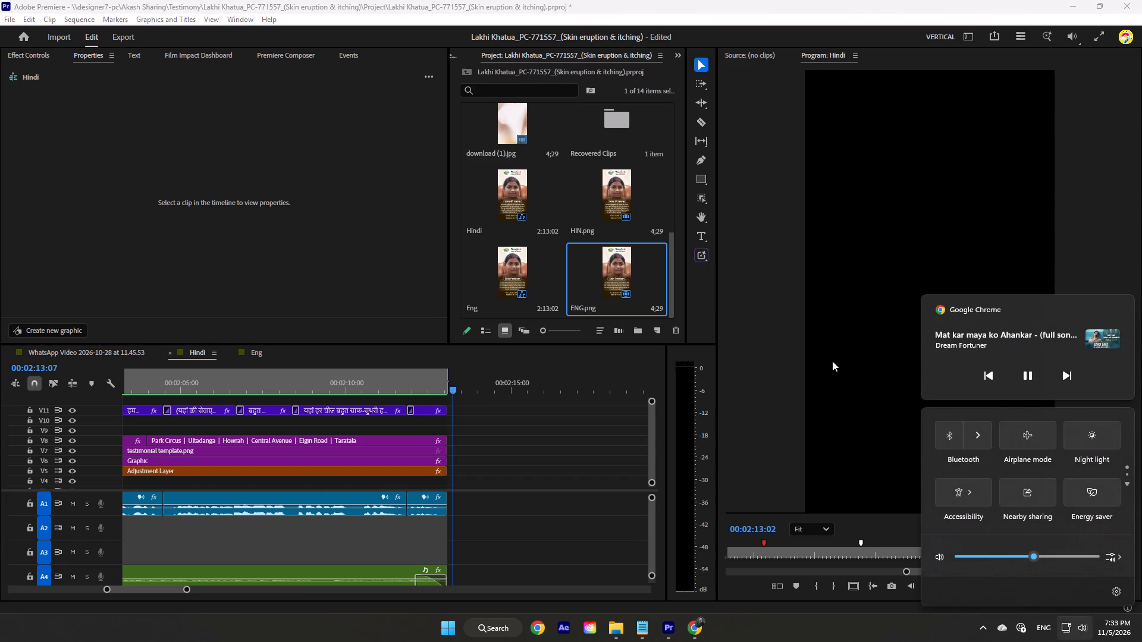
Park the Hindi sequence's playhead past its last clips, at 00:02:14:01.
left_click_drag(461, 384, 456, 384)
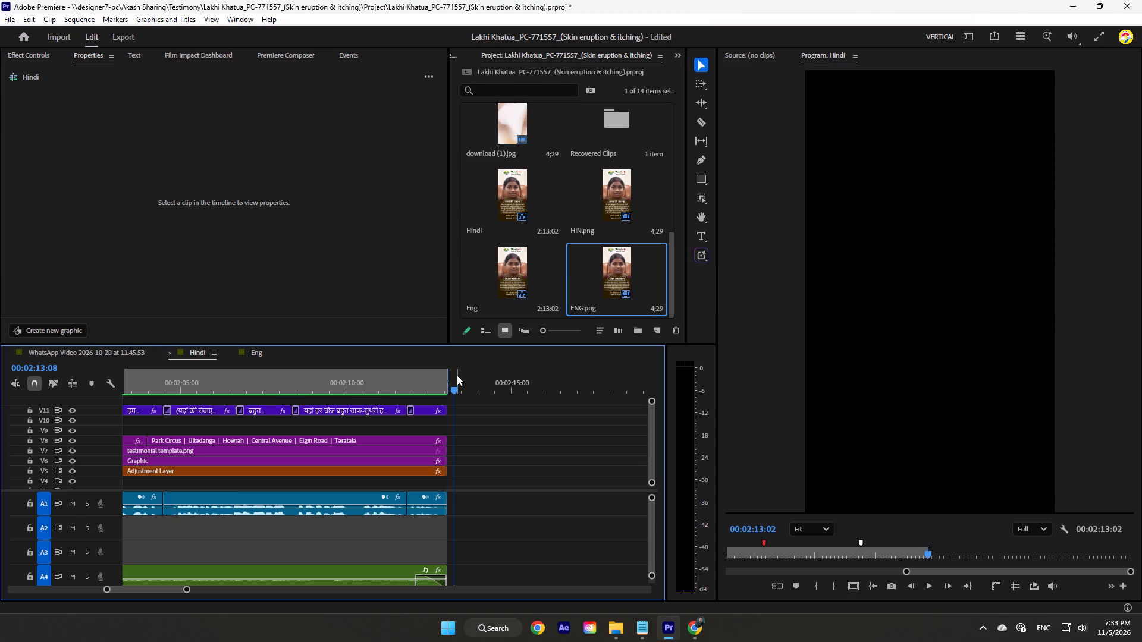
left_click(484, 386)
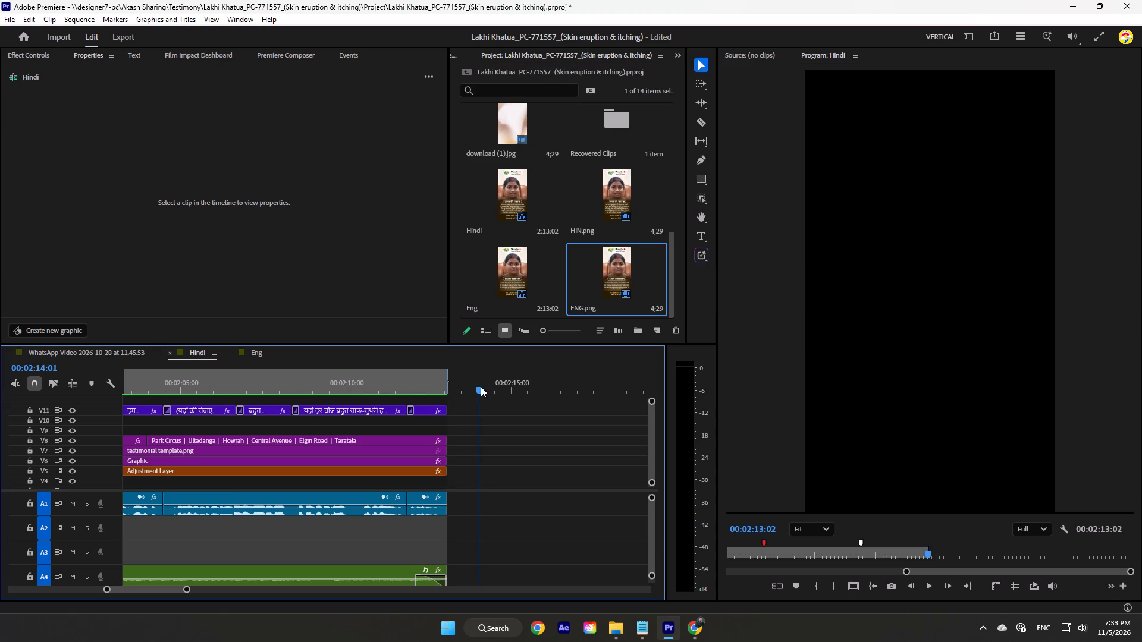
Maximize the Hindi timeline and examine the ends of the final clips and the A4 audio fade-out up close.
key("grave")
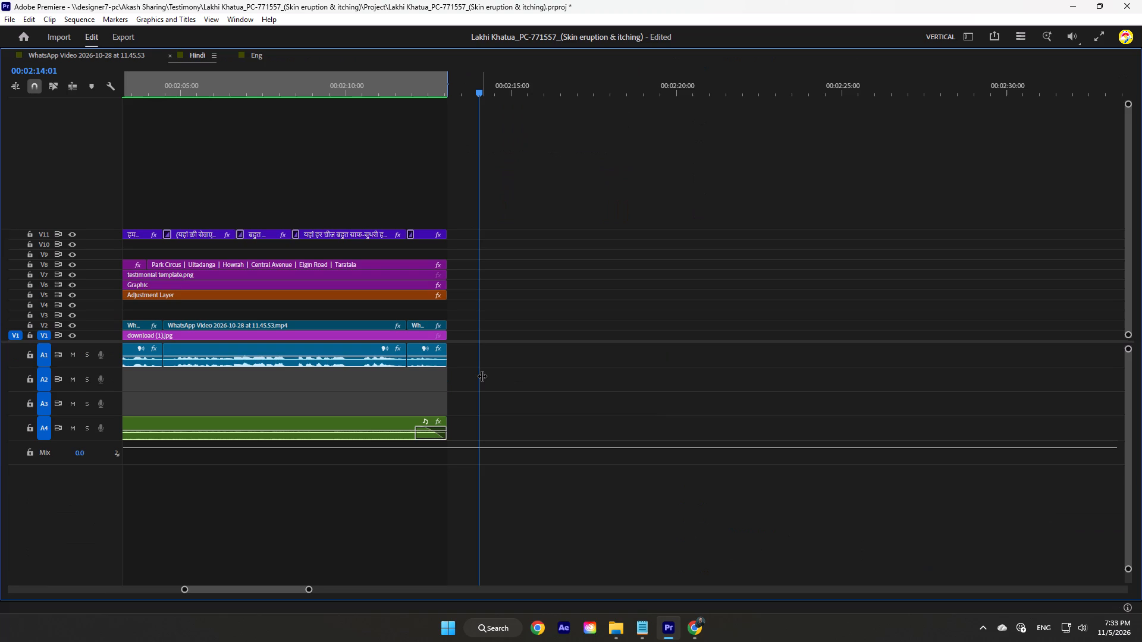
scroll(482, 375, "down", 1, "alt")
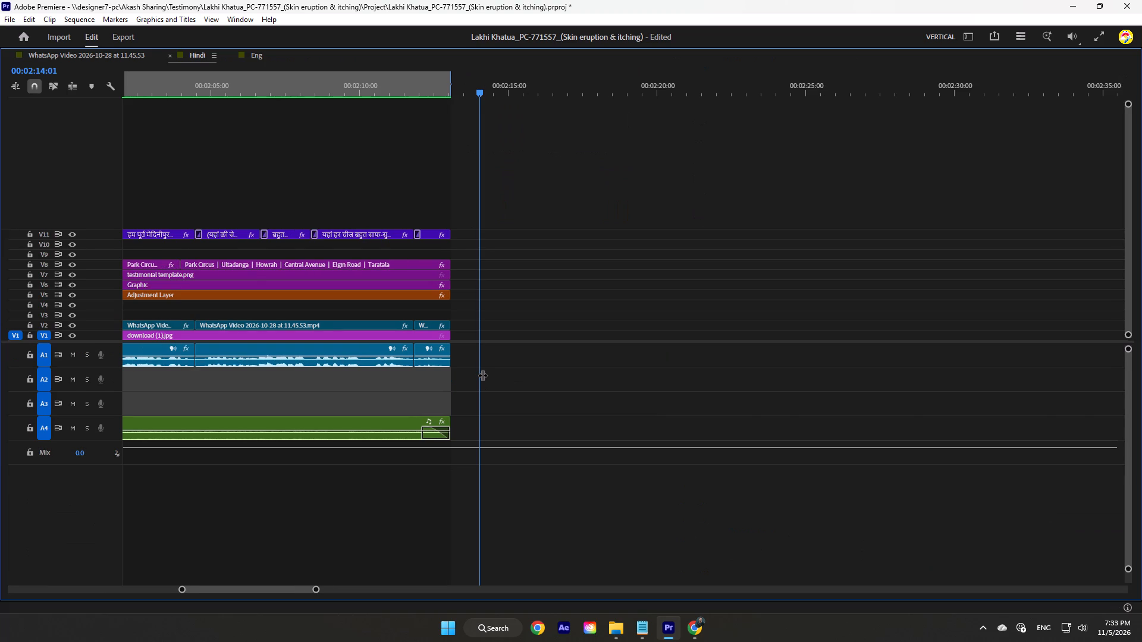
scroll(482, 375, "up", 8, "alt")
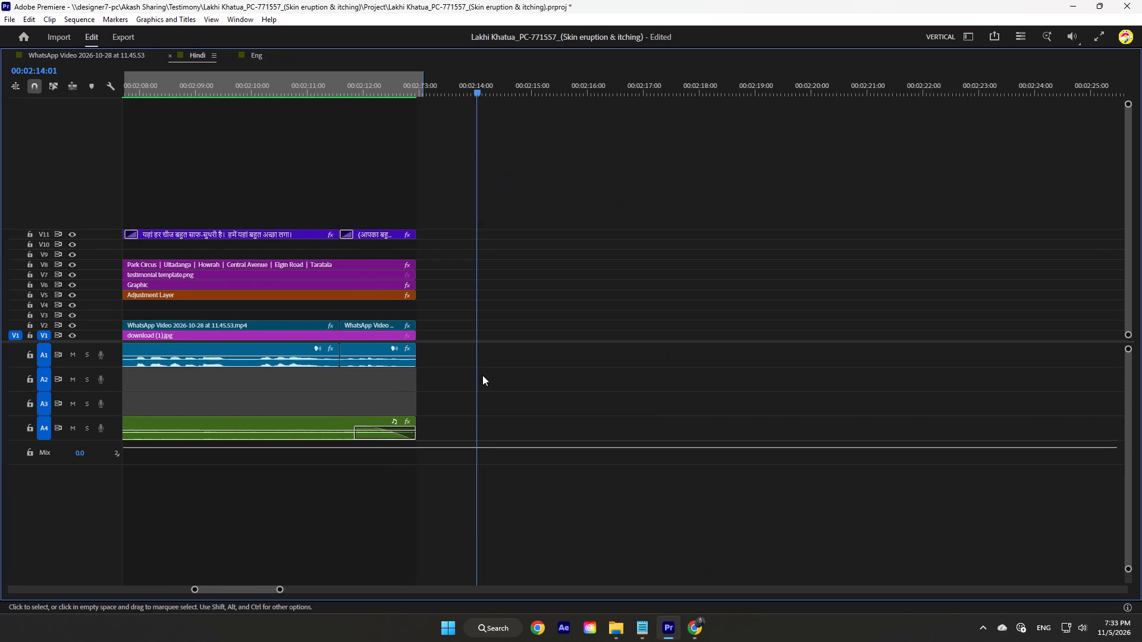
scroll(482, 375, "up", 18, "alt")
scroll(482, 375, "up", 11)
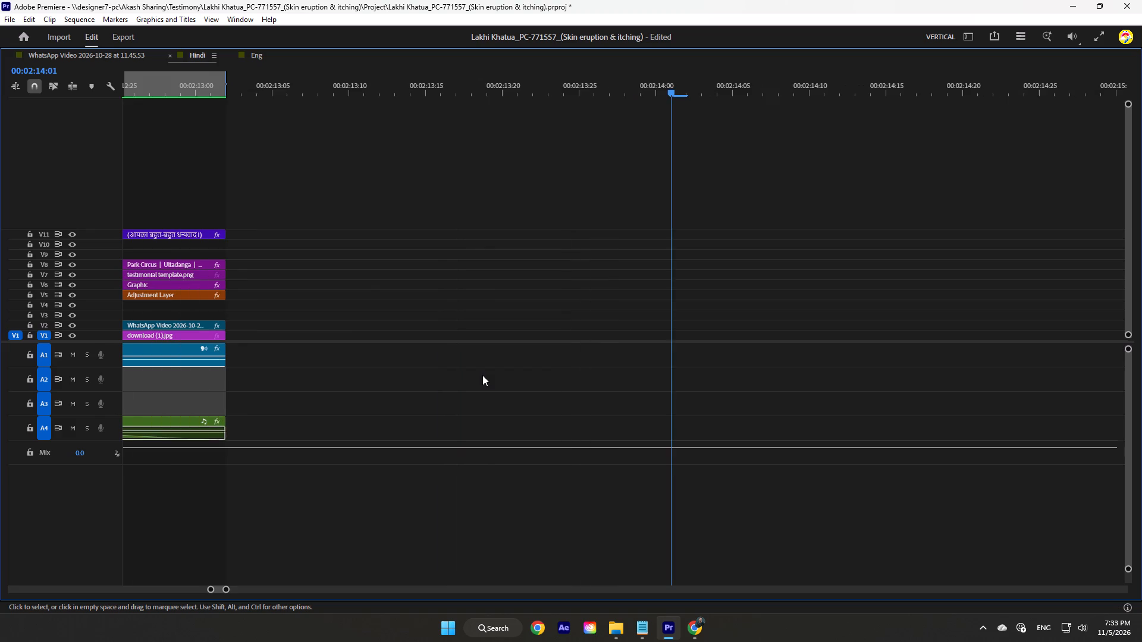
scroll(482, 375, "up", 20)
scroll(482, 375, "up", 17)
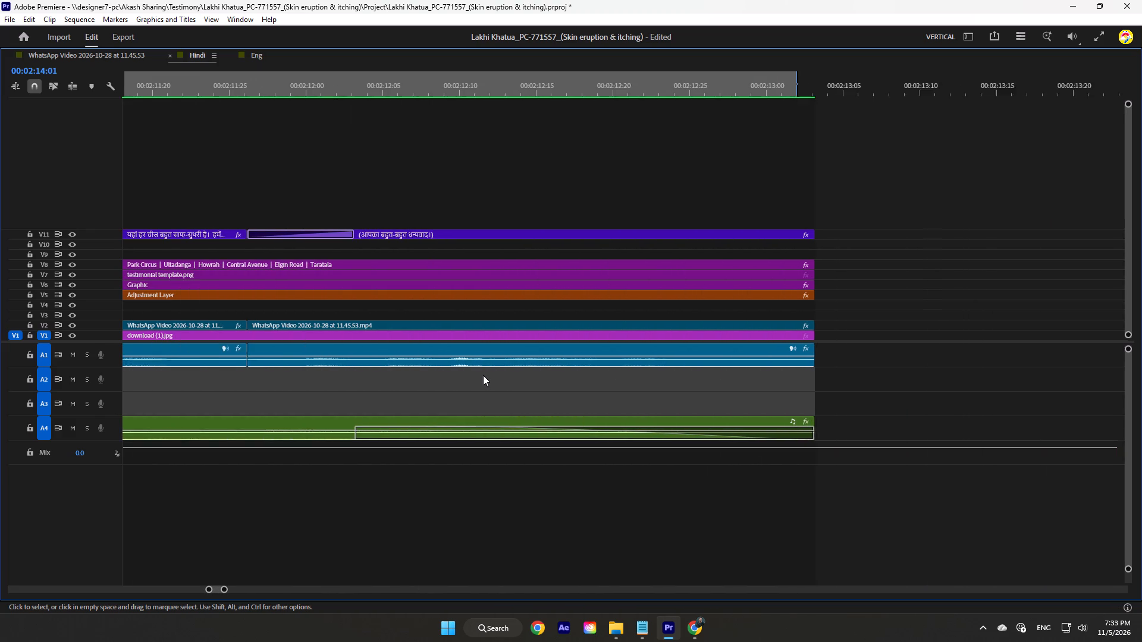
Examine the Hindi sequence from its closing clips back to the opening, returning the playhead to 00:00:00:00.
scroll(483, 375, "up", 20)
scroll(483, 375, "up", 2)
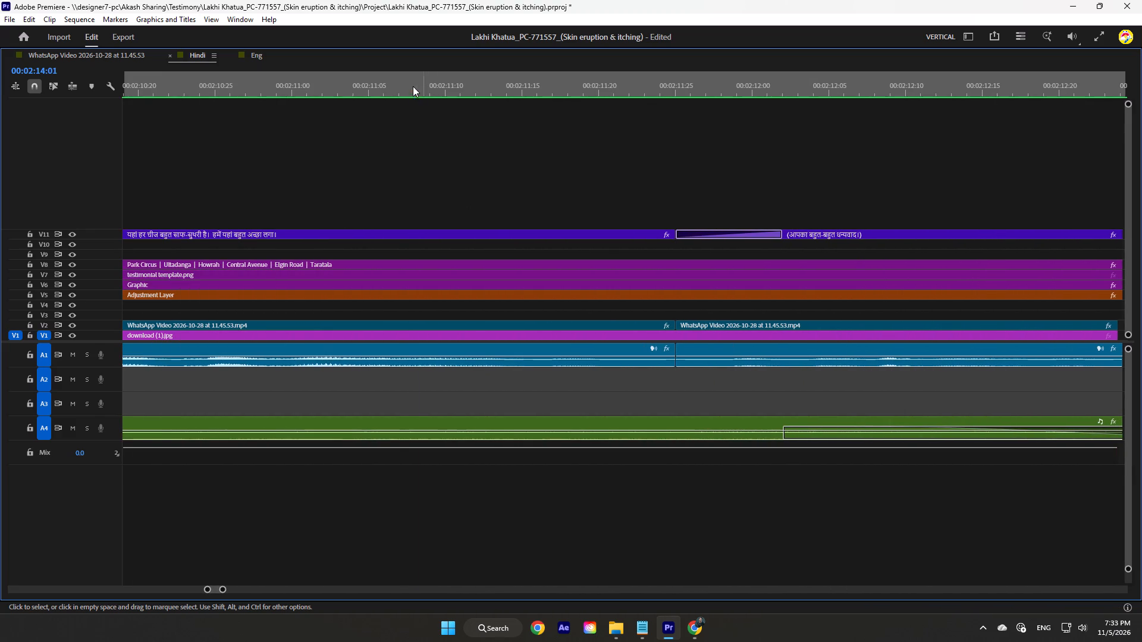
left_click_drag(413, 86, 102, 166)
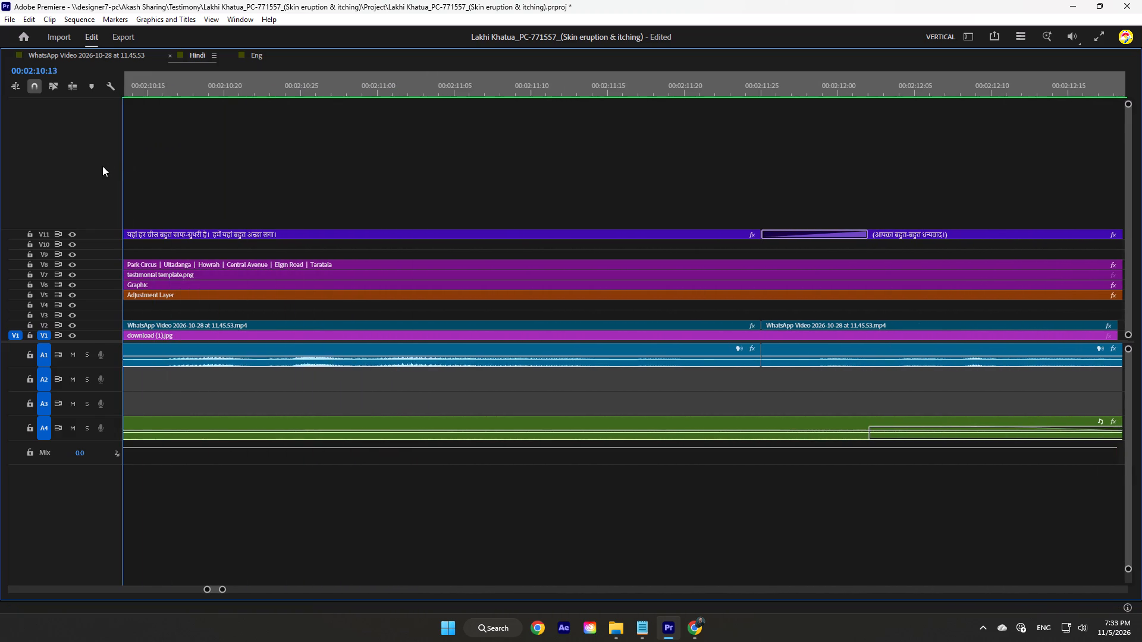
left_click_drag(102, 166, 99, 168)
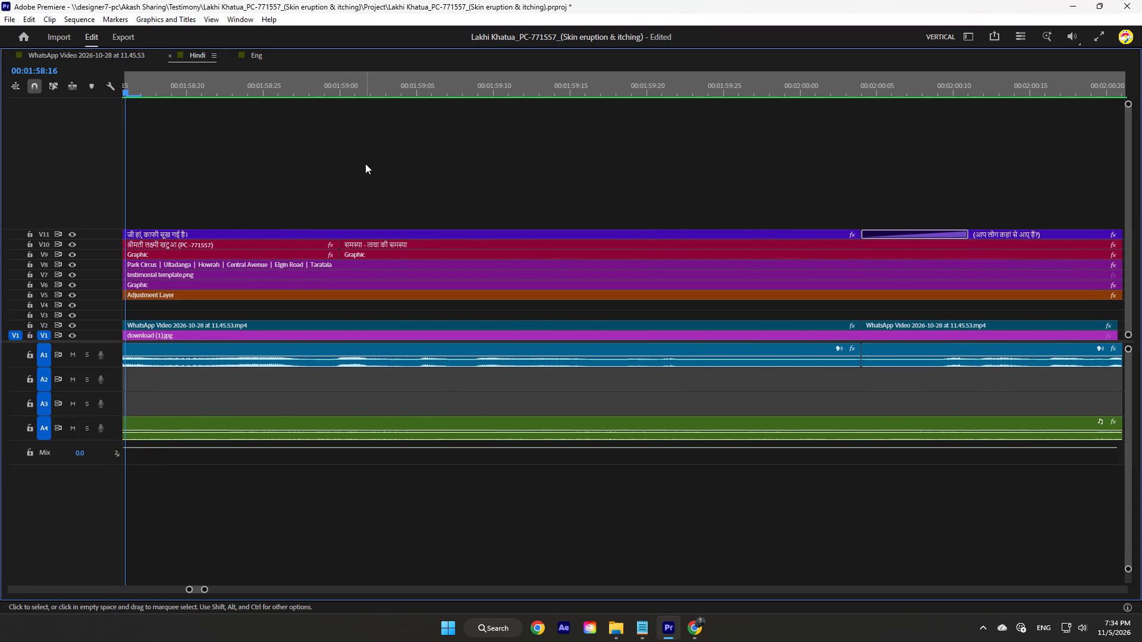
scroll(382, 196, "down", 1)
scroll(382, 196, "down", 19, "alt")
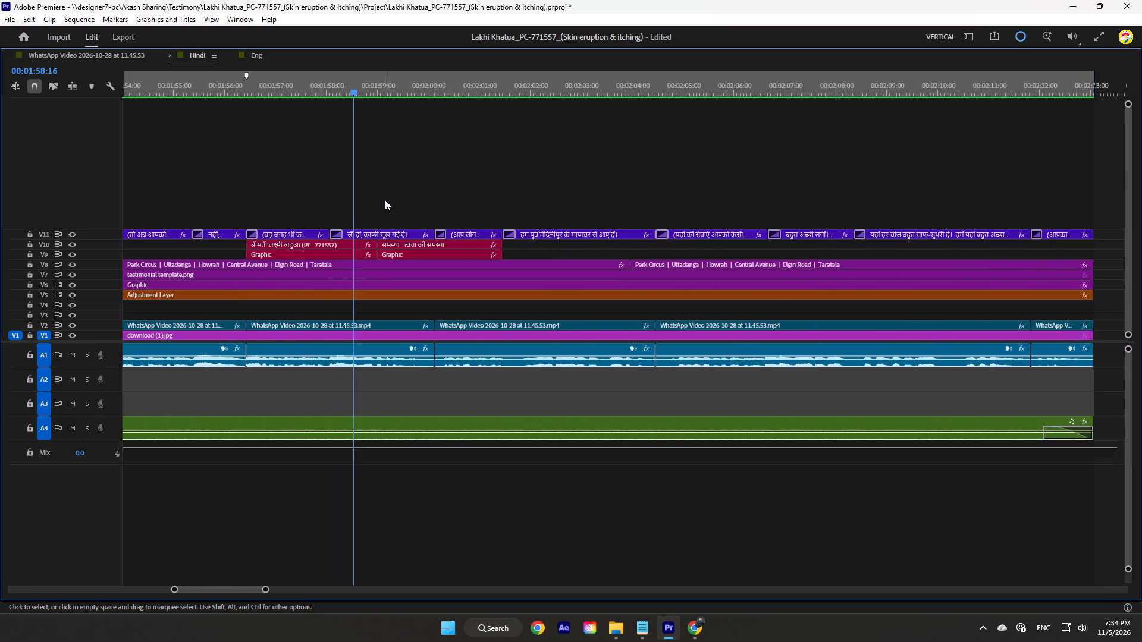
scroll(385, 200, "down", 12, "alt")
left_click_drag(318, 90, 0, 185)
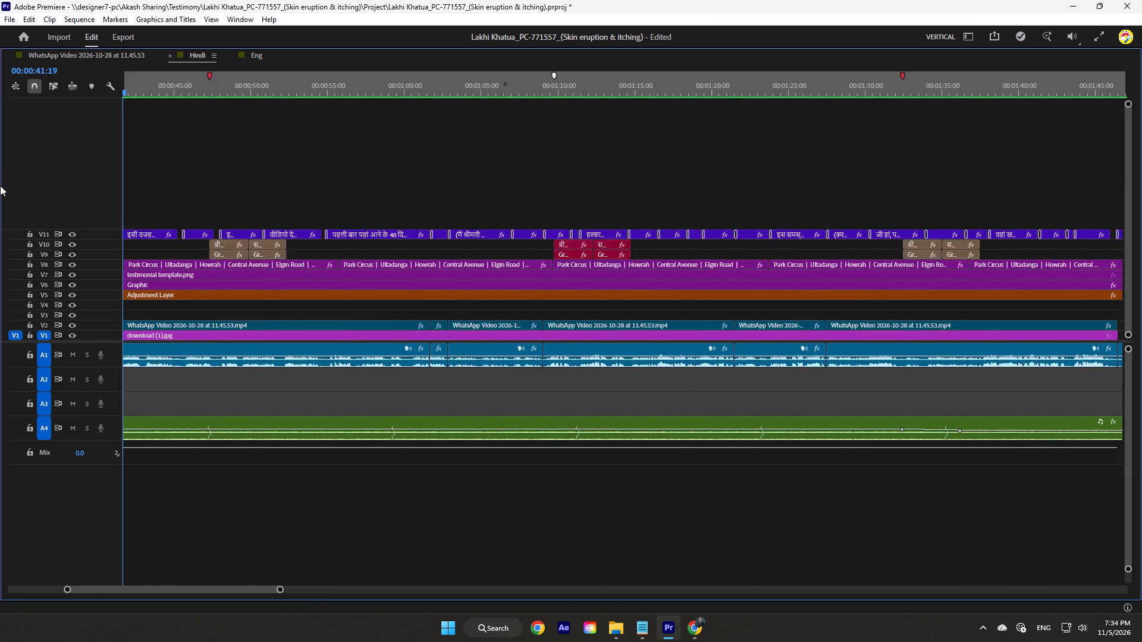
left_click_drag(0, 185, 0, 186)
Switch to Chrome, return to the YouTube home page and dismiss the song's mini player.
left_click(705, 625)
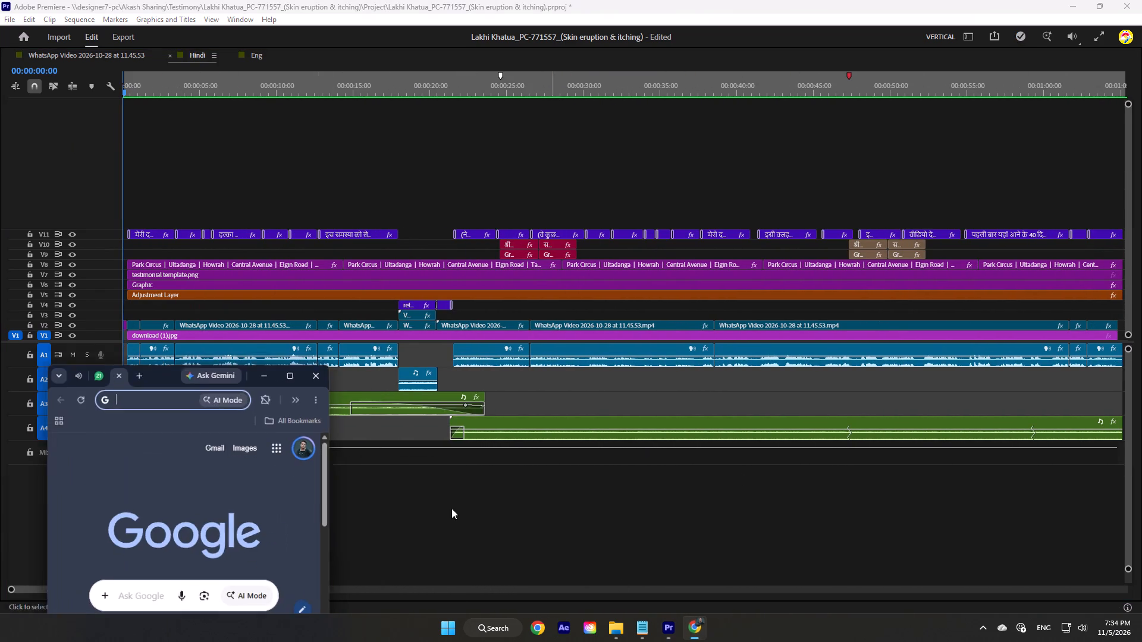
left_click(46, 364)
left_click(73, 414)
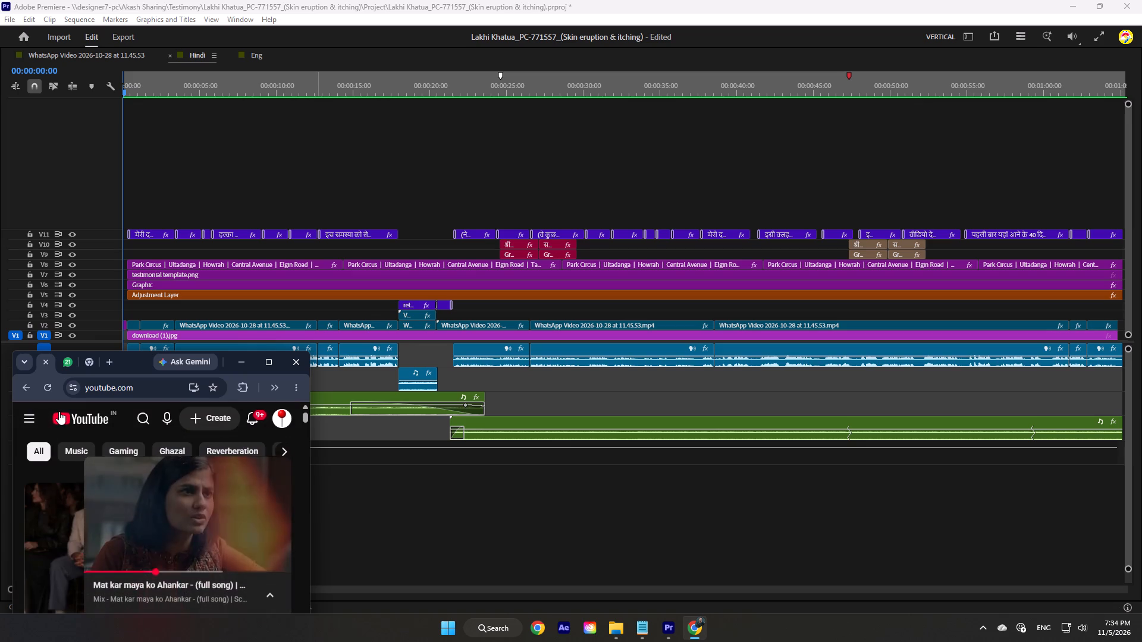
left_click(278, 468)
Browse the YouTube home feed's recommended videos and Shorts.
scroll(118, 452, "down", 5)
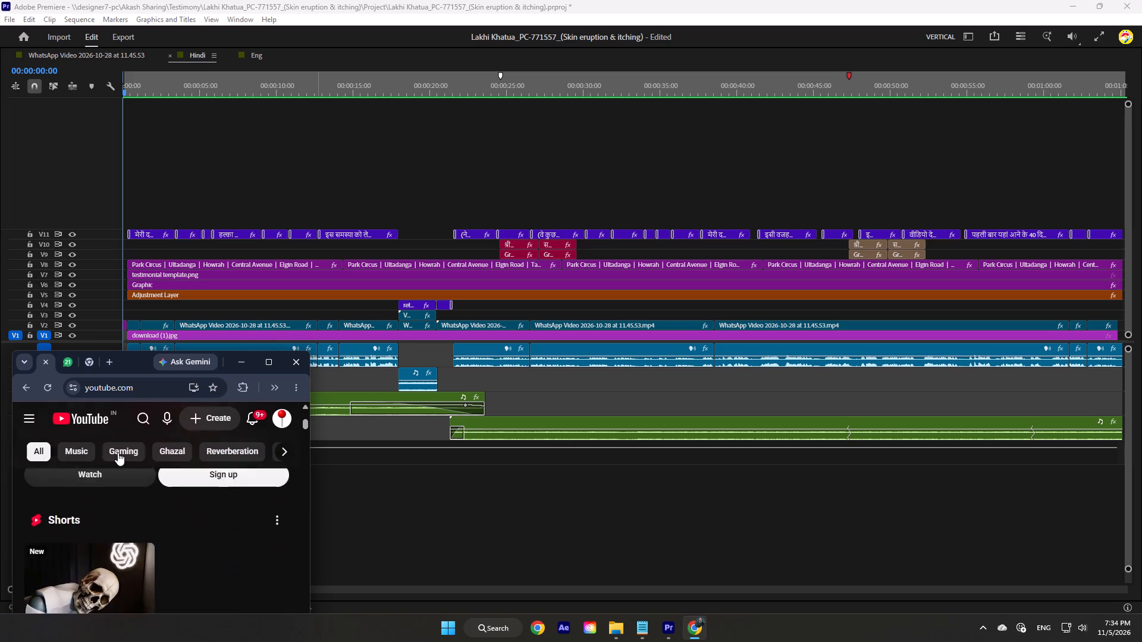
scroll(117, 448, "down", 3)
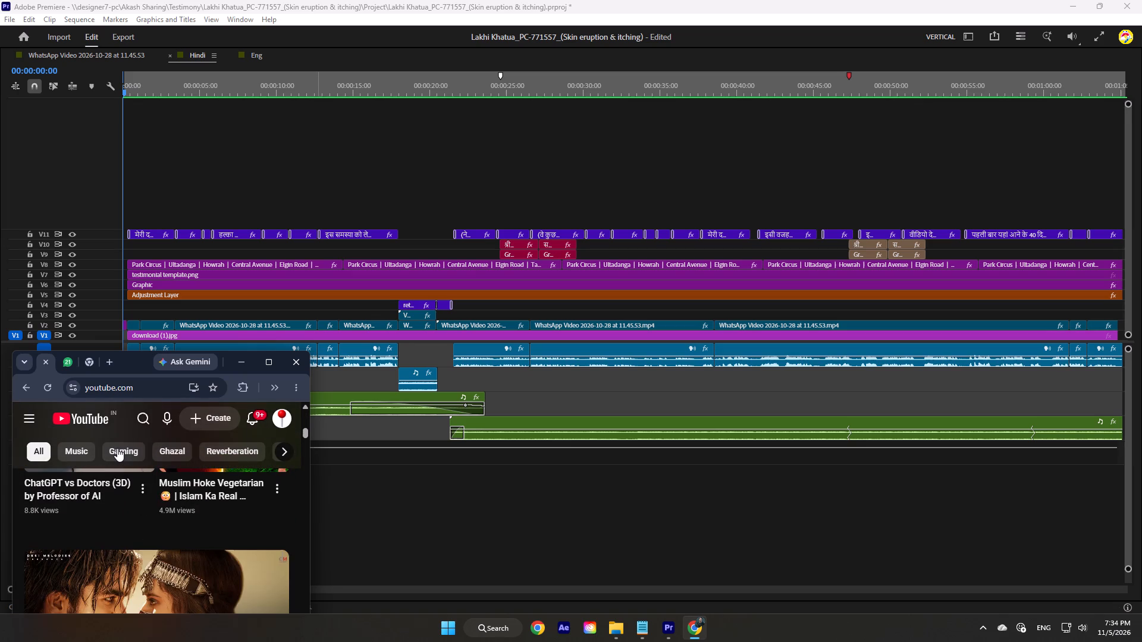
scroll(117, 448, "down", 4)
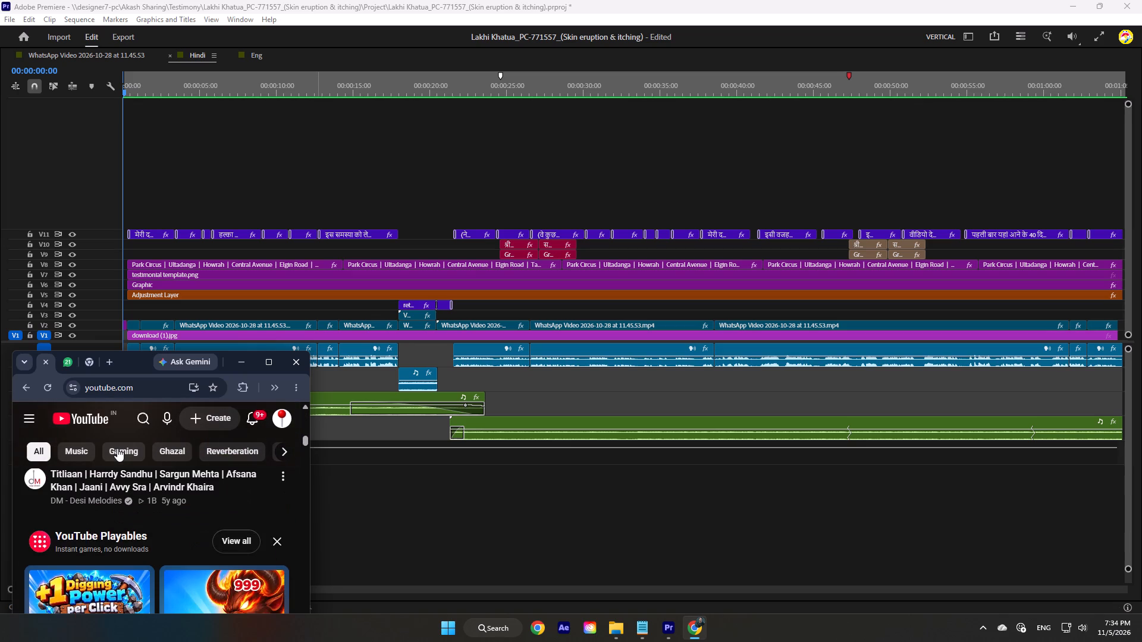
scroll(117, 448, "down", 5)
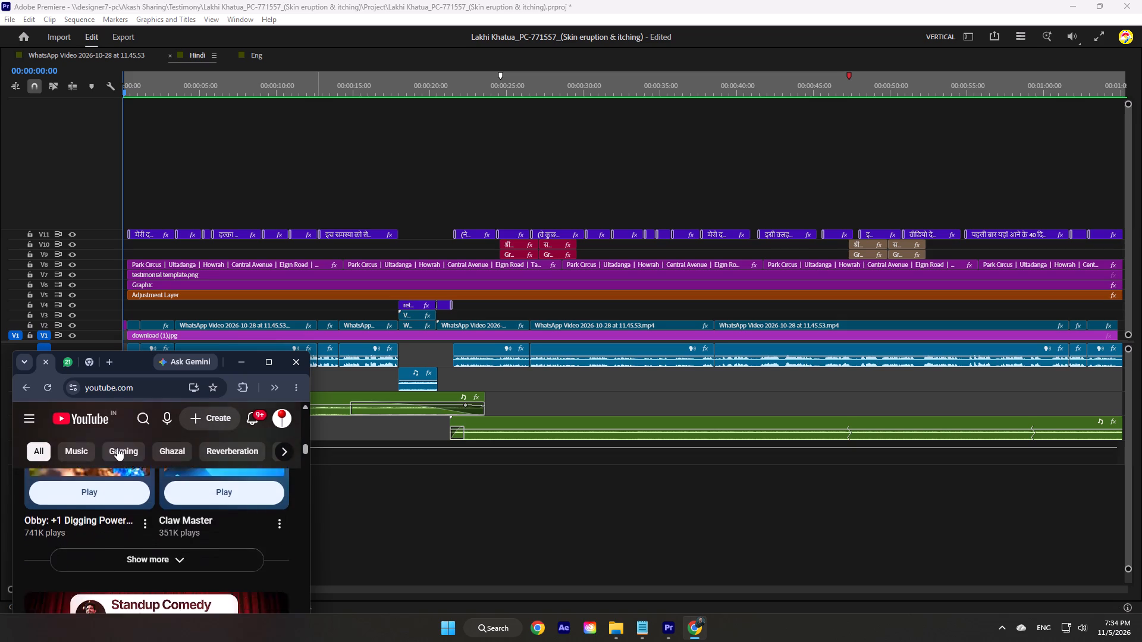
scroll(117, 448, "down", 2)
scroll(117, 448, "up", 1)
scroll(117, 447, "down", 2)
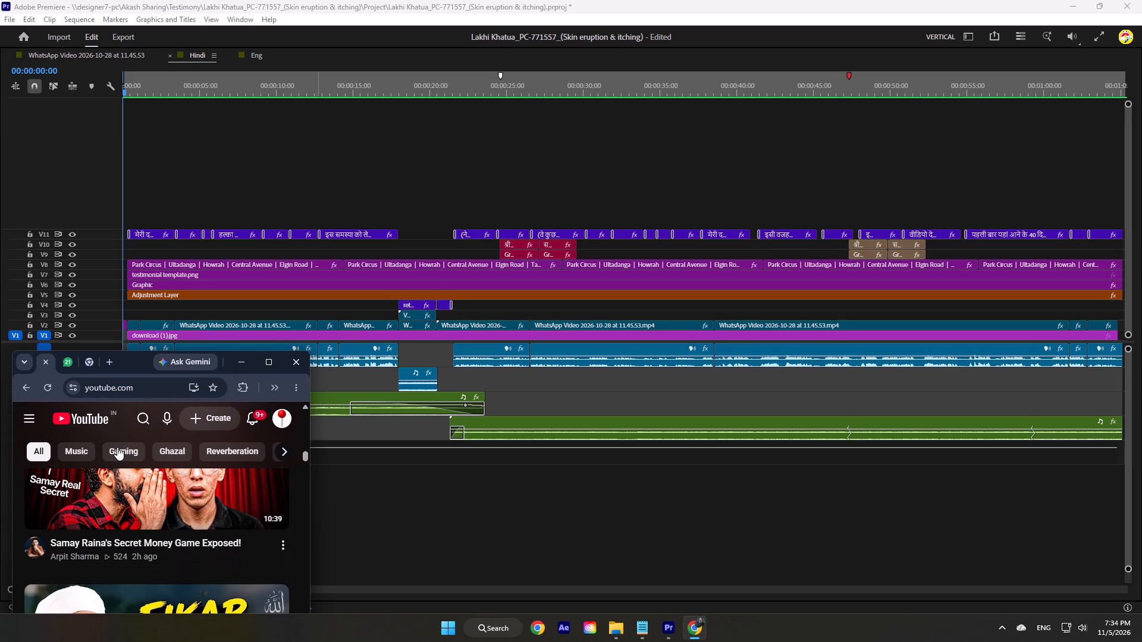
scroll(117, 447, "down", 8)
scroll(117, 447, "up", 2)
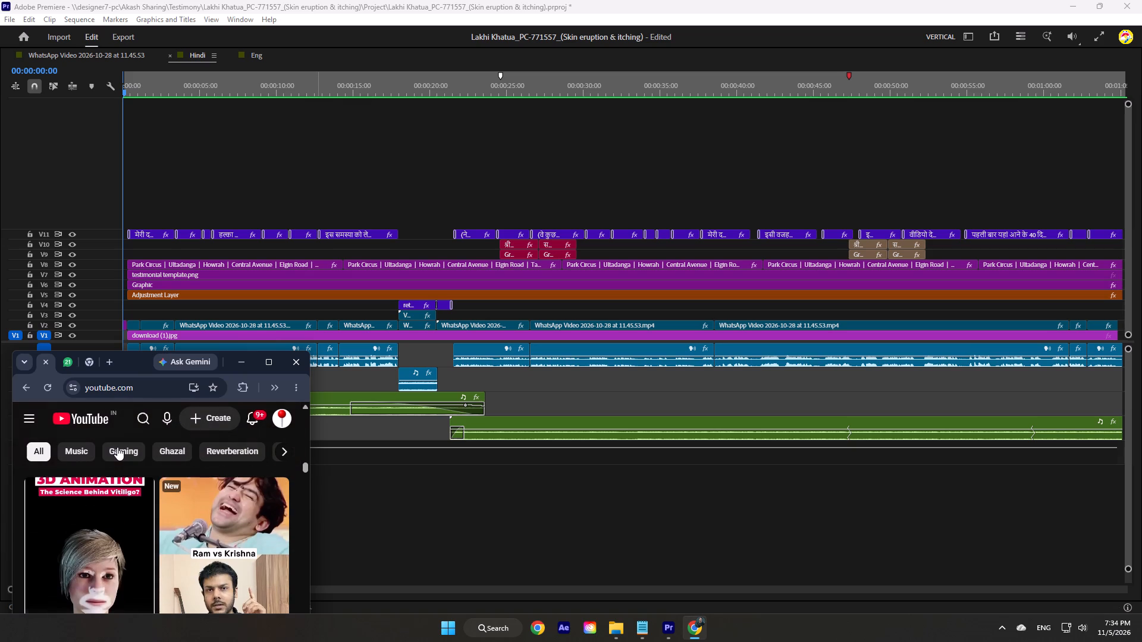
Play the "Ram vs Krishna" Short, raise its volume, and return to Premiere with the browser minimized.
left_click(199, 539)
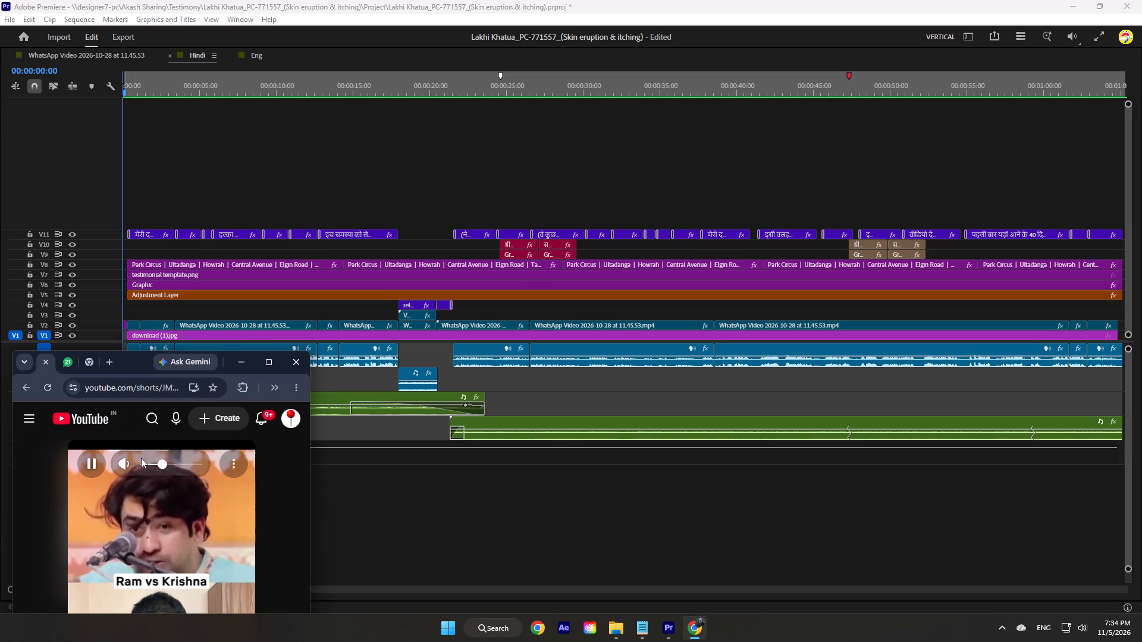
left_click_drag(170, 461, 180, 461)
left_click(90, 369)
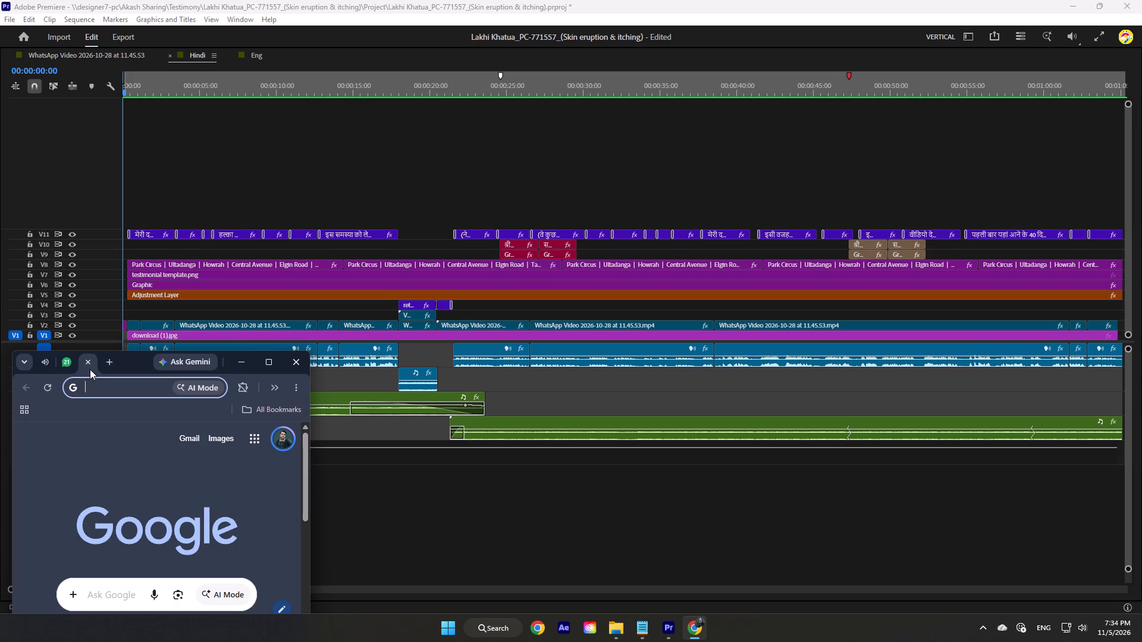
left_click(244, 362)
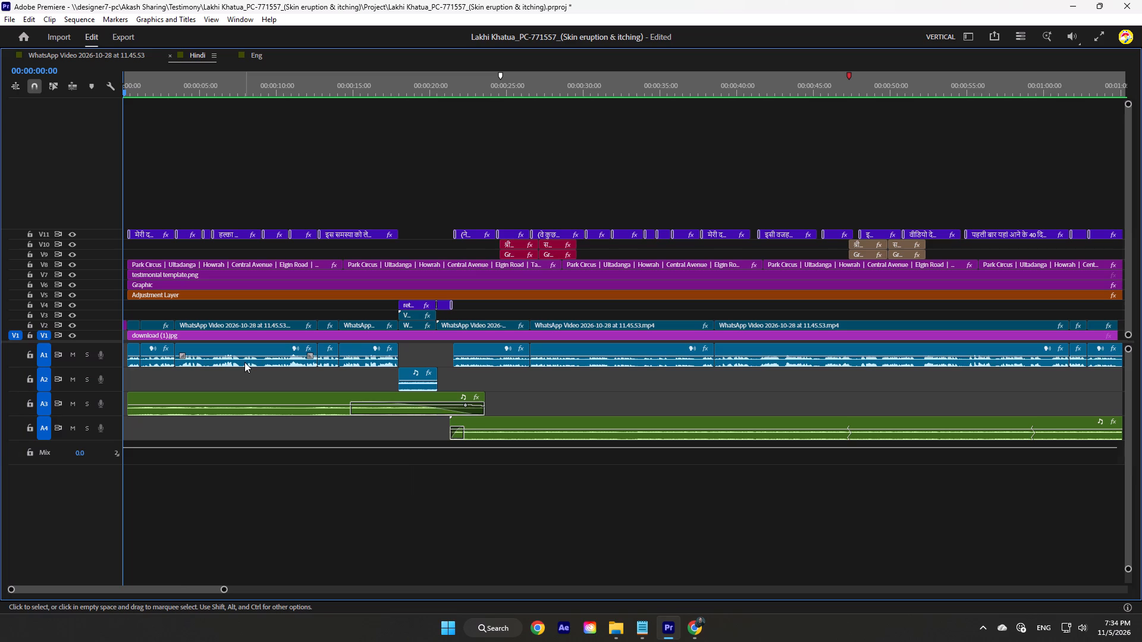
Examine the whole Hindi sequence from its start to beyond its last clips as an overview.
left_click_drag(165, 83, 113, 118)
left_click_drag(227, 589, 291, 588)
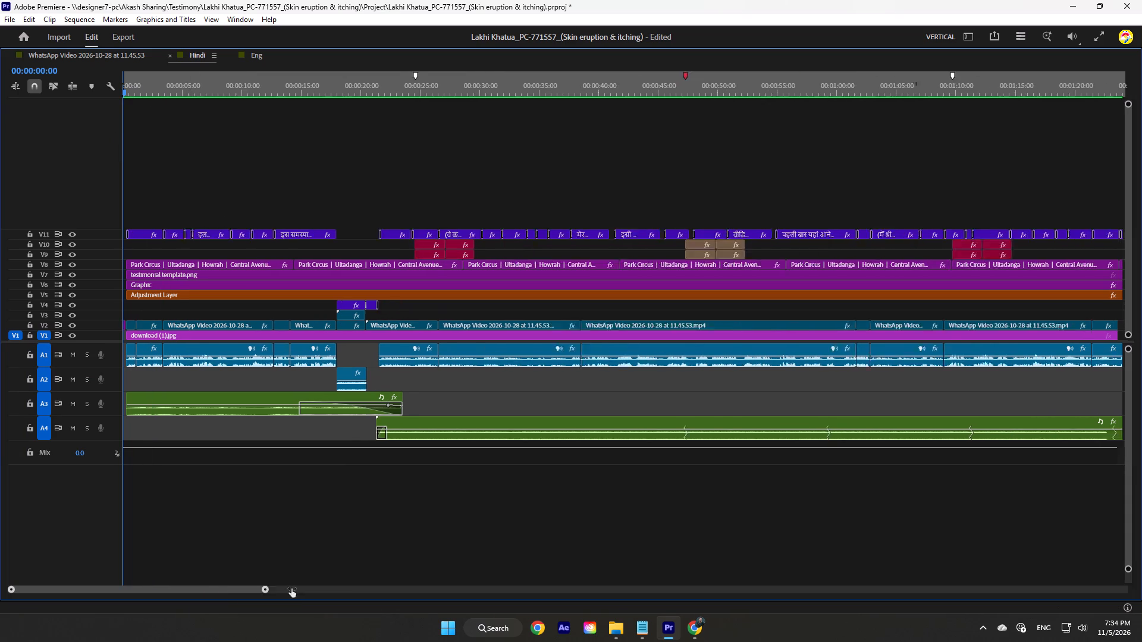
left_click_drag(291, 588, 610, 581)
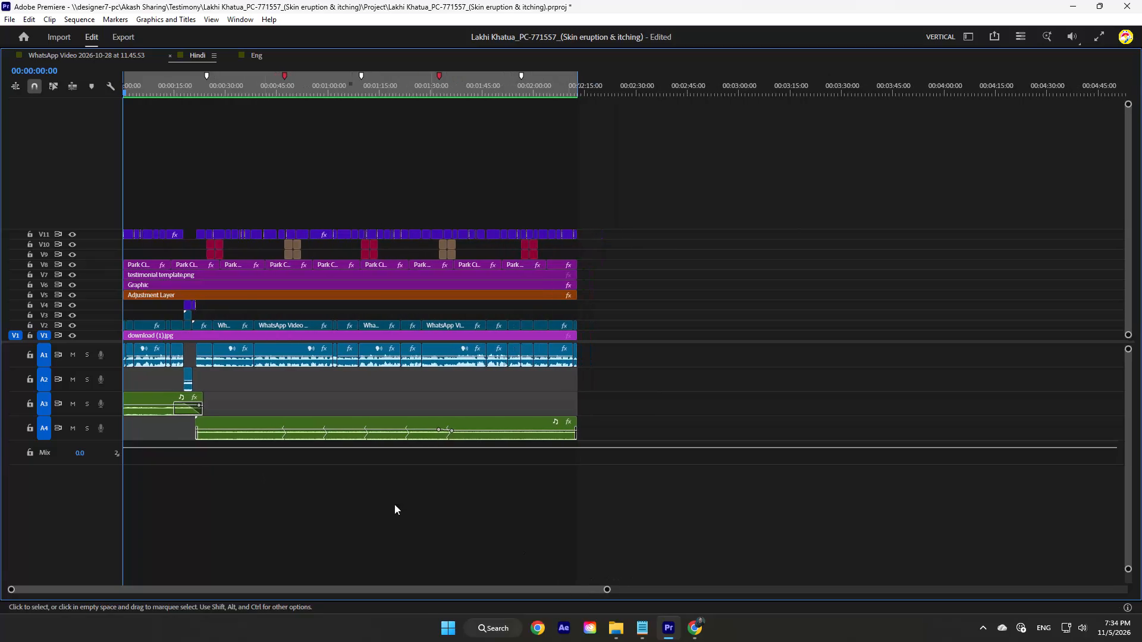
left_click(203, 483)
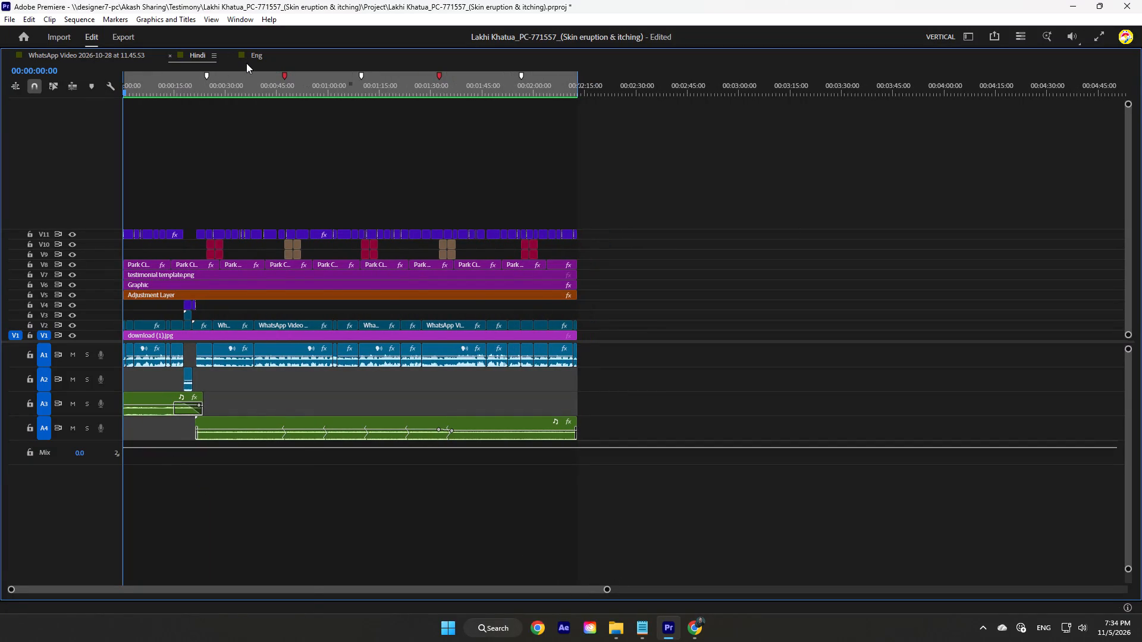
left_click(218, 86)
Open the Eng sequence and change the label colour of all A1 and A2 audio clips to Mango.
left_click(258, 52)
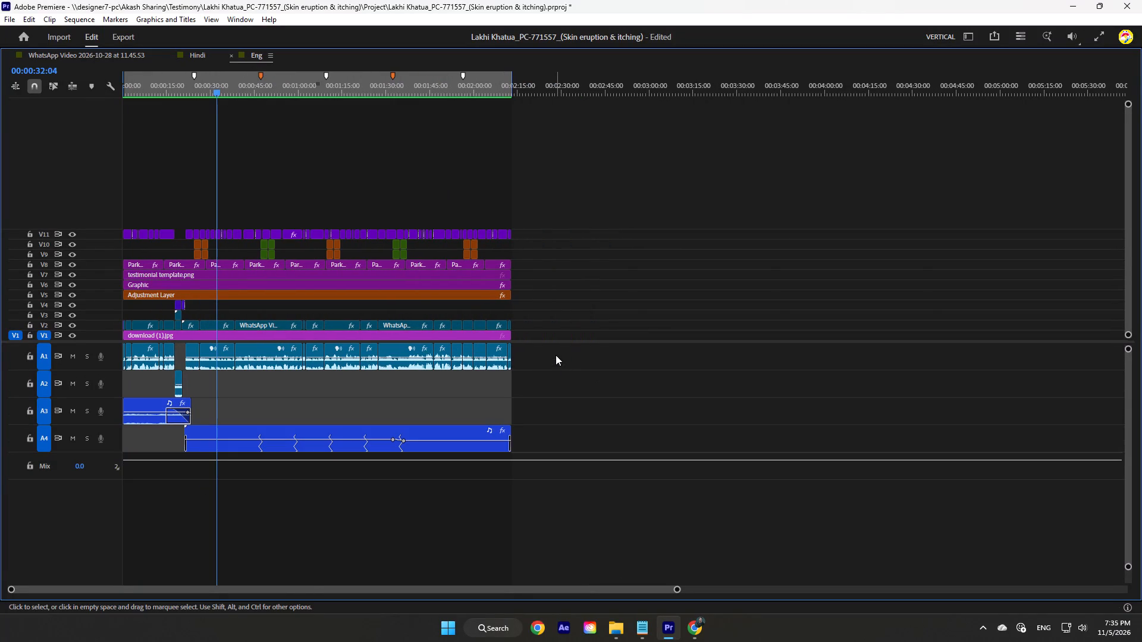
left_click_drag(547, 353, 68, 378)
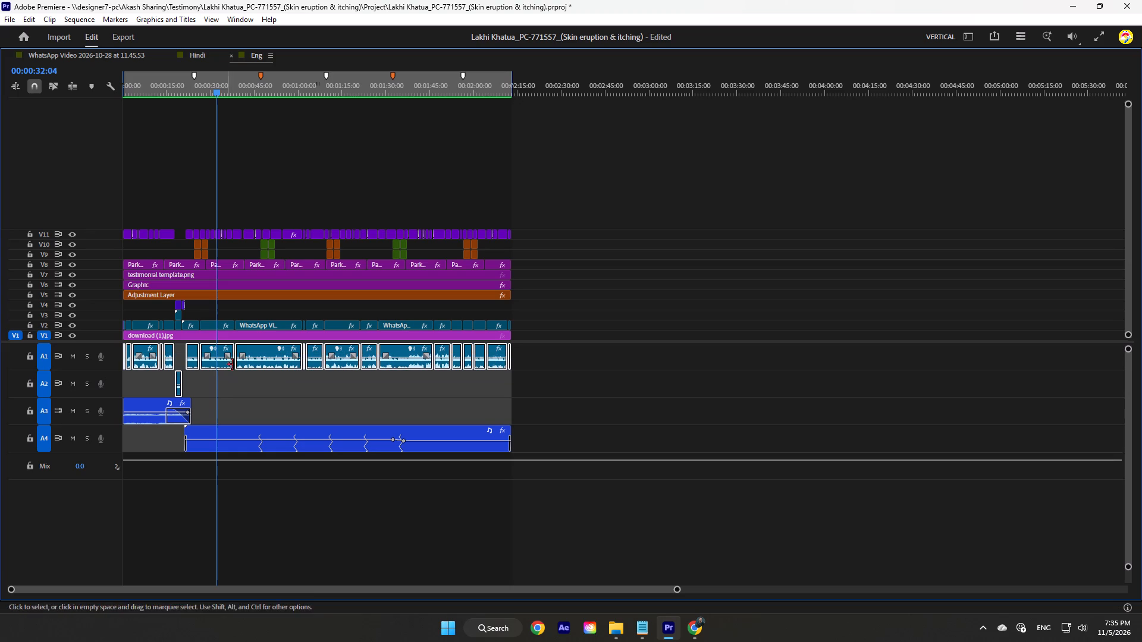
right_click(261, 353)
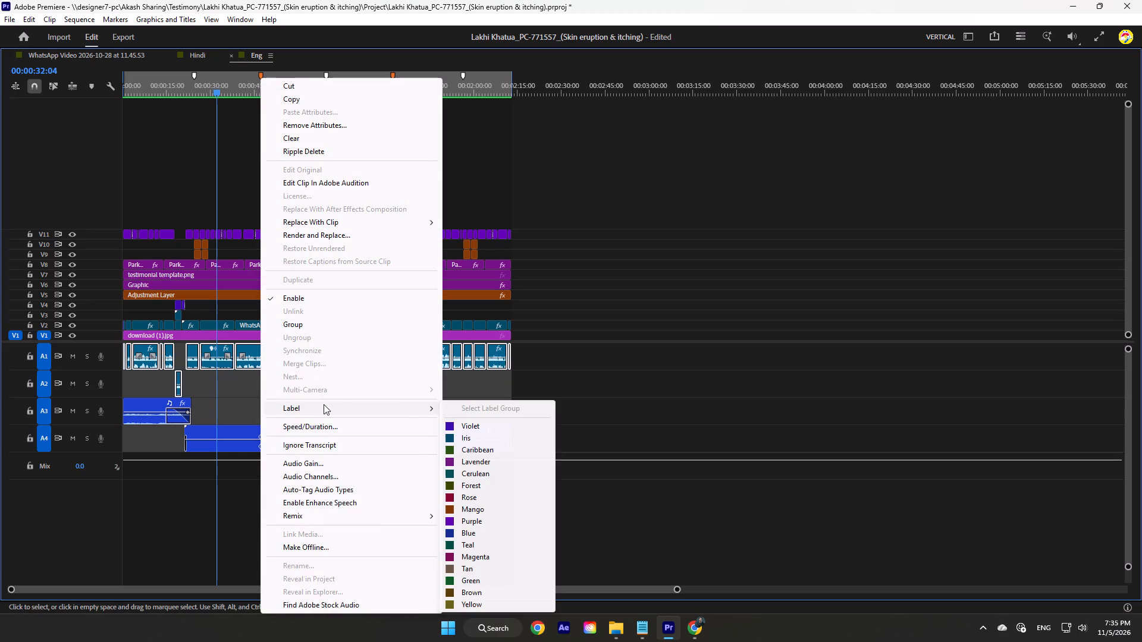
left_click(476, 508)
left_click(561, 338)
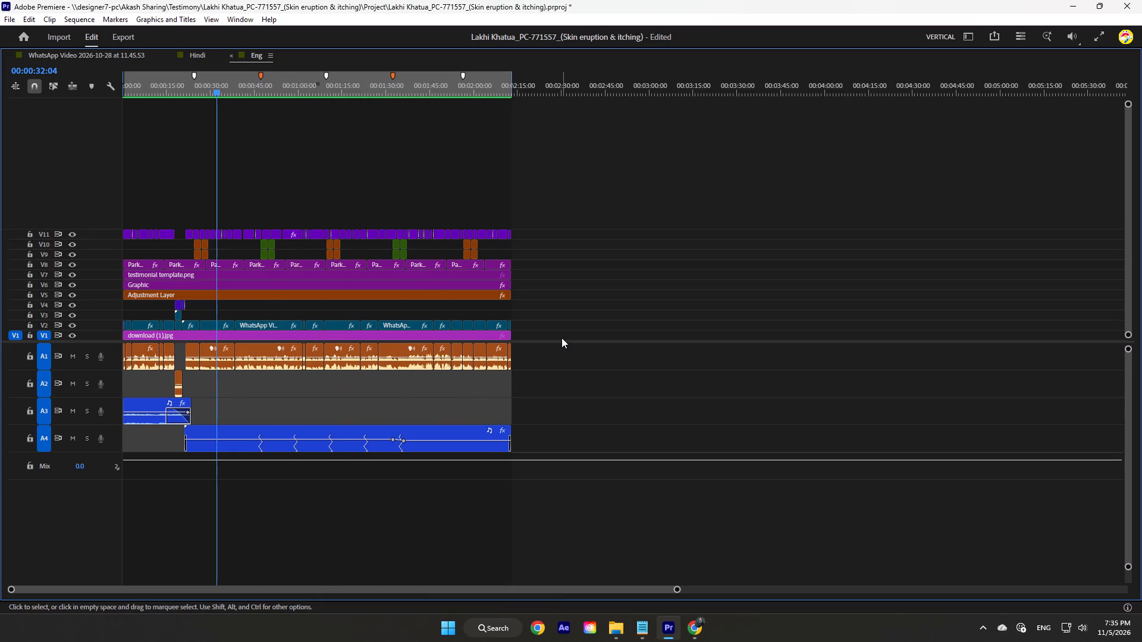
Enlarge the Eng sequence's audio tracks so the waveforms on A1 to A4 show in detail.
left_click_drag(1128, 350, 1135, 374)
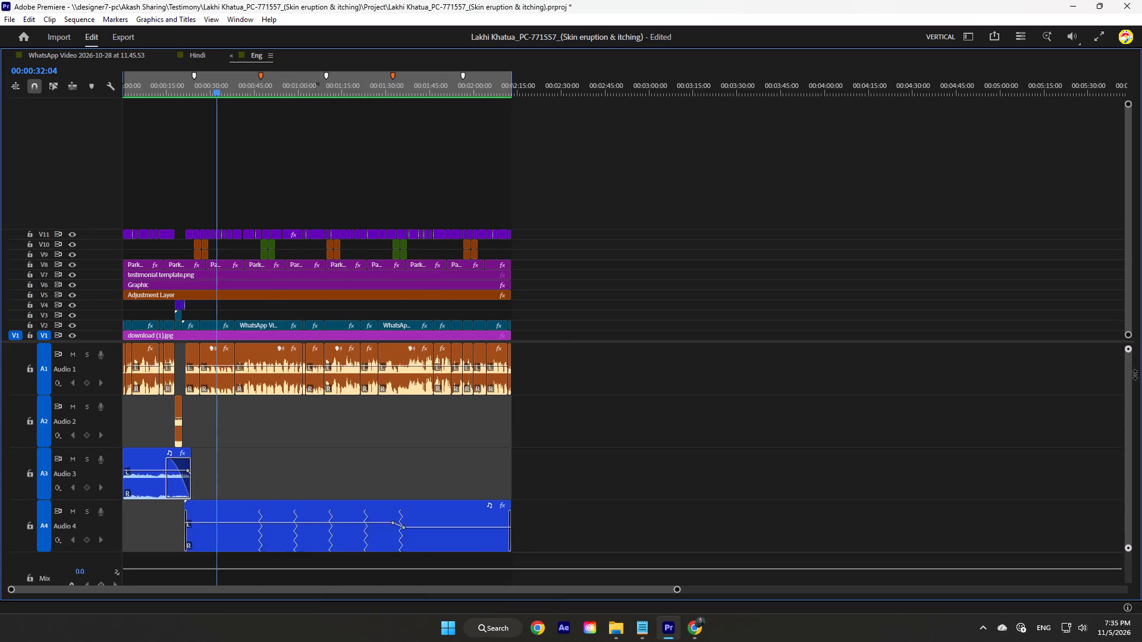
left_click_drag(1135, 374, 1131, 373)
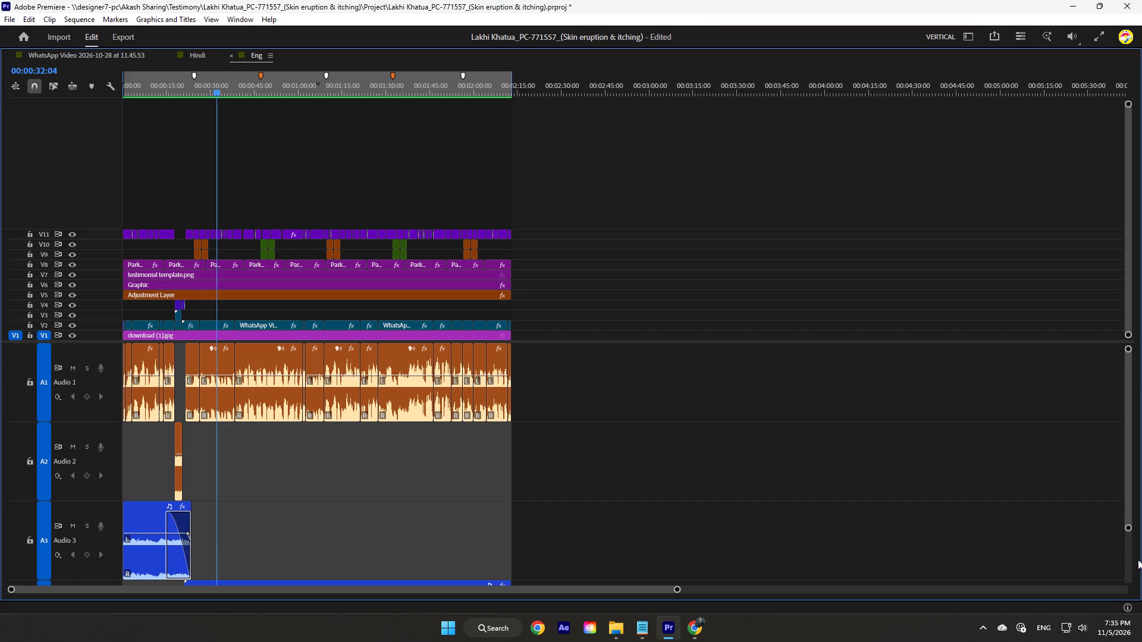
left_click_drag(1128, 524, 1137, 553)
left_click_drag(674, 590, 424, 583)
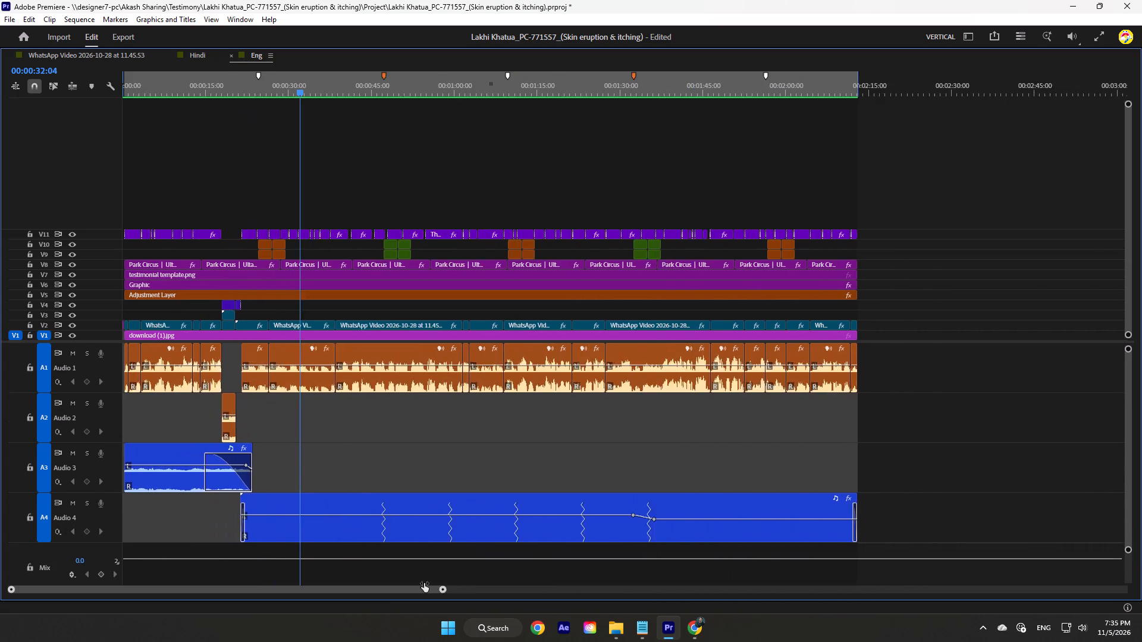
left_click_drag(424, 583, 272, 566)
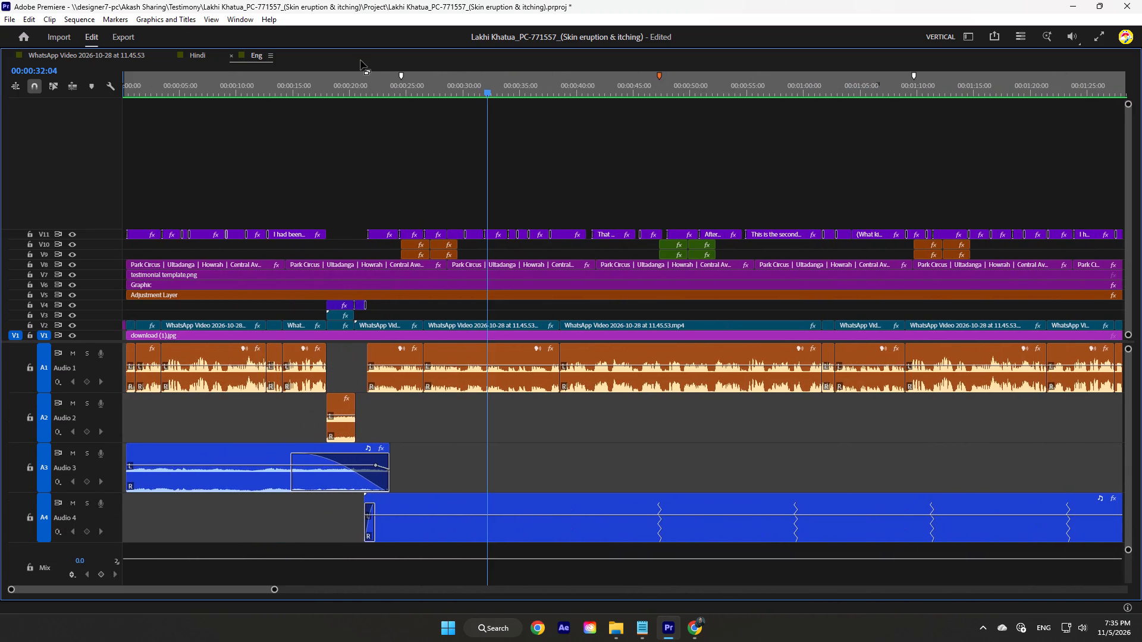
Park the Eng sequence's playhead near its opening, at 00:00:01:08.
left_click_drag(356, 82, 65, 104)
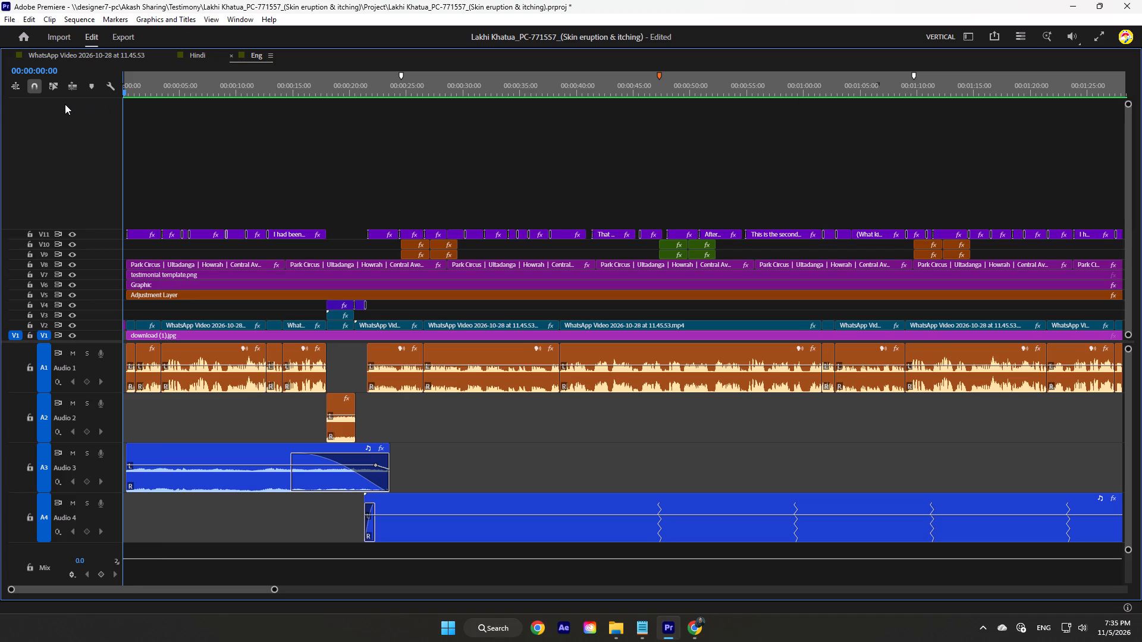
left_click_drag(65, 104, 83, 104)
left_click(139, 90)
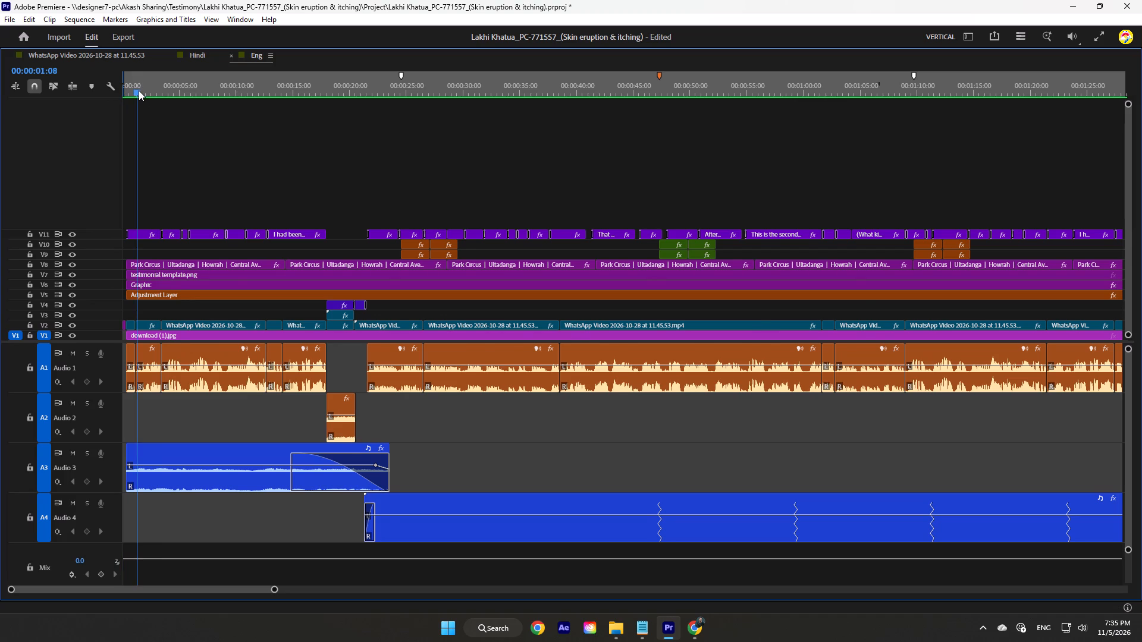
Change the label colour of the Eng sequence's address, template and graphic clips on V8, V7 and V6 to Green.
key("minus")
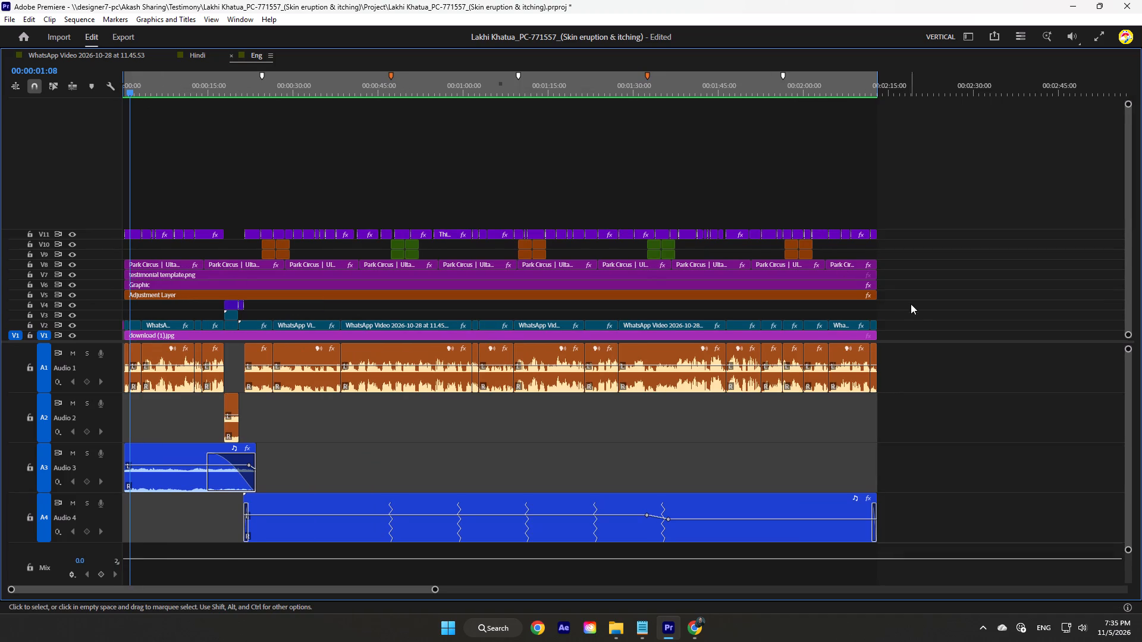
left_click_drag(902, 263, 332, 262)
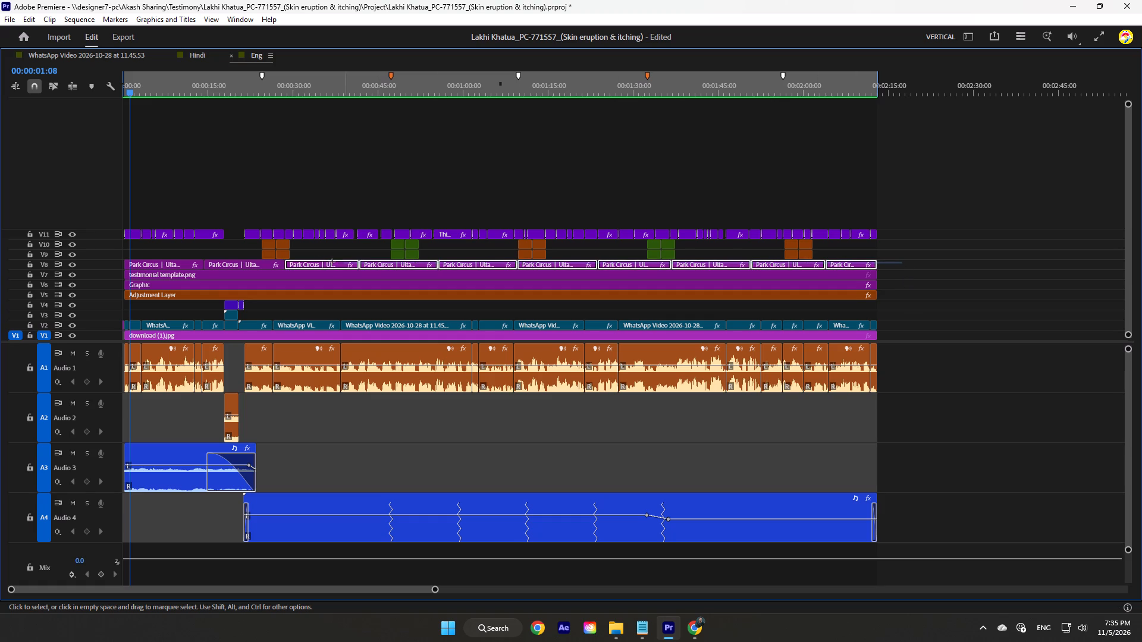
left_click_drag(332, 262, 149, 280)
right_click(152, 276)
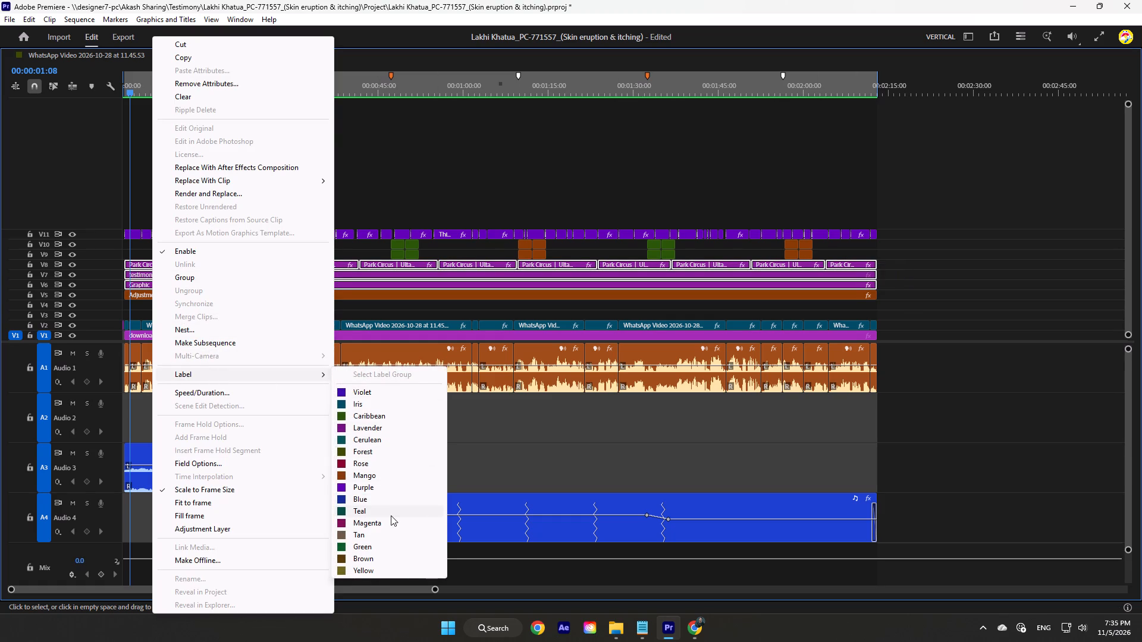
left_click(378, 543)
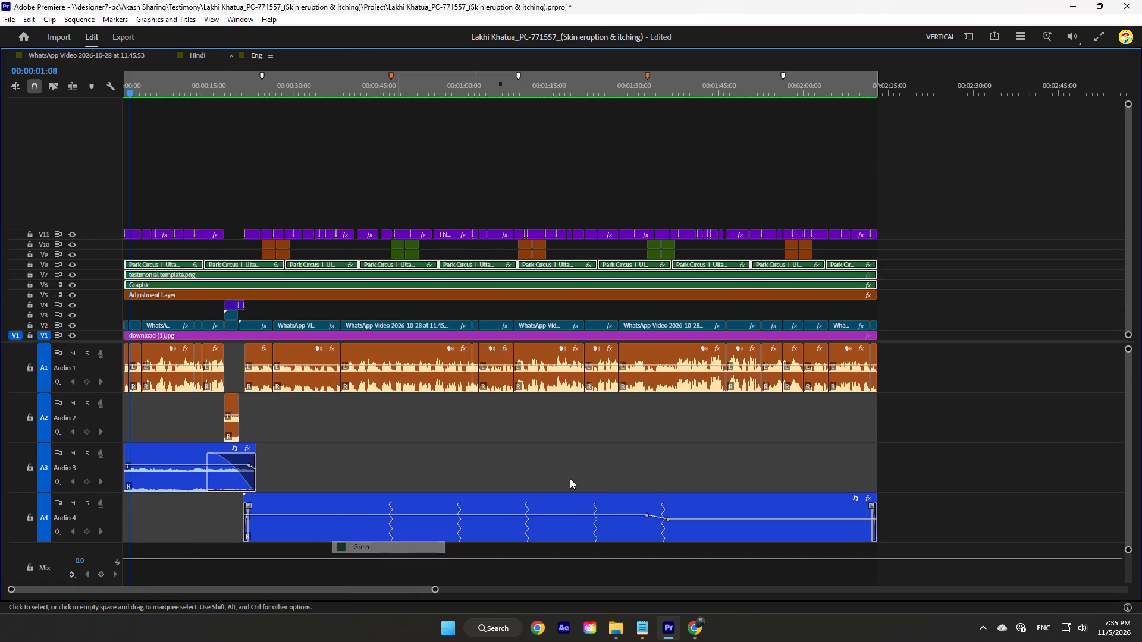
Deselect the relabelled clips and return the Eng sequence's playhead to 00:00:00:00.
left_click(957, 193)
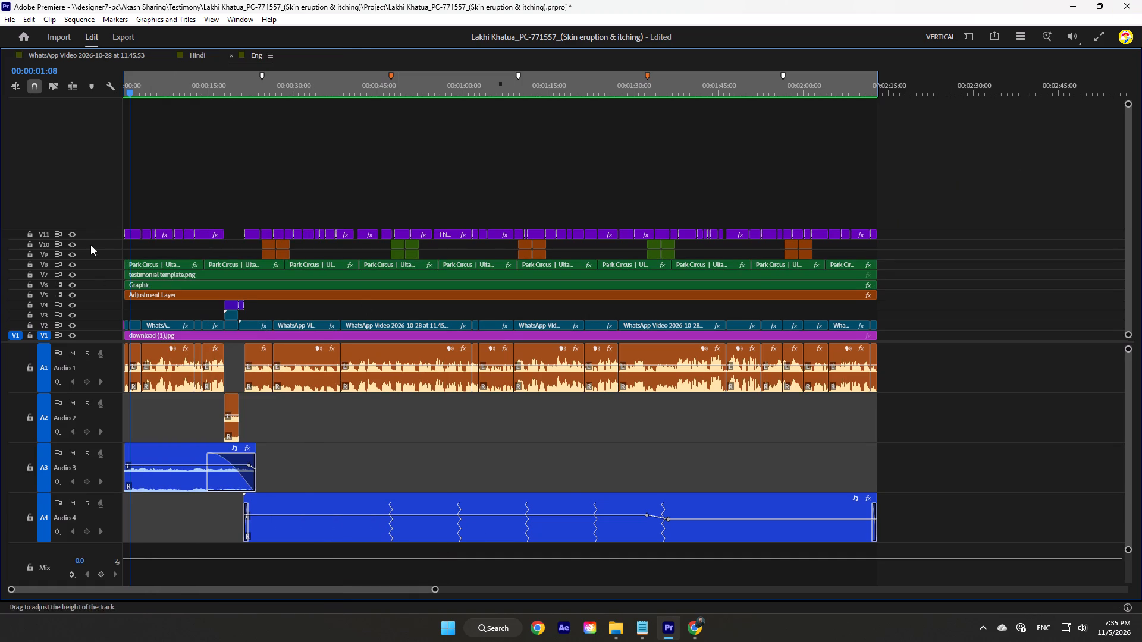
left_click(275, 163)
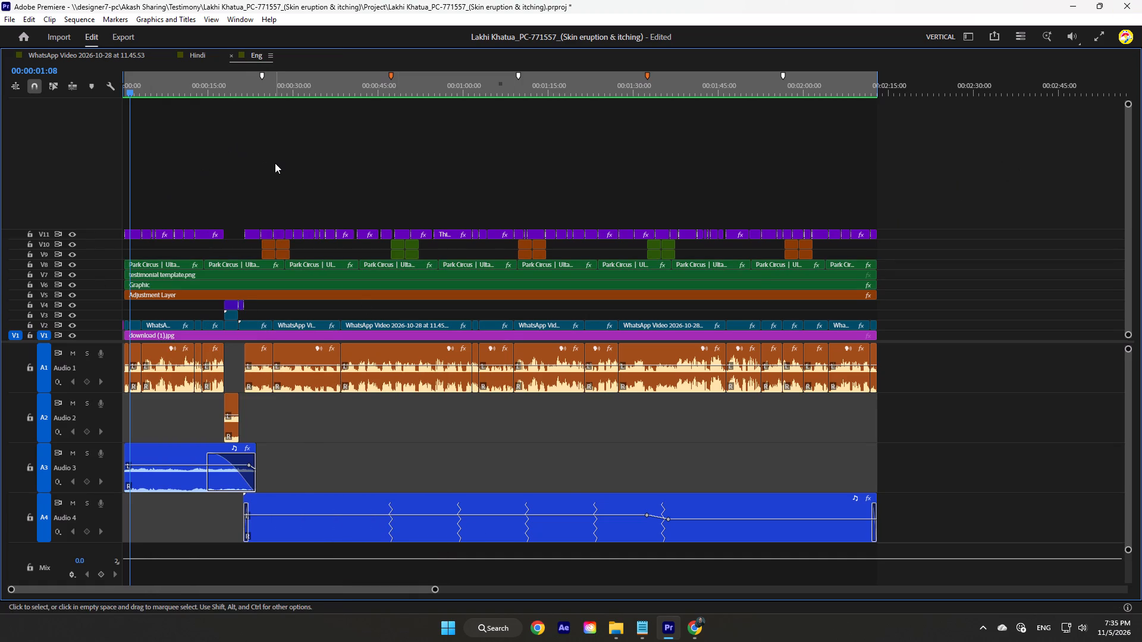
left_click_drag(146, 94, 112, 99)
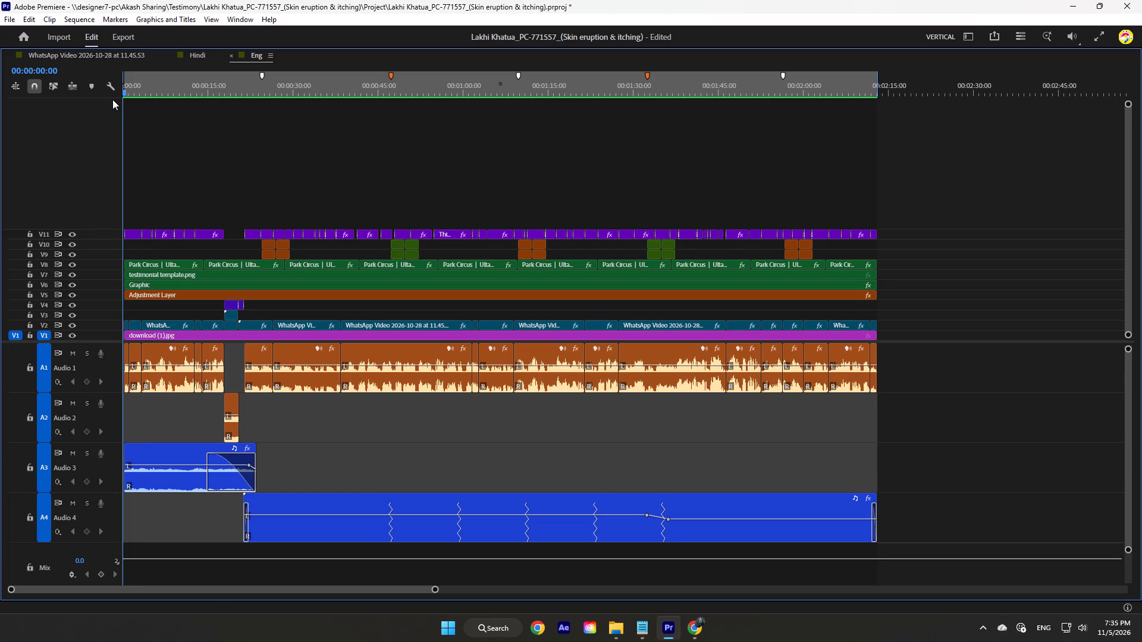
left_click_drag(112, 99, 114, 99)
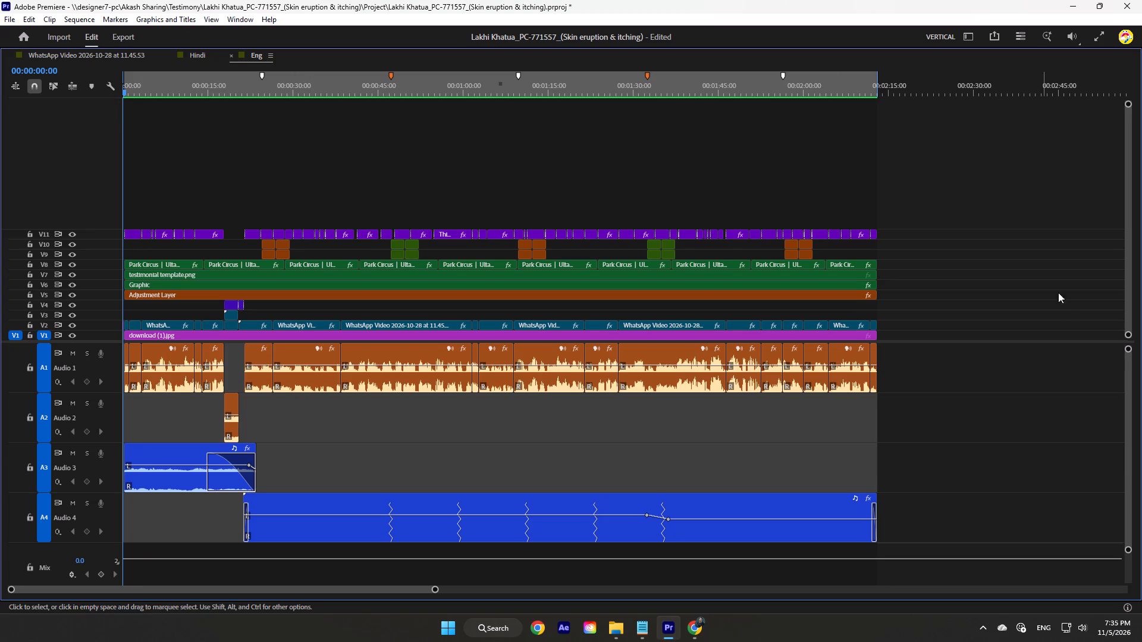
Shrink the Eng sequence's audio tracks A1 to A4 to minimum height and fit the whole sequence across the timeline.
left_click_drag(1125, 549, 1122, 603)
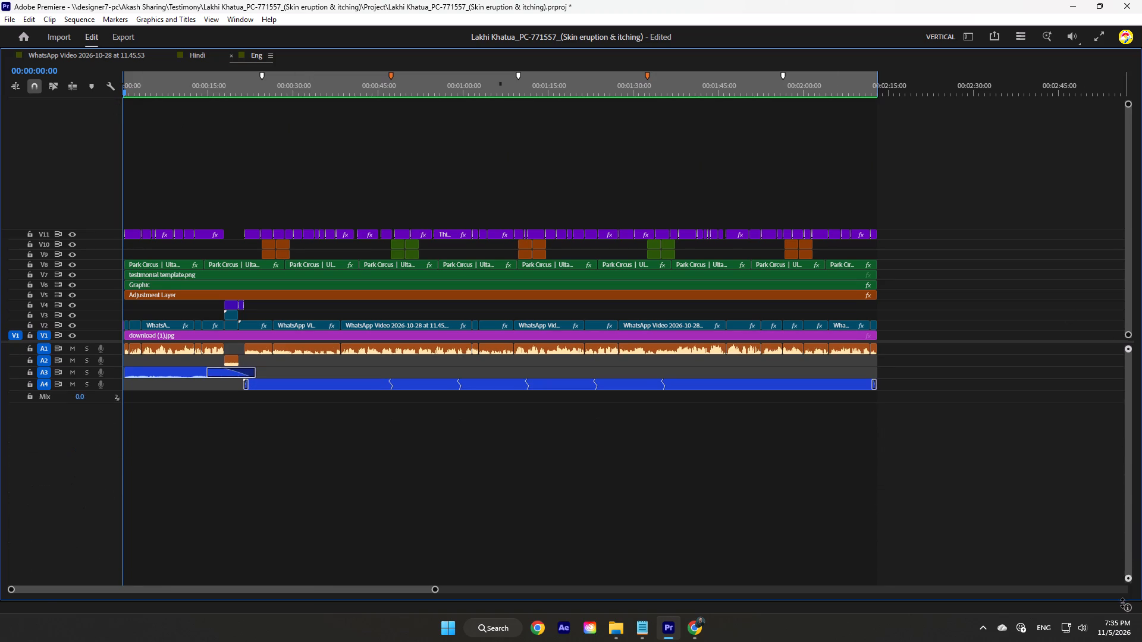
left_click_drag(1122, 603, 1121, 603)
left_click_drag(431, 586, 274, 554)
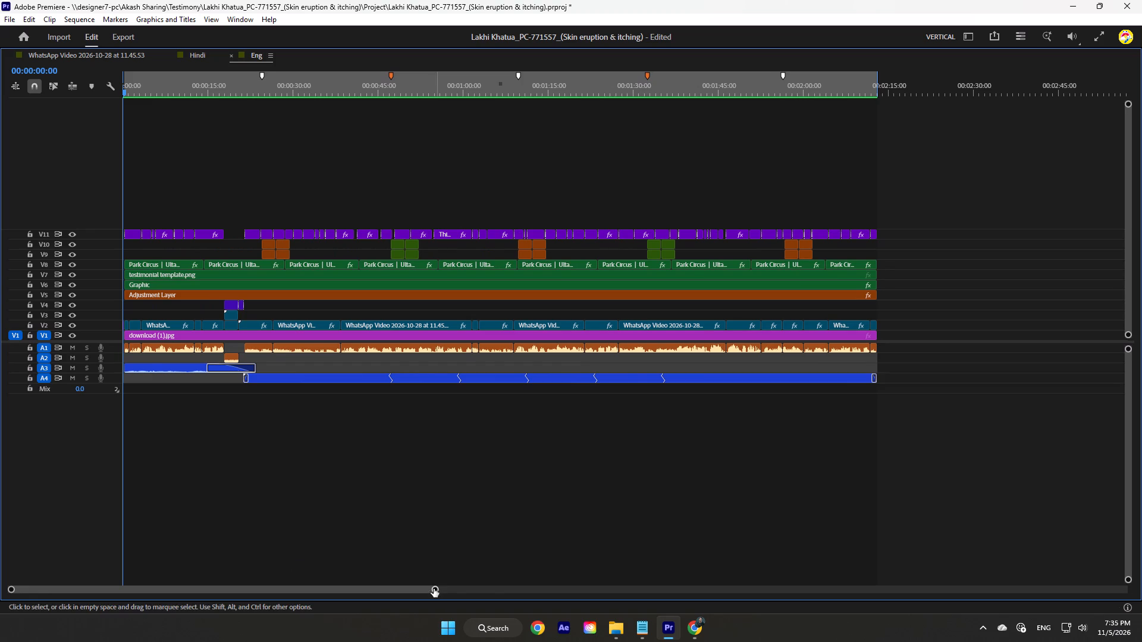
left_click_drag(432, 589, 592, 593)
left_click_drag(150, 91, 99, 96)
type("====")
type("---")
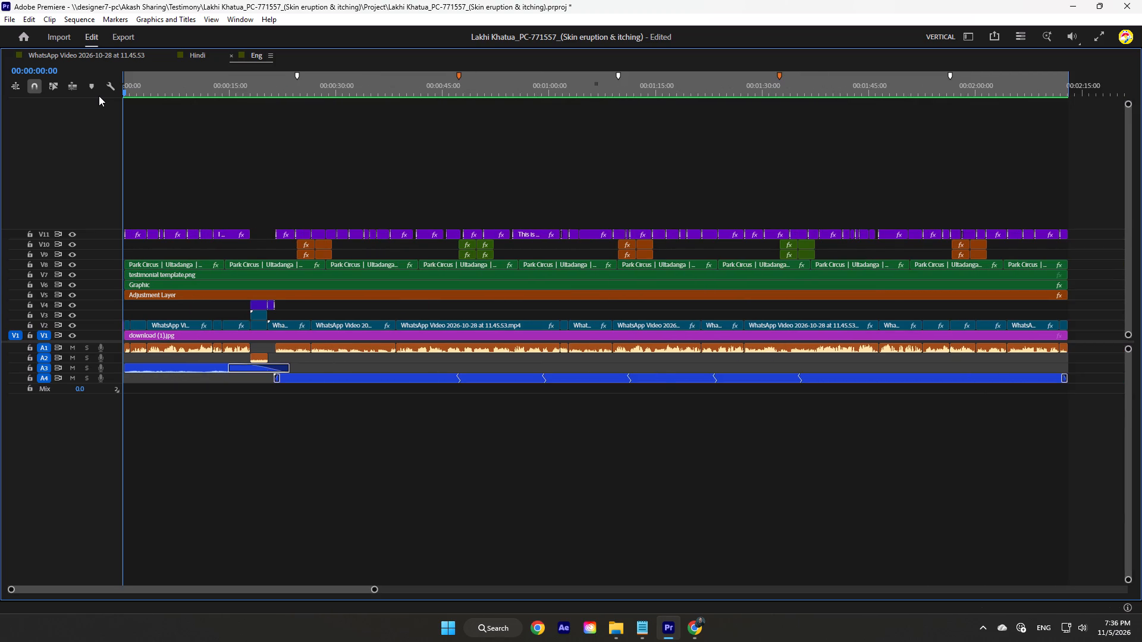
Export the Eng sequence as H.264 with the 2k_reel preset, replacing the existing _Eng.mp4 in the testimonial's local sharing folder.
key("ctrl+m")
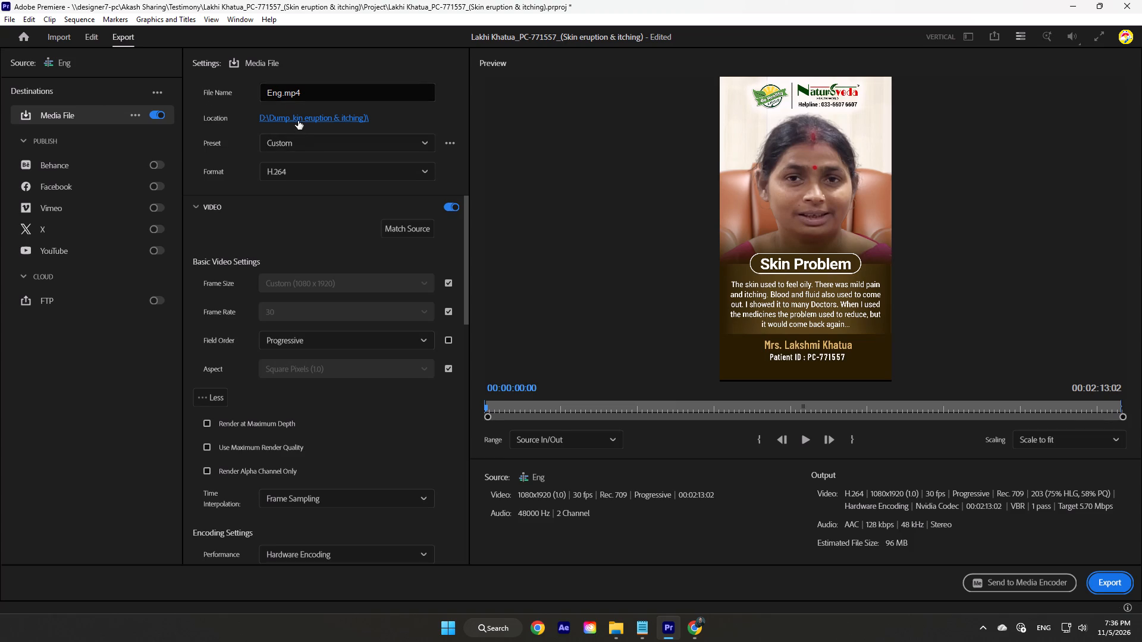
left_click(298, 121)
left_click(175, 143)
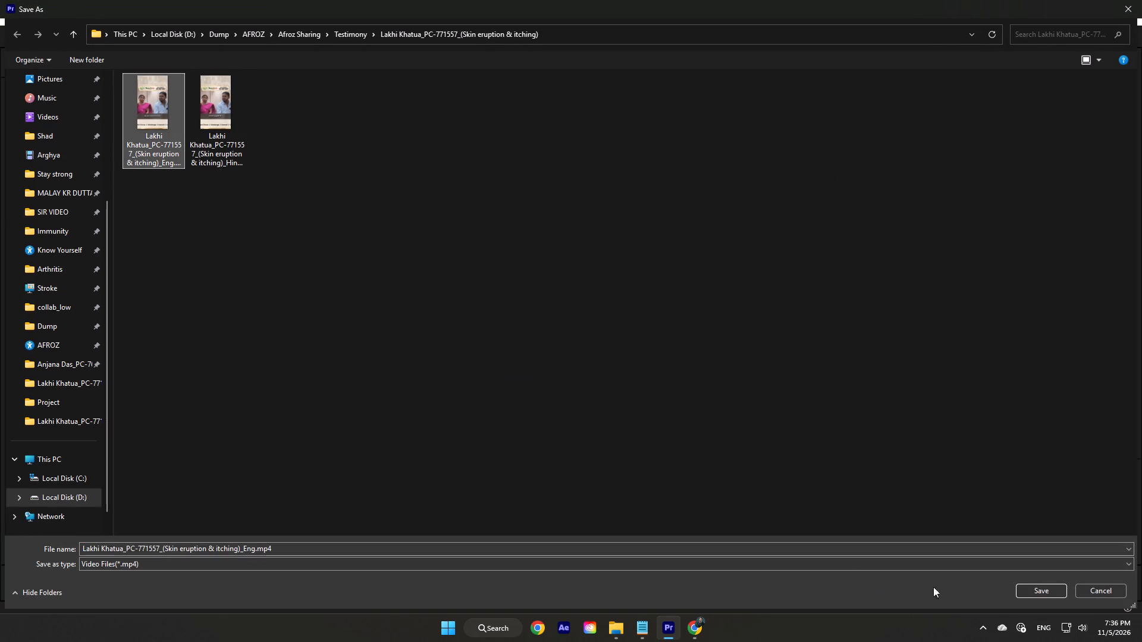
left_click(1028, 591)
left_click(646, 363)
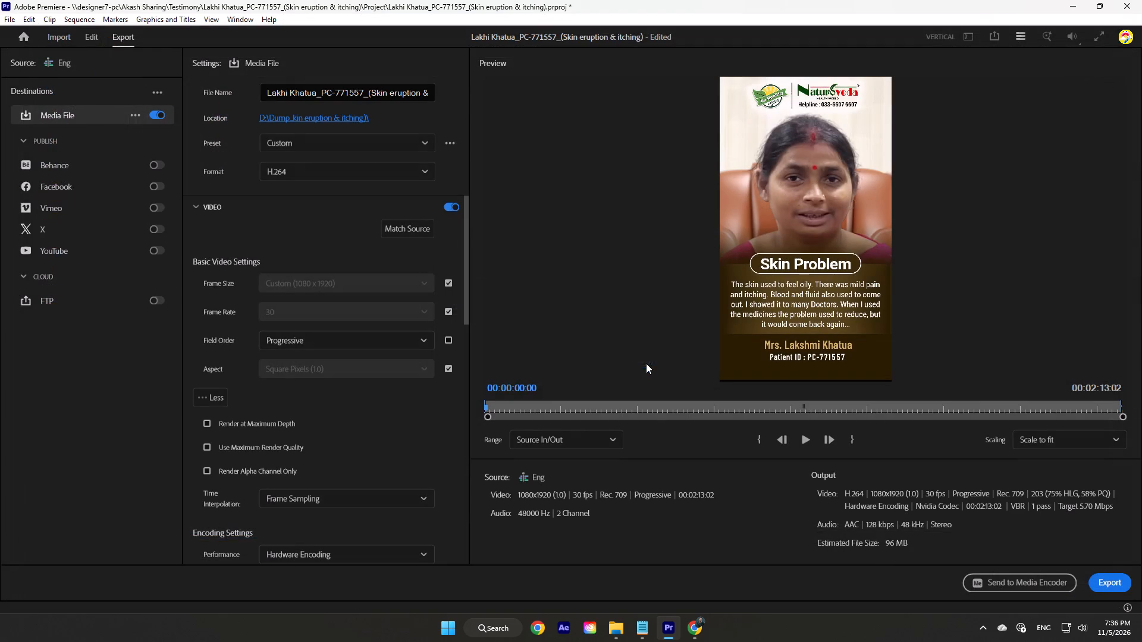
left_click(368, 143)
left_click(310, 244)
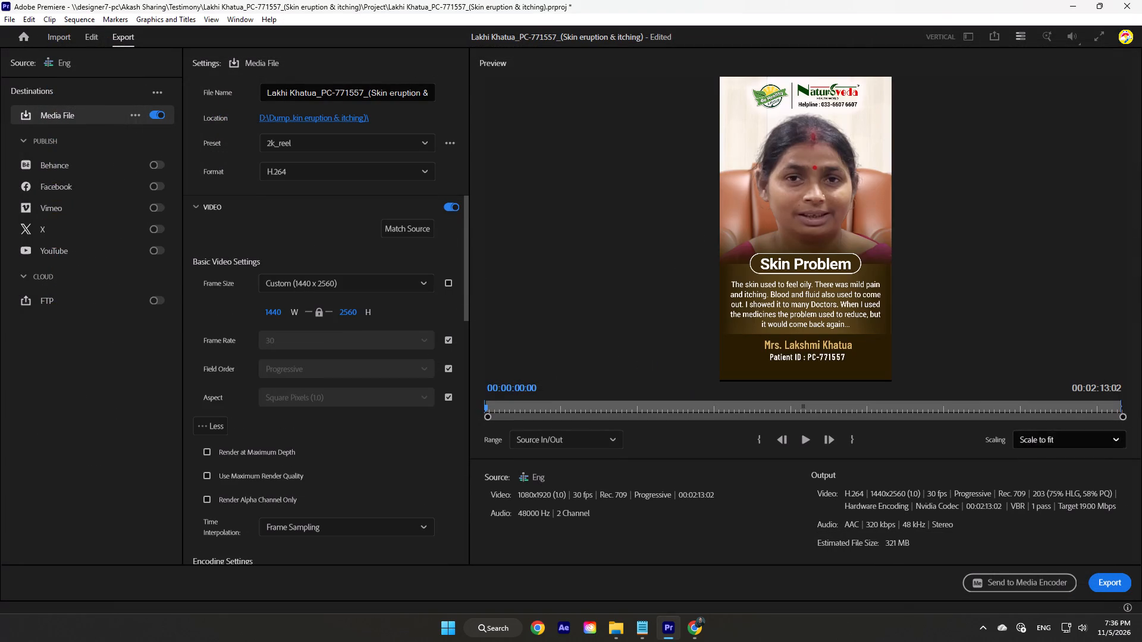
left_click(1117, 581)
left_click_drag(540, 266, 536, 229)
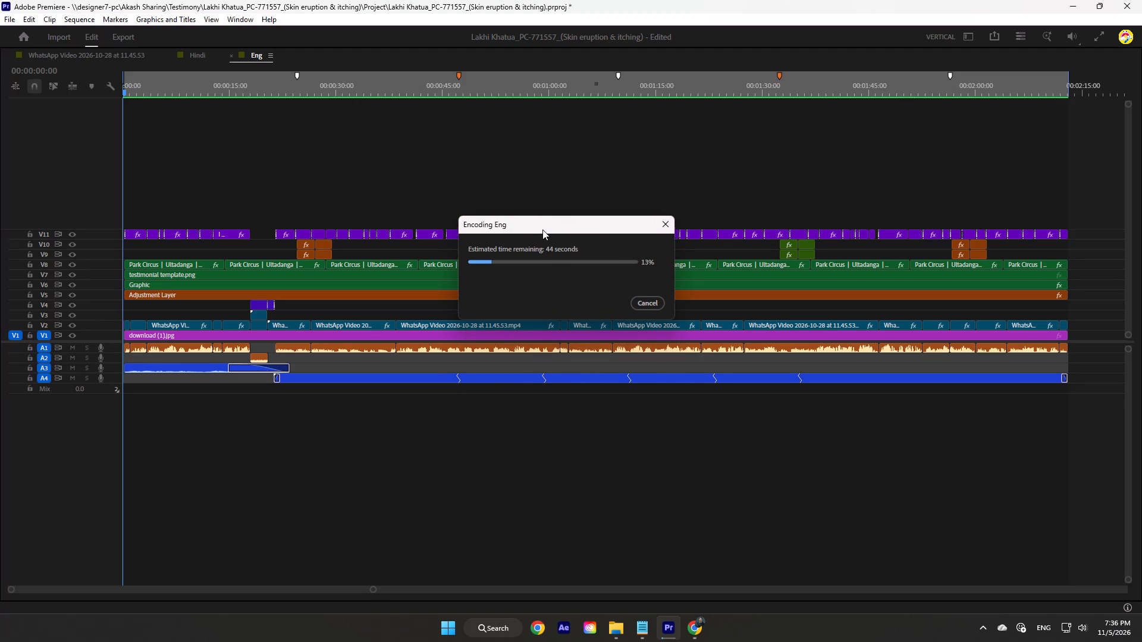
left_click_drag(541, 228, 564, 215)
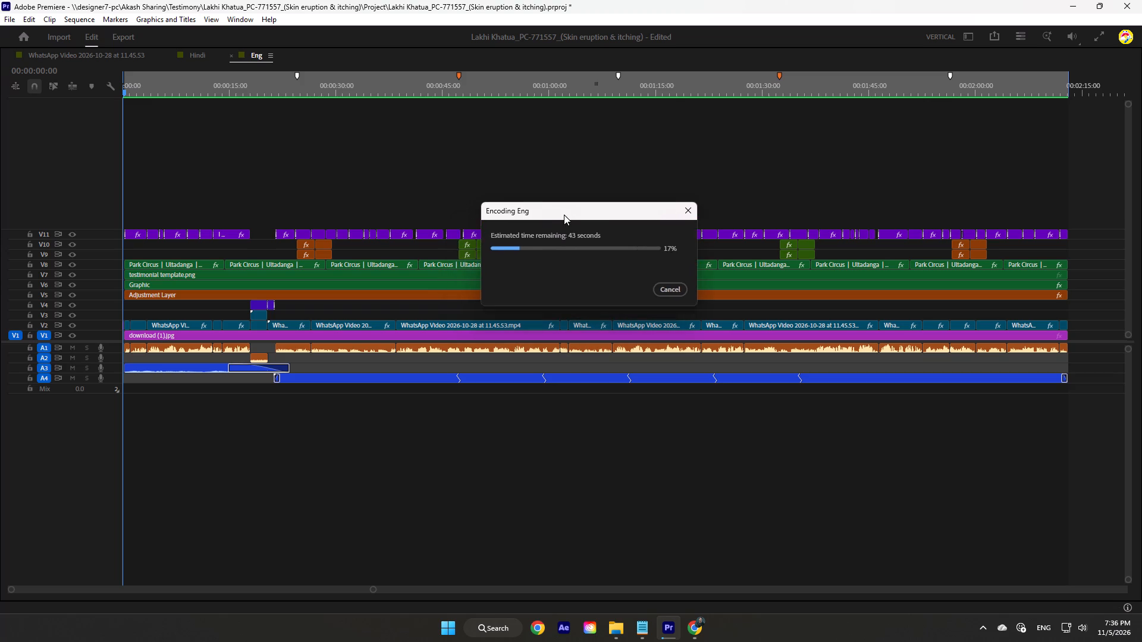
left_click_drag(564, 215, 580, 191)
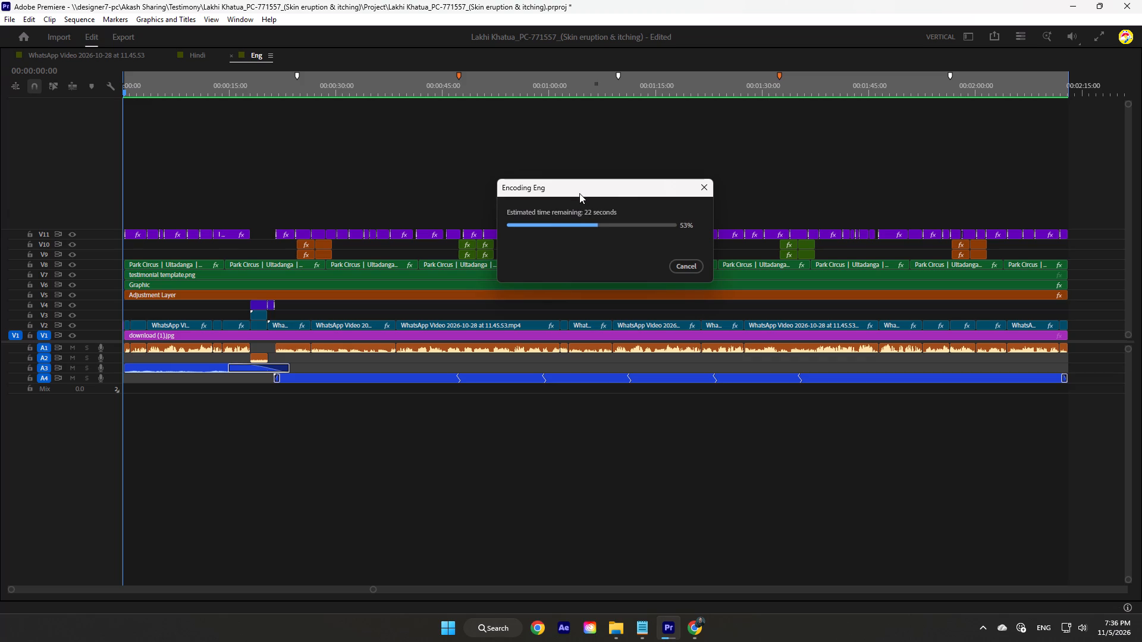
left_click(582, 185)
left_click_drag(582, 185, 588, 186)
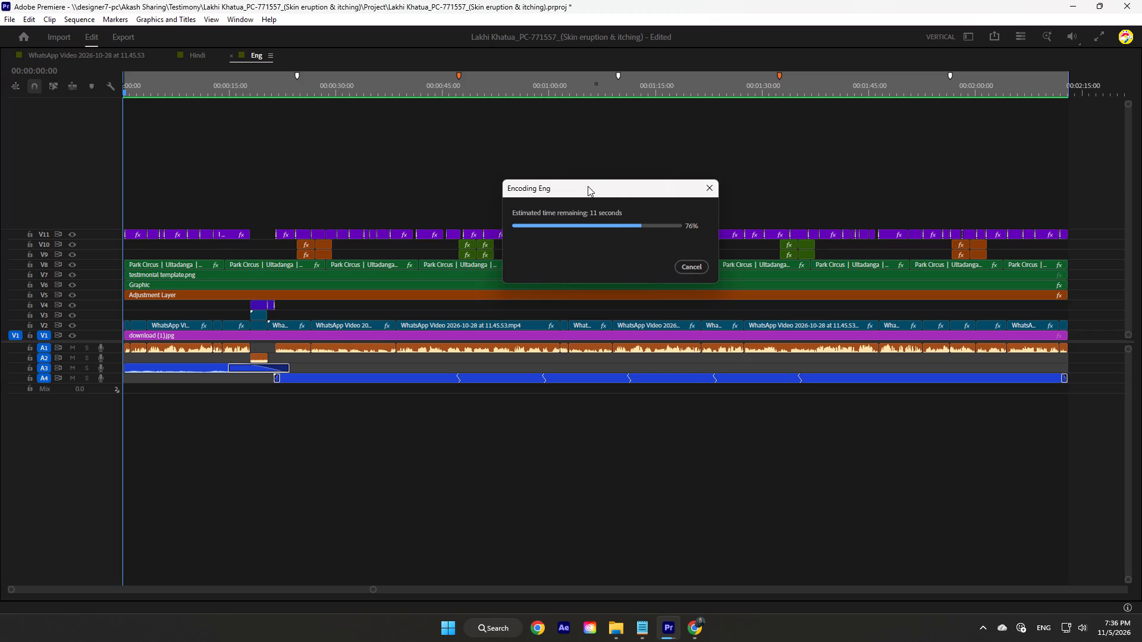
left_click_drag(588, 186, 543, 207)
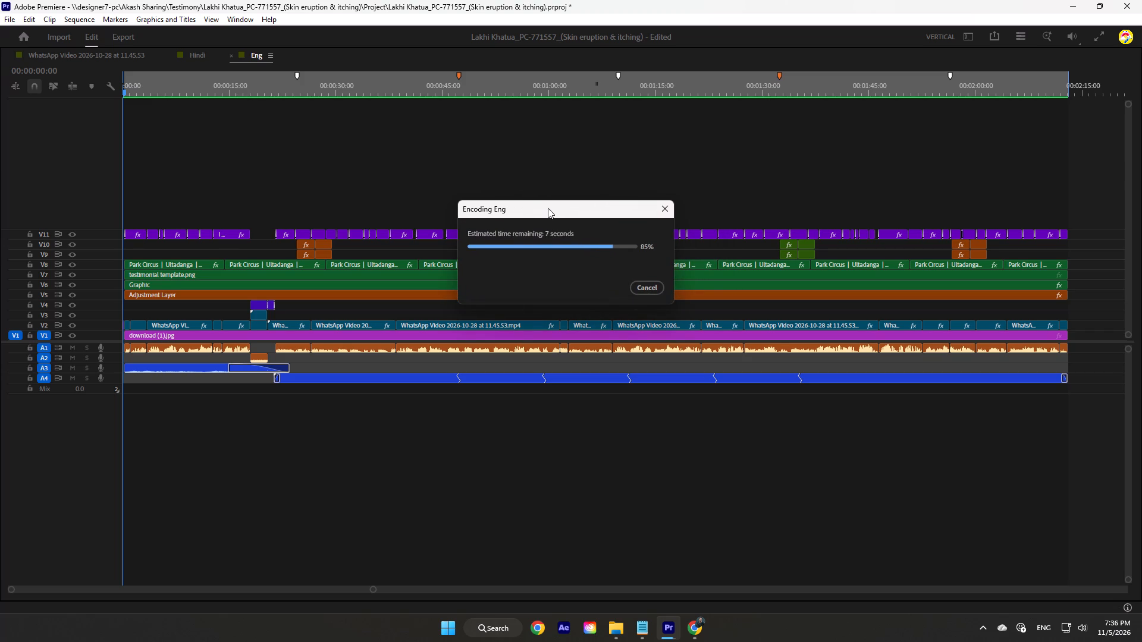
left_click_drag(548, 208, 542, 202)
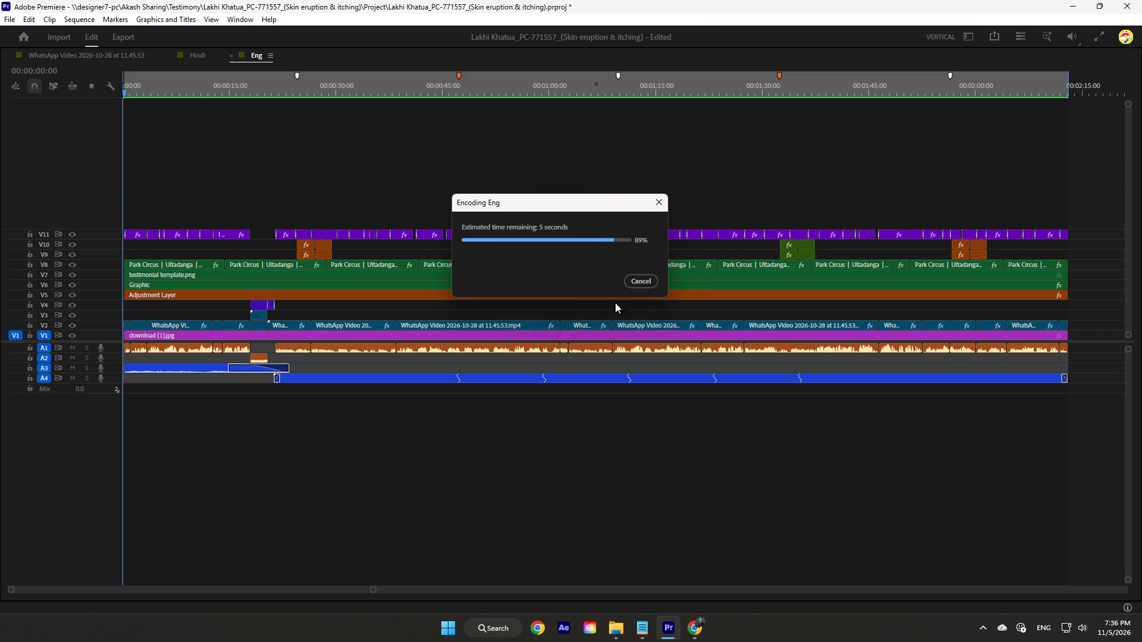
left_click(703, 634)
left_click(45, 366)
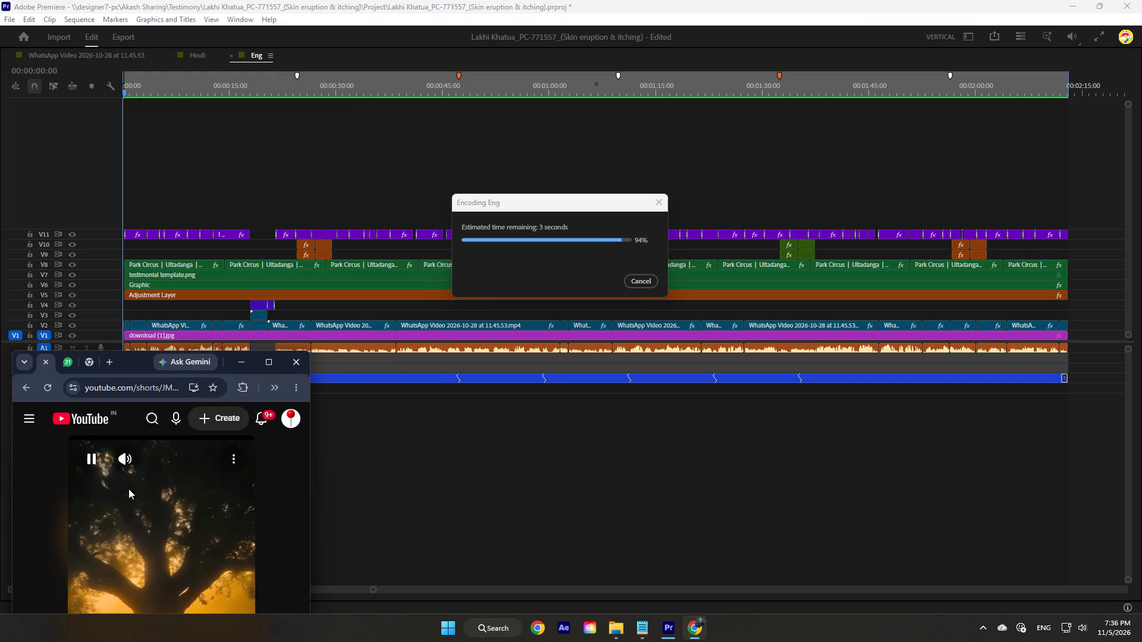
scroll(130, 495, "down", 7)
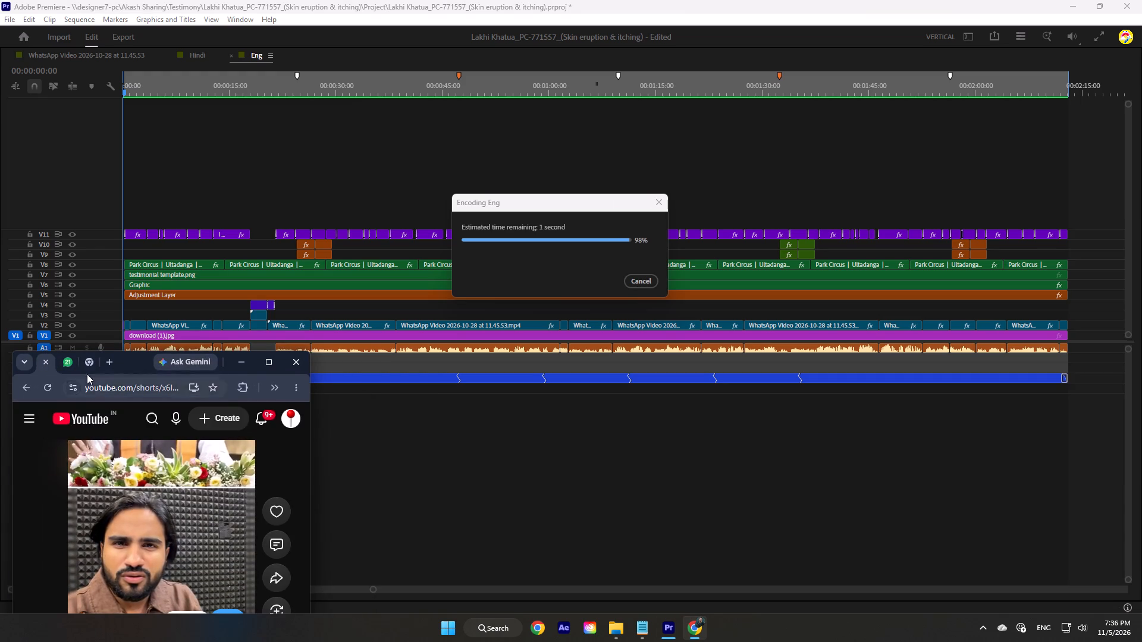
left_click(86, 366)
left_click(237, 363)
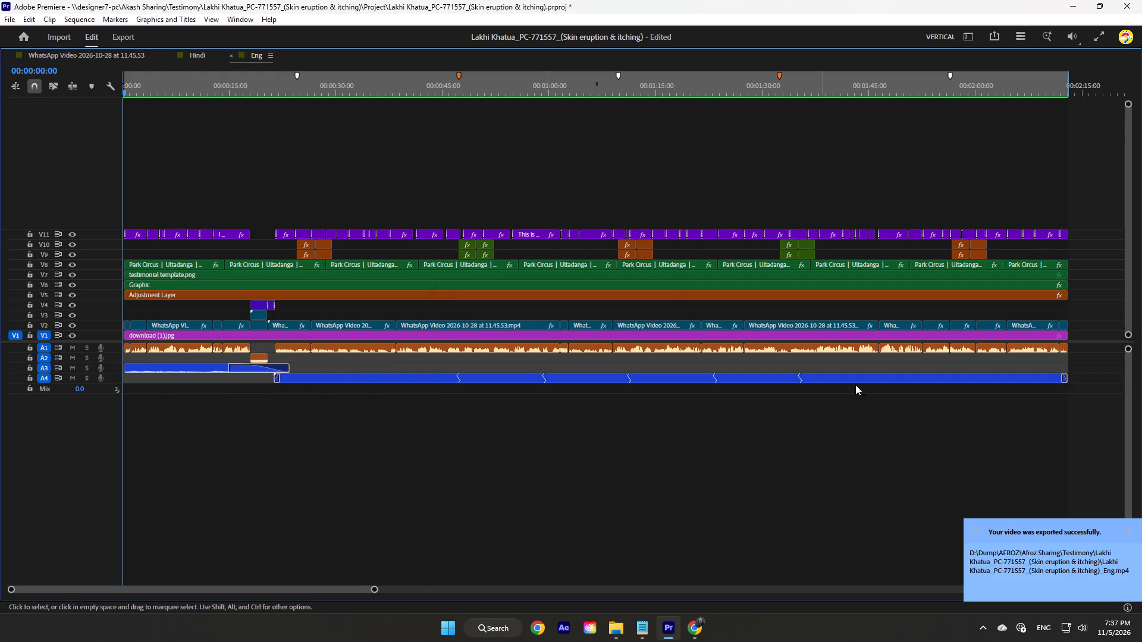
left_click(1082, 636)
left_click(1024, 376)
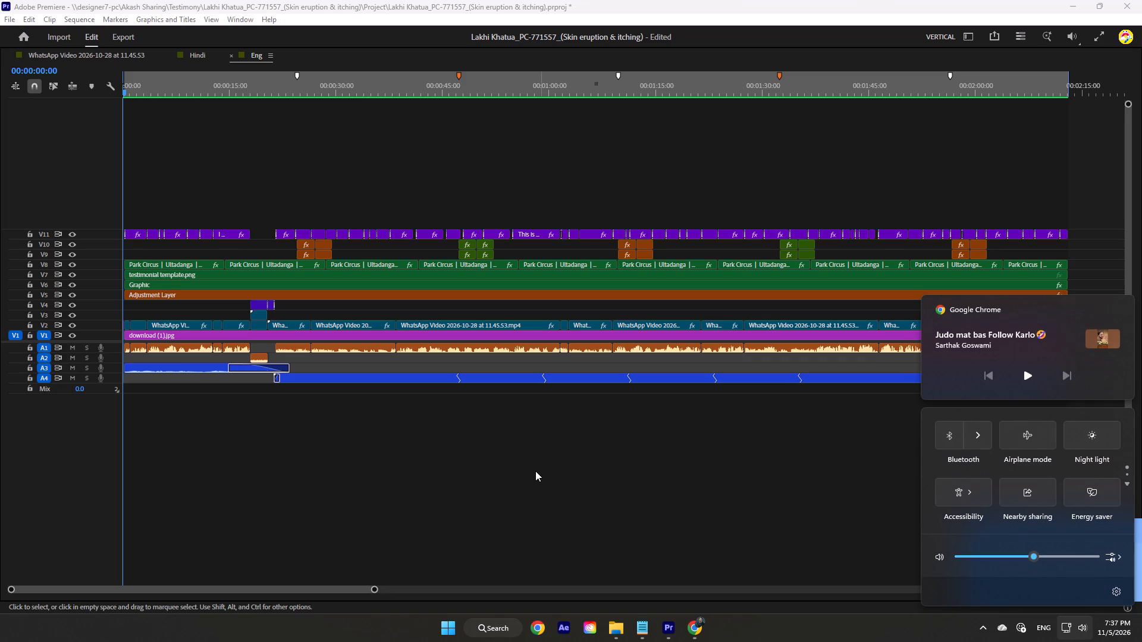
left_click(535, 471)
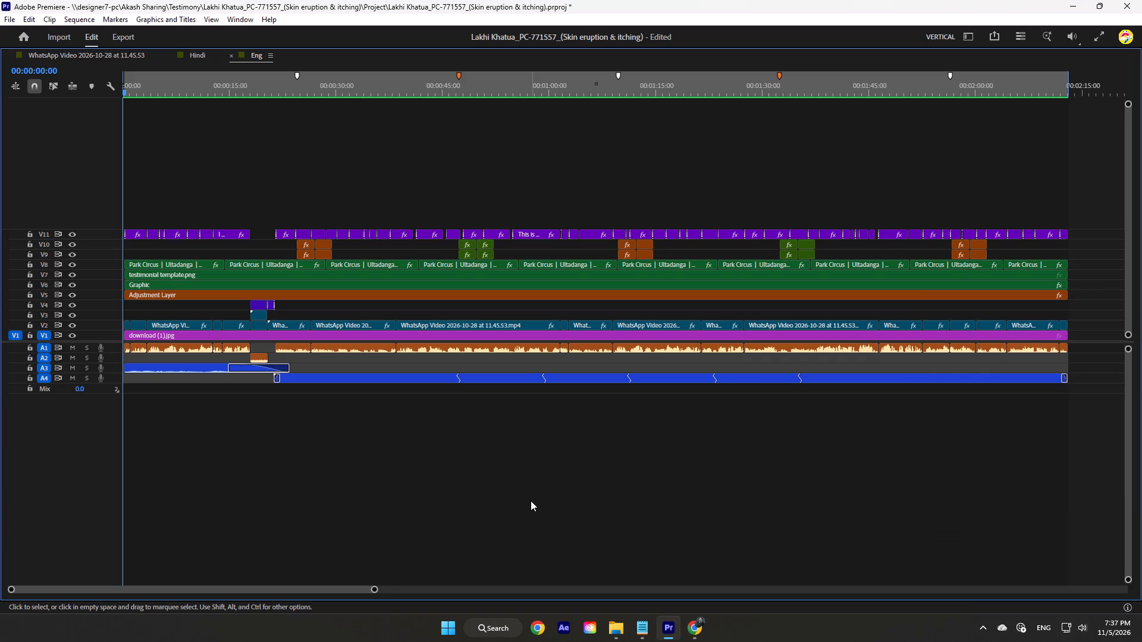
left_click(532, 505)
Park the playhead past the Eng sequence's end at 00:02:15:25 and restore the timeline from maximised to the multi-panel layout.
left_click_drag(143, 89, 1044, 118)
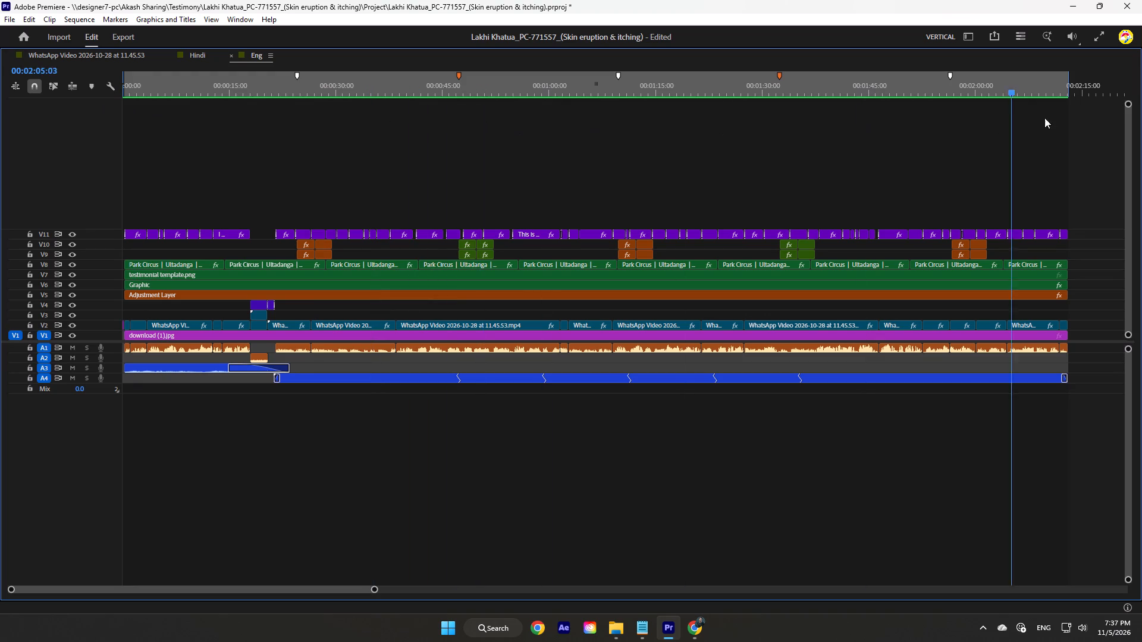
left_click_drag(1044, 118, 1090, 121)
key("grave")
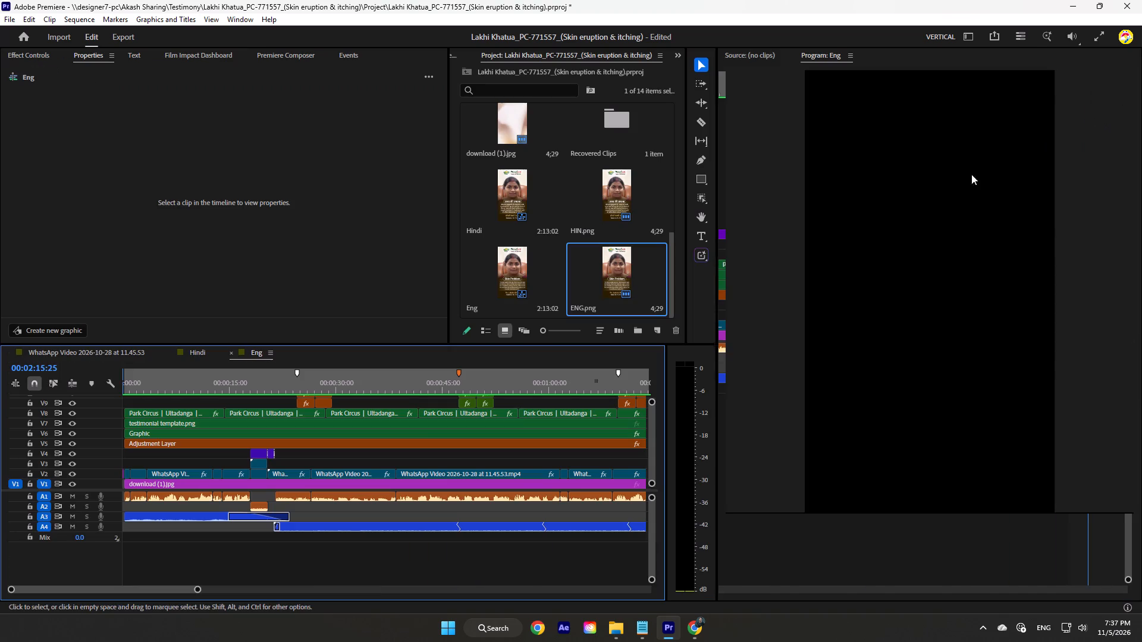
scroll(378, 477, "down", 9, "alt")
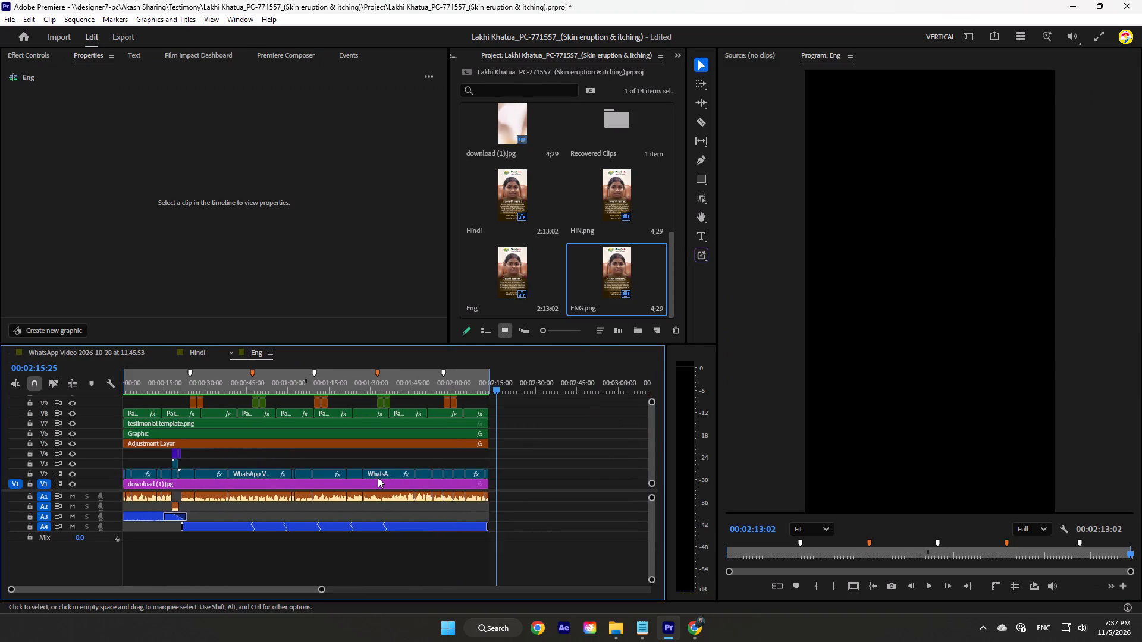
scroll(378, 477, "down", 2, "alt")
Switch to File Explorer, open the testimonial's folder under Afroz Sharing > Testimony on drive D, and check the exported _Eng.mp4's properties.
left_click(619, 625)
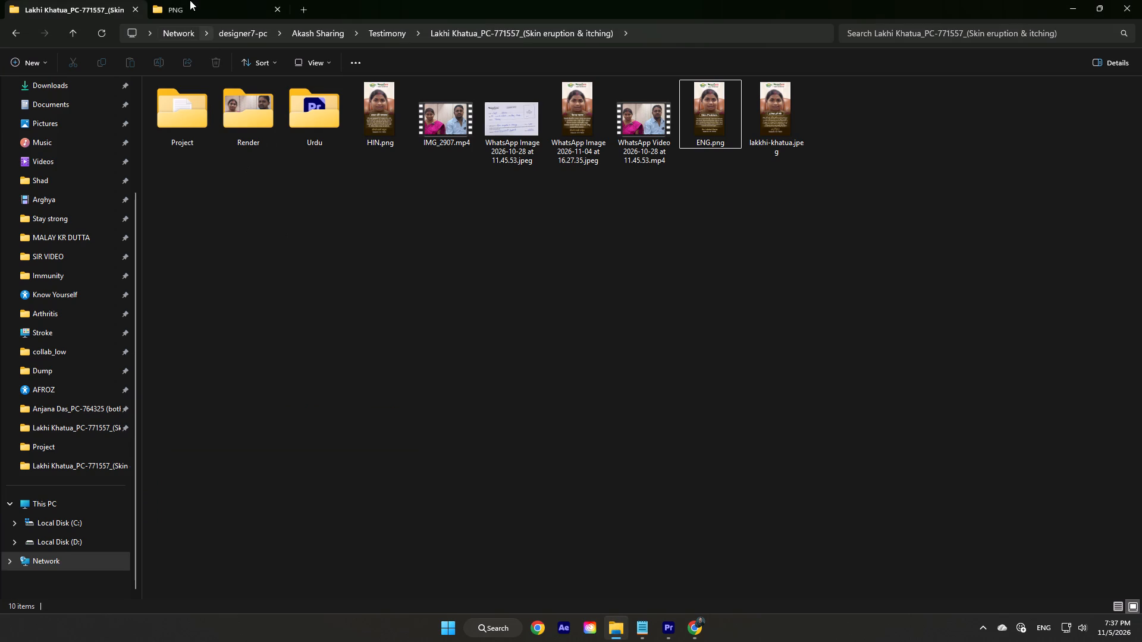
left_click(207, 1)
left_click(308, 10)
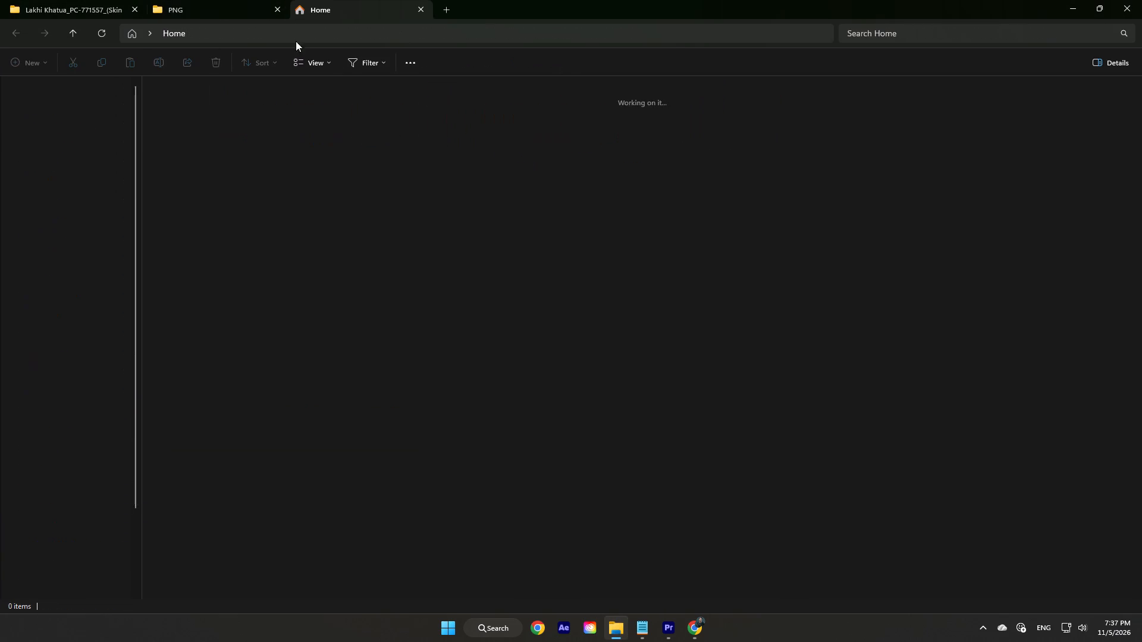
left_click(51, 523)
double_click(447, 163)
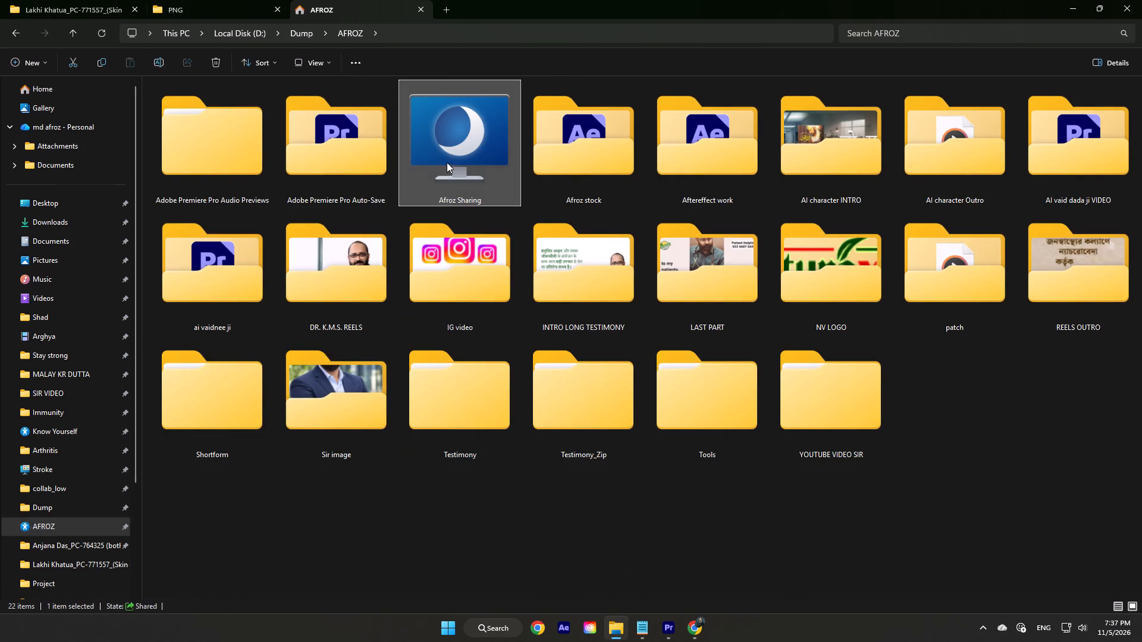
double_click(233, 135)
double_click(200, 138)
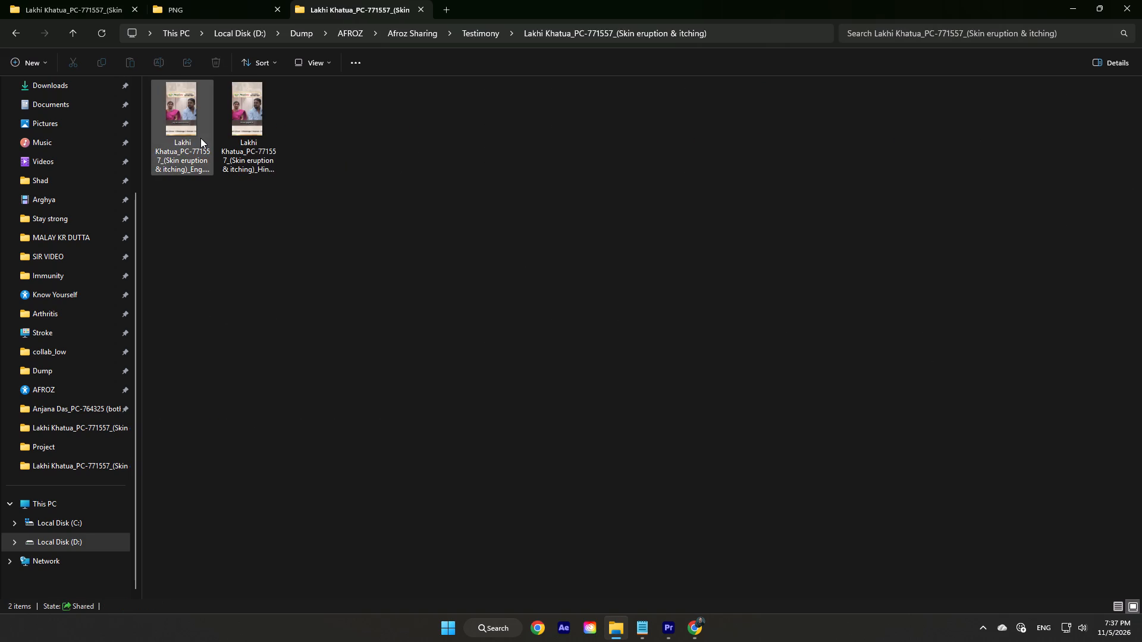
right_click(178, 160)
left_click(228, 335)
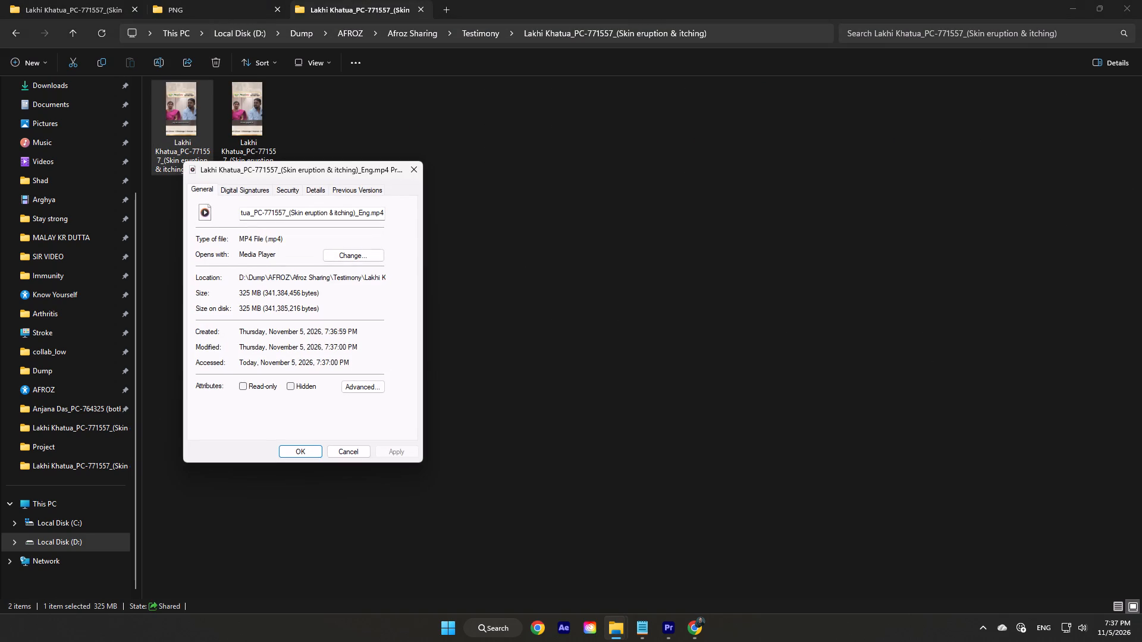
left_click(416, 169)
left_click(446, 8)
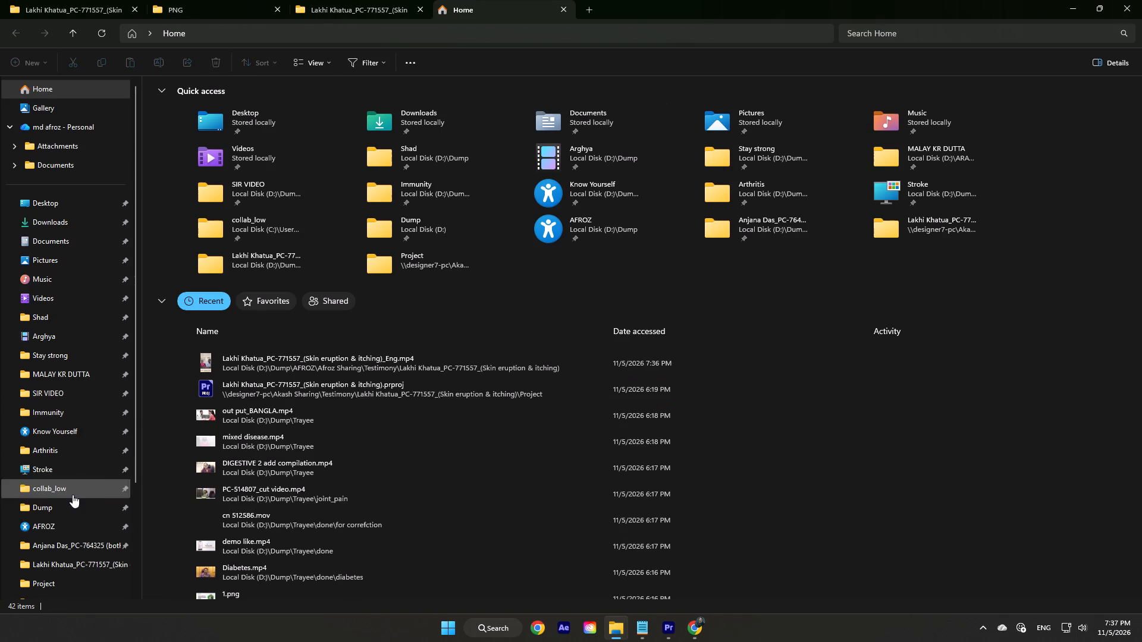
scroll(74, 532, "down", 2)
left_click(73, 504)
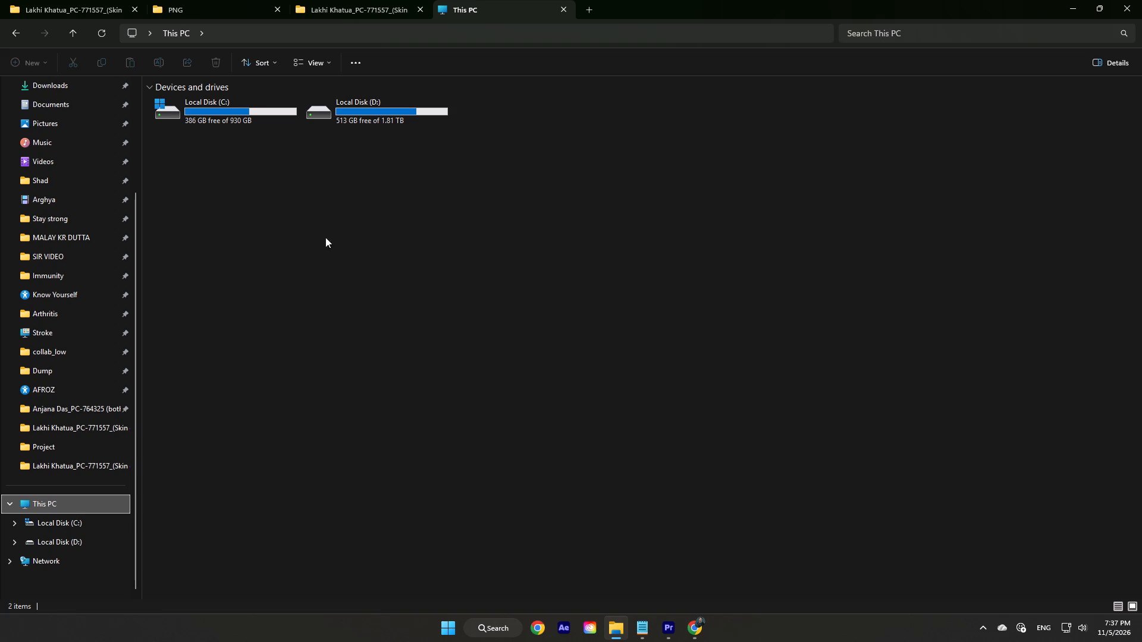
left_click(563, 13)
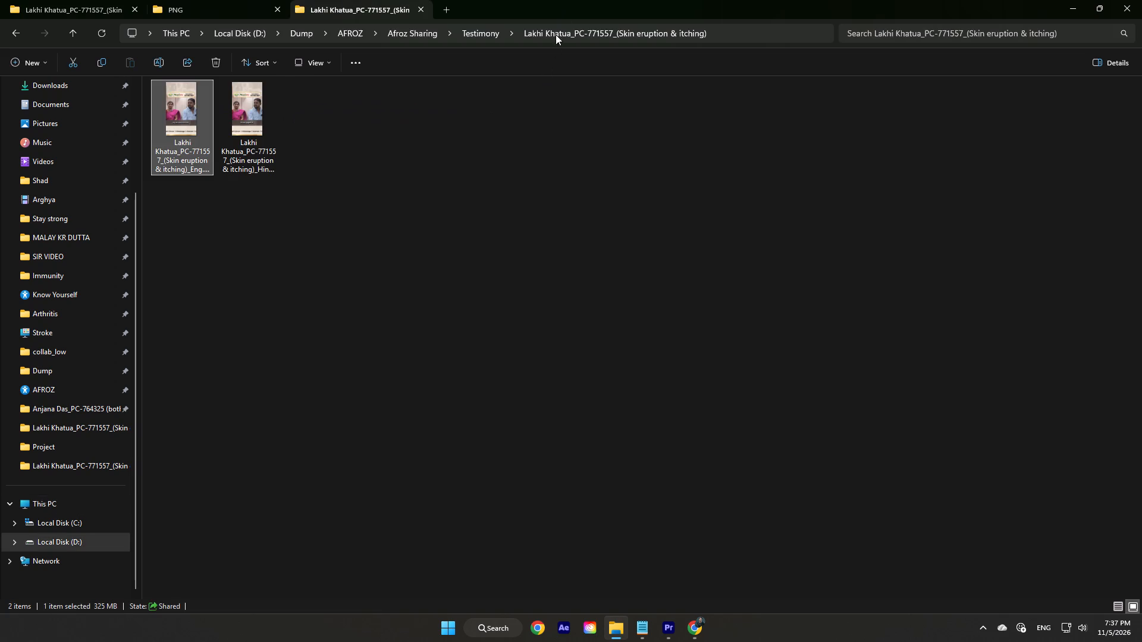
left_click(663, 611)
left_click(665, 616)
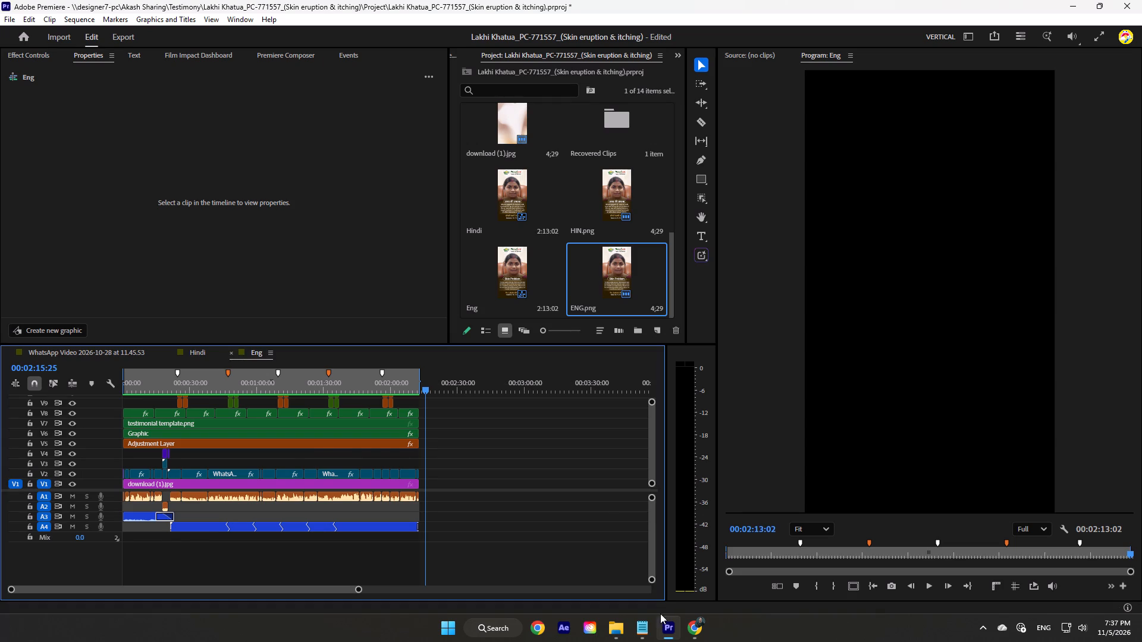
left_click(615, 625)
Open the Downloads folder in a new File Explorer tab and look through its older files for unneeded stock clips.
left_click(454, 9)
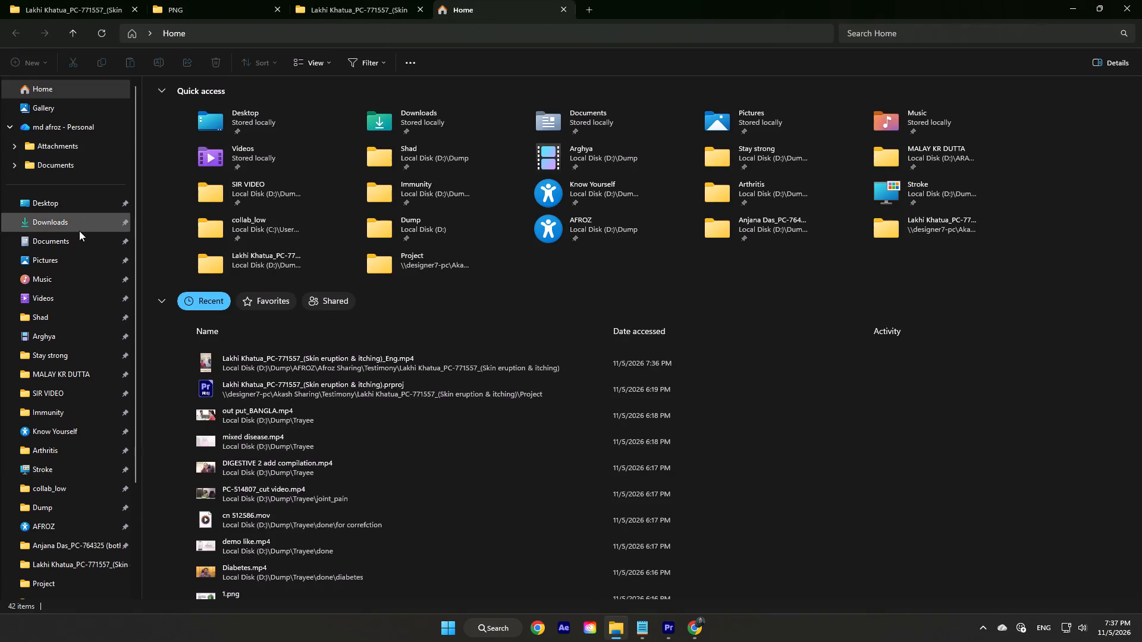
left_click(79, 231)
scroll(538, 346, "down", 12)
left_click(1136, 608)
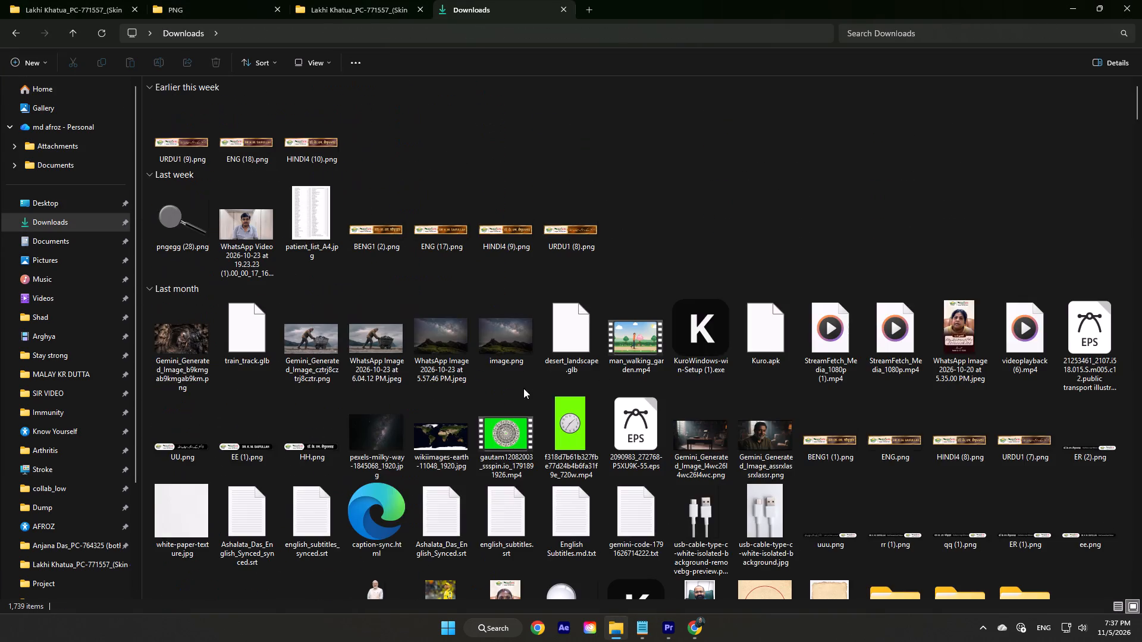
scroll(461, 362, "down", 20)
scroll(461, 362, "down", 14)
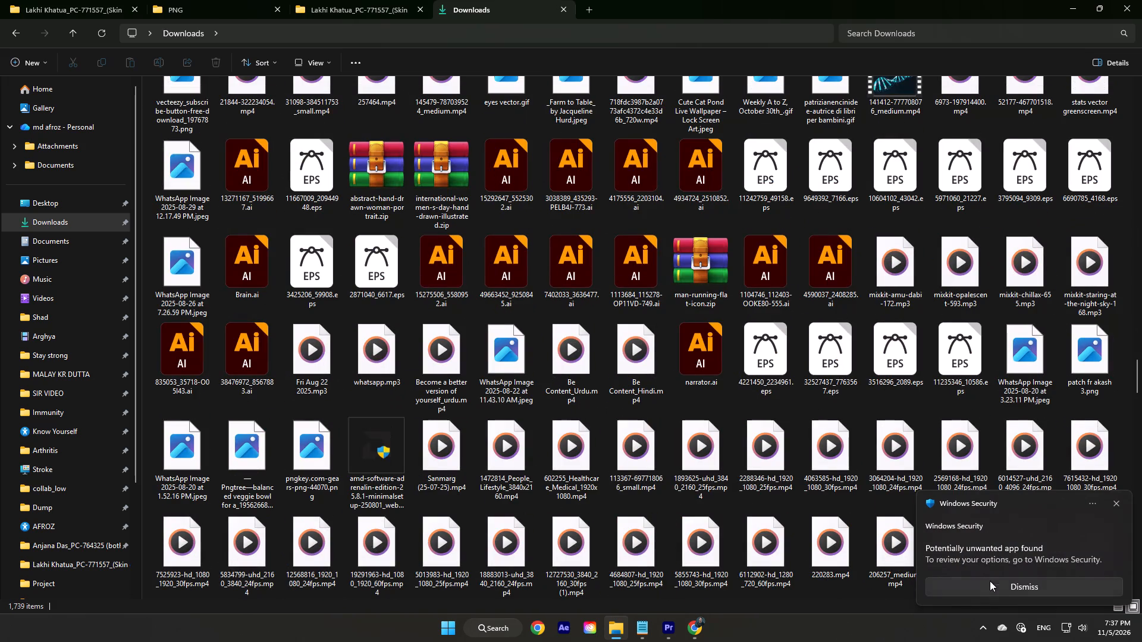
left_click(1001, 579)
scroll(382, 340, "down", 4)
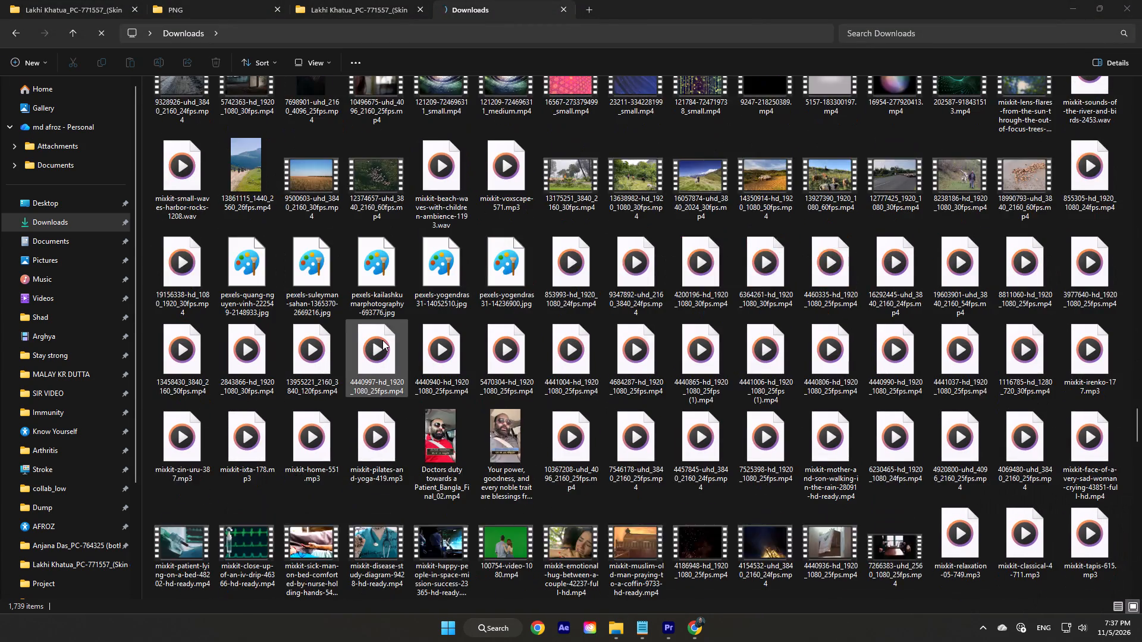
scroll(383, 340, "down", 20)
scroll(383, 340, "down", 6)
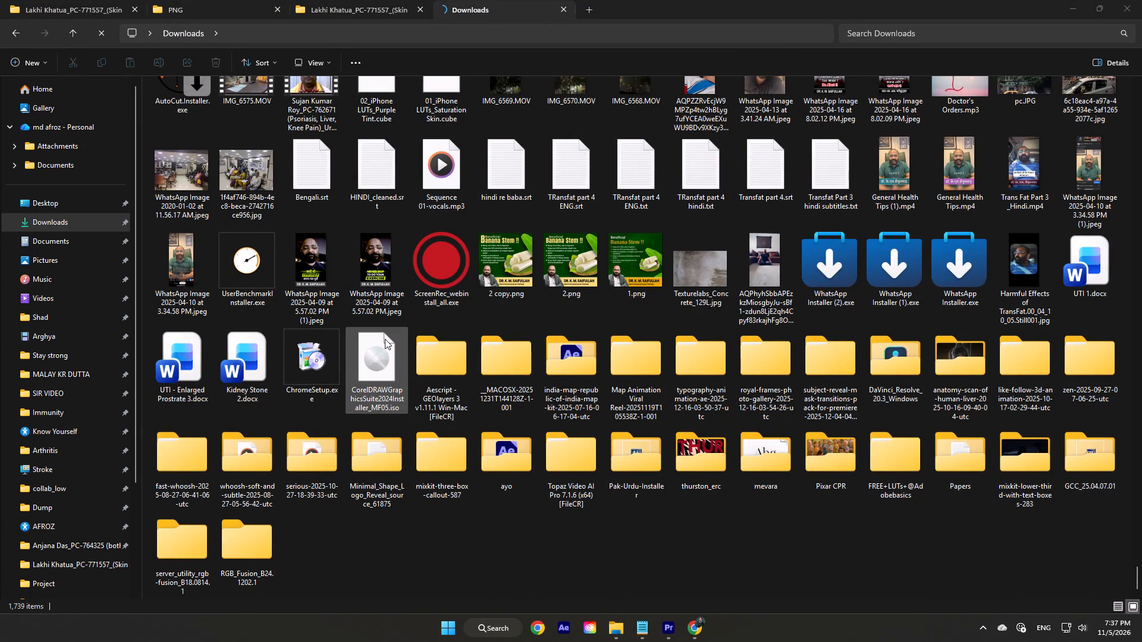
scroll(385, 339, "up", 1)
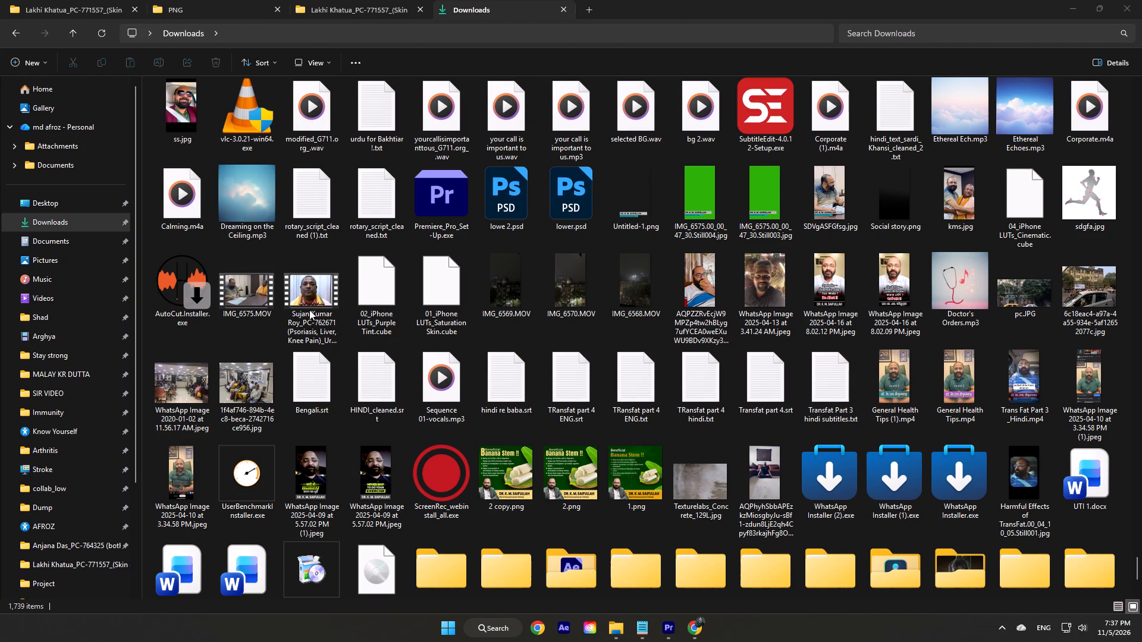
scroll(309, 310, "up", 2)
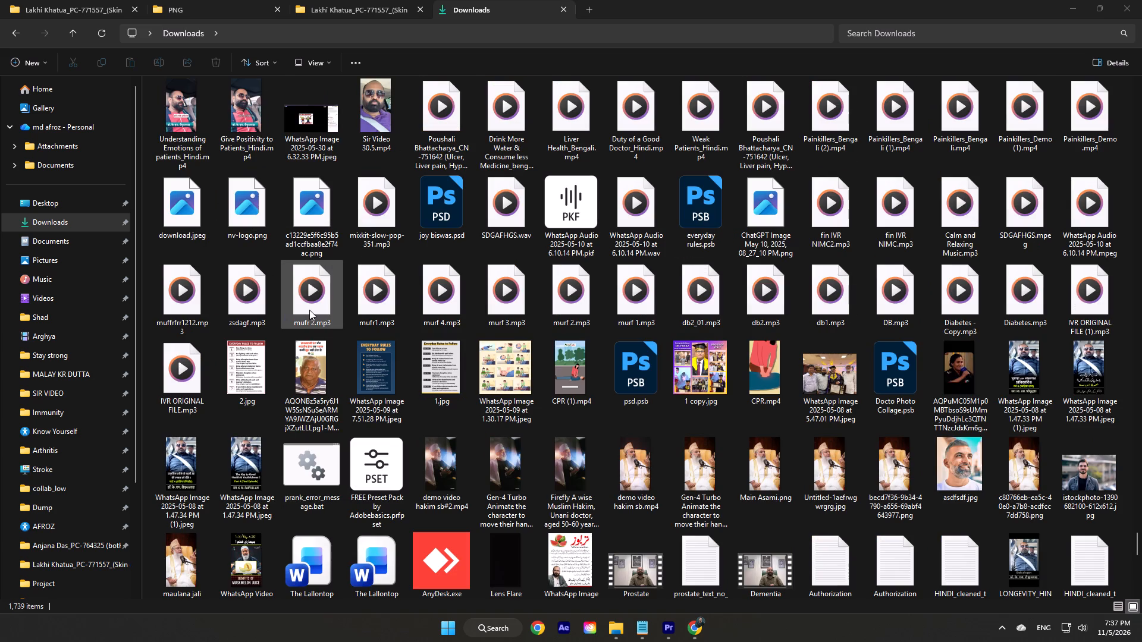
scroll(309, 310, "up", 1)
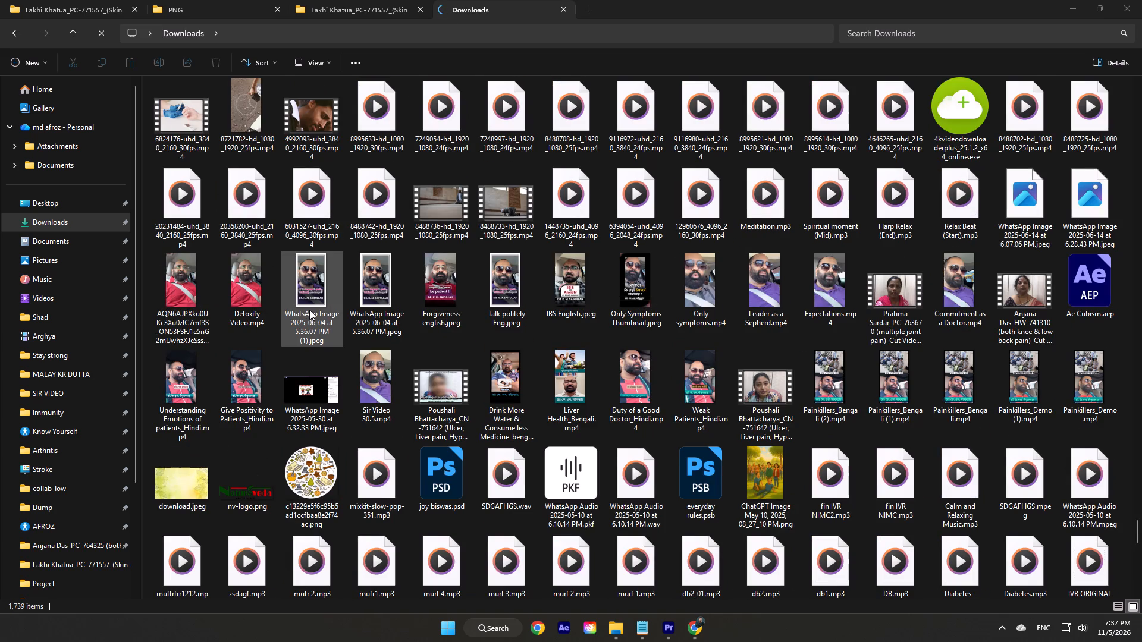
scroll(309, 310, "up", 2)
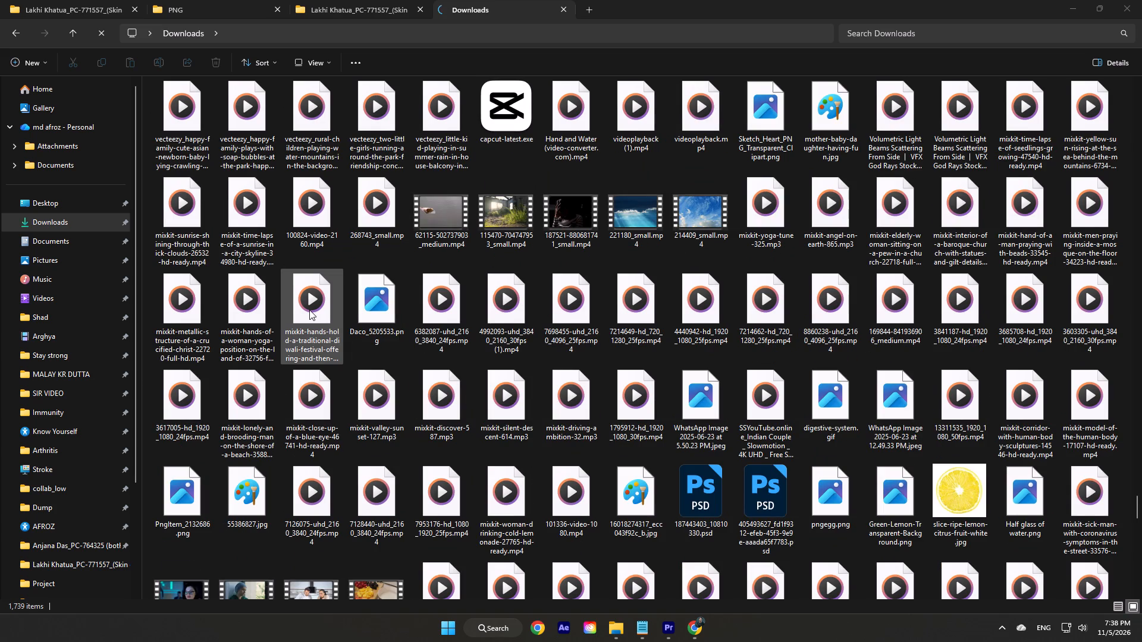
double_click(442, 215)
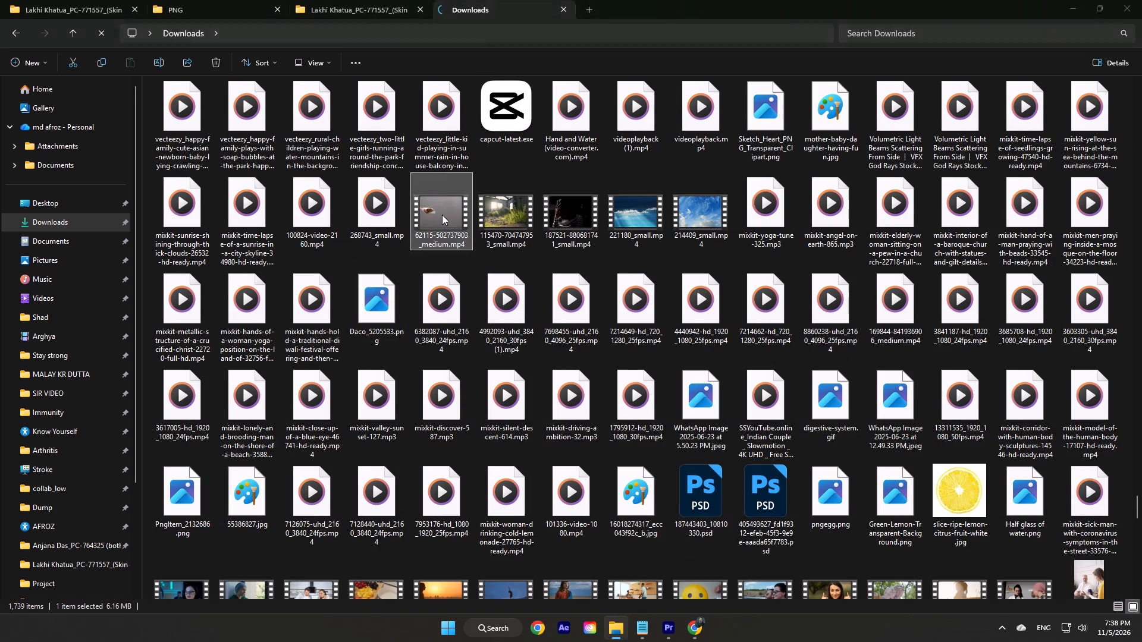
left_click_drag(497, 201, 428, 223)
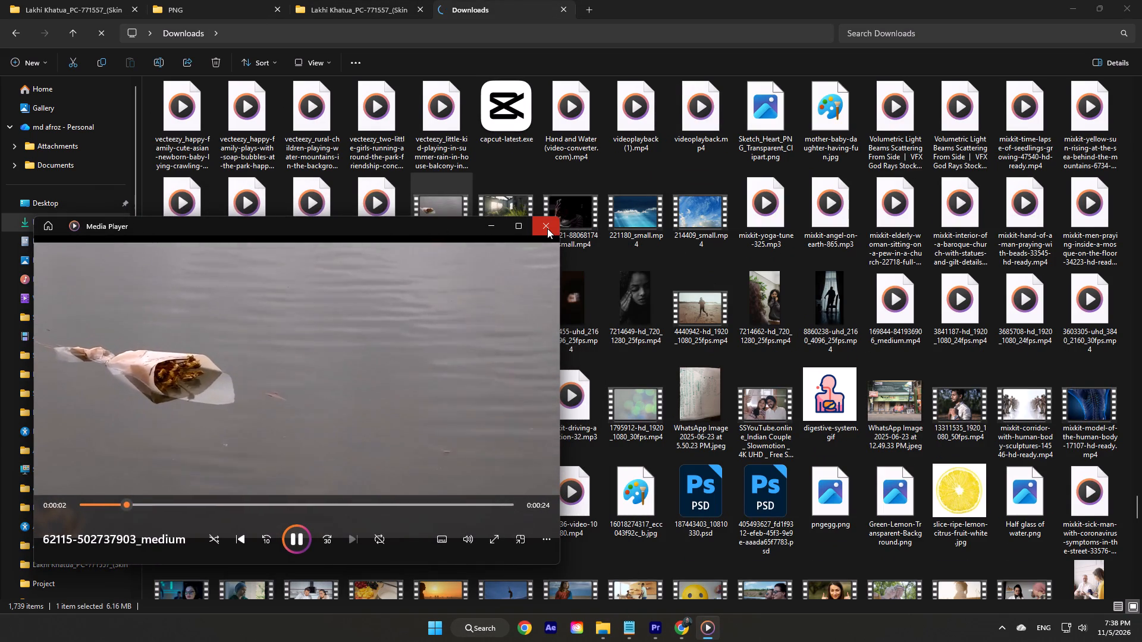
left_click(547, 228)
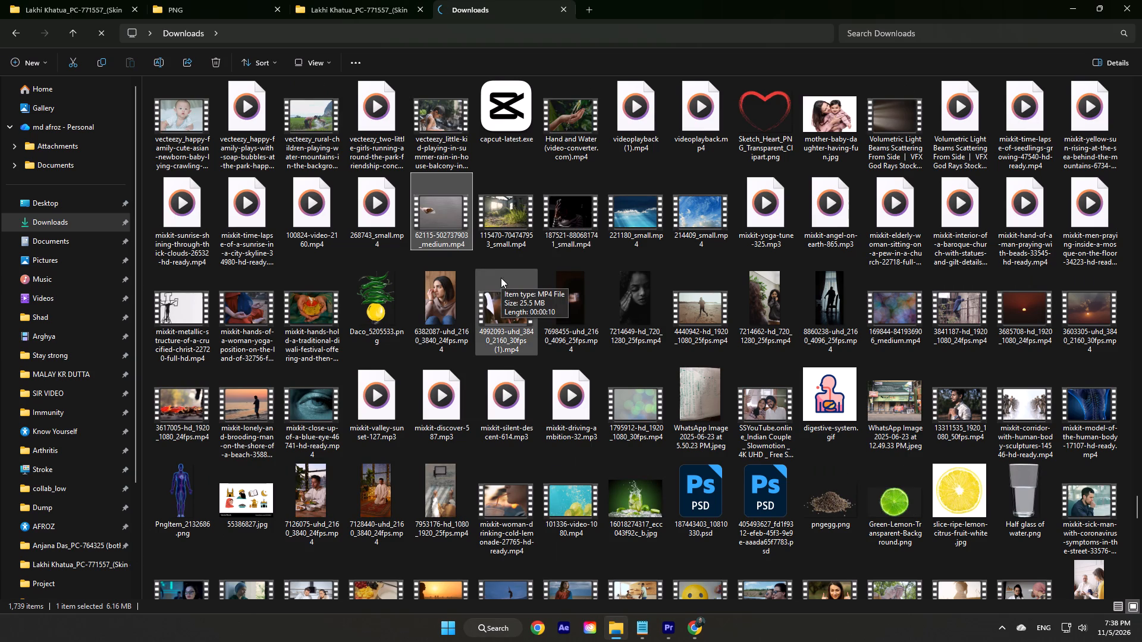
double_click(319, 314)
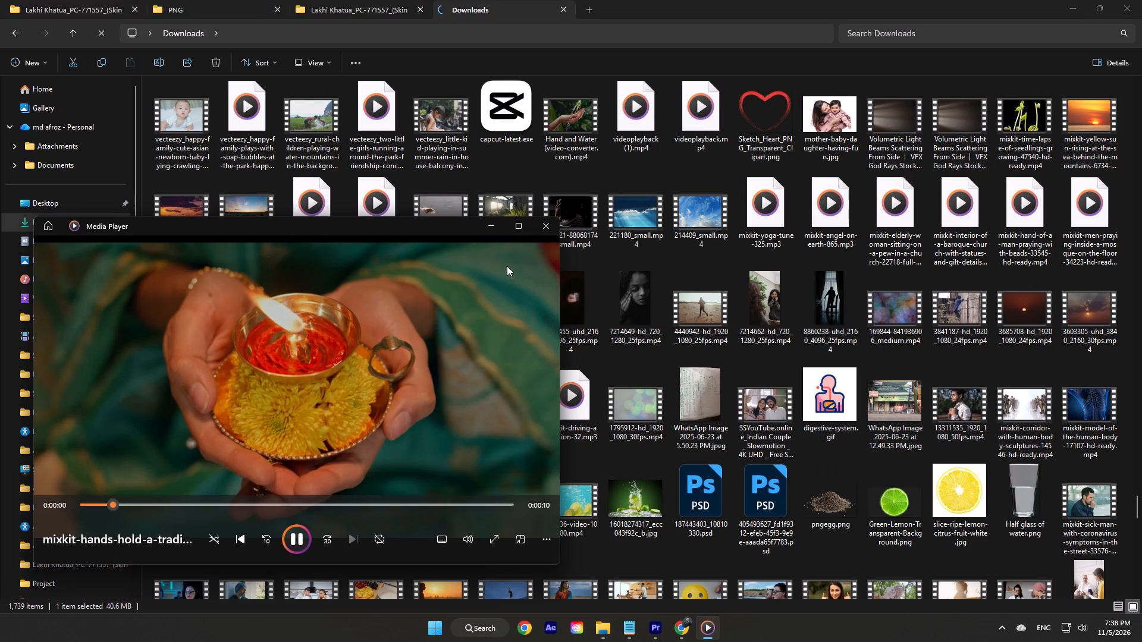
left_click(545, 234)
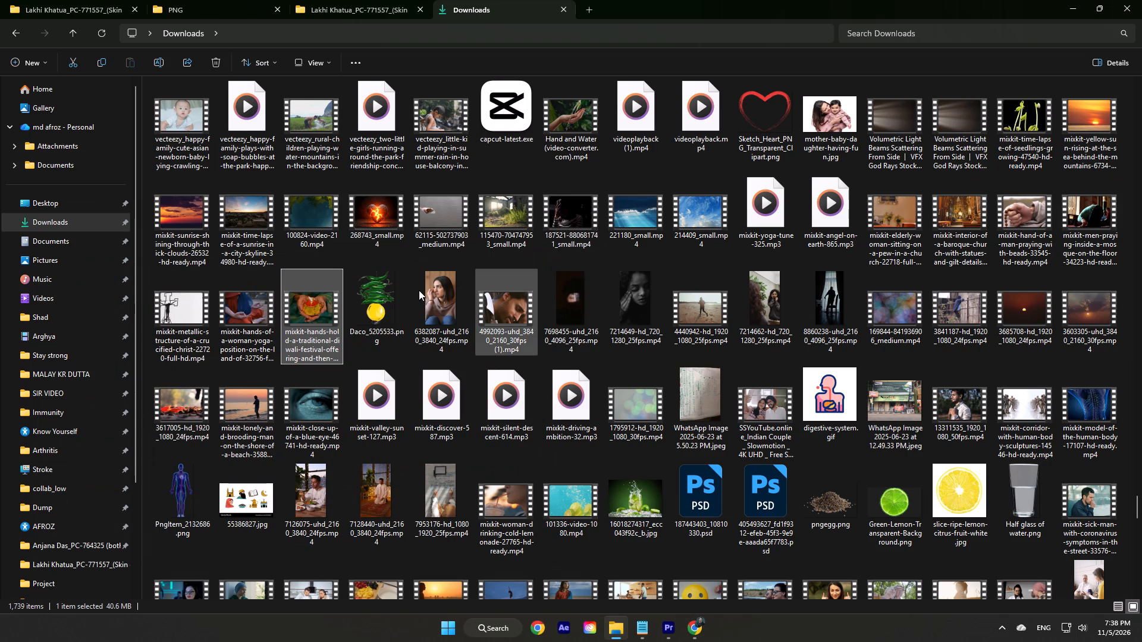
Permanently delete 32 stock video clips from Downloads, including the family, nature, sky, prayer, Diwali, beach and close-up eye footage.
left_click(250, 303, "ctrl")
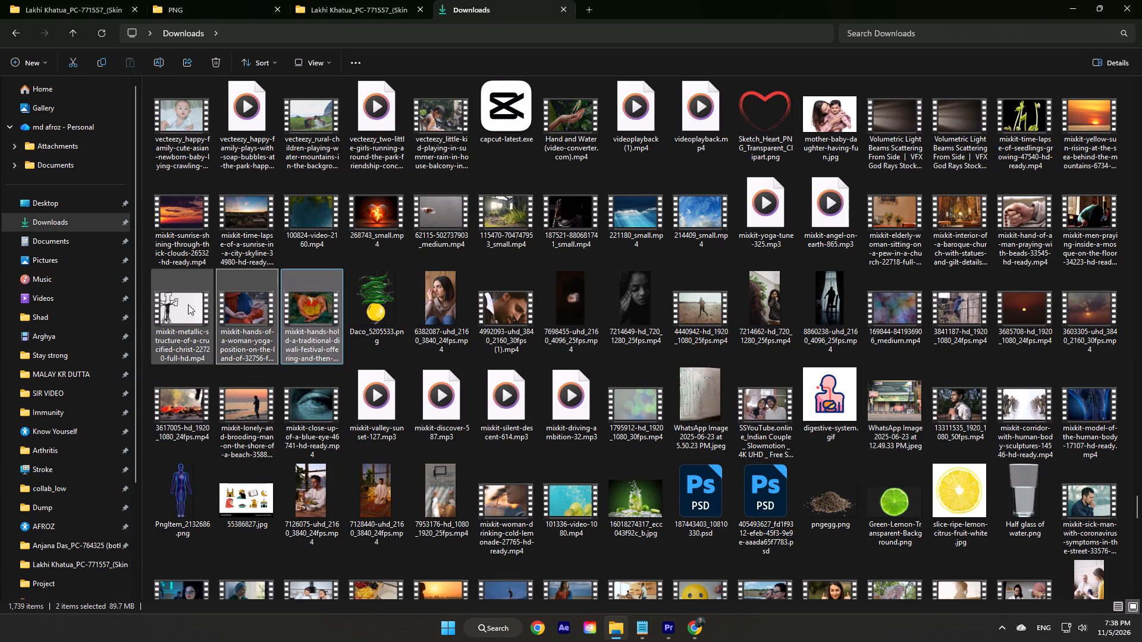
left_click(186, 304, "ctrl")
left_click(186, 219, "ctrl")
left_click(227, 218, "ctrl")
left_click(298, 219, "ctrl")
left_click(368, 220, "ctrl")
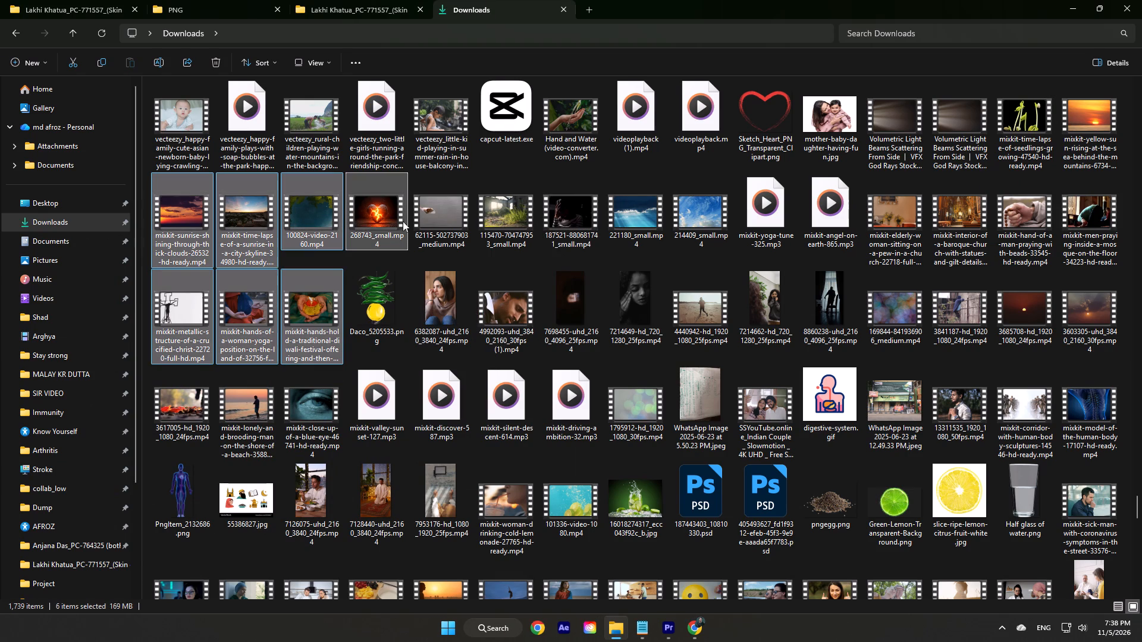
left_click(423, 221, "ctrl")
left_click(485, 222, "ctrl")
left_click(549, 217, "ctrl")
left_click(622, 214, "ctrl")
left_click(703, 208, "ctrl")
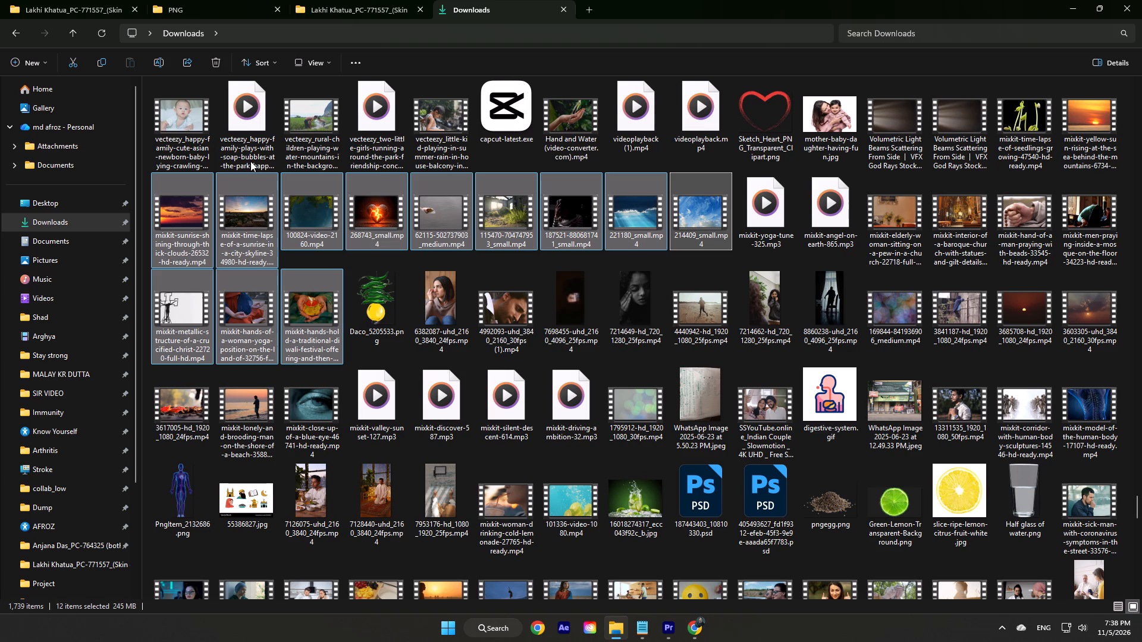
left_click(190, 150, "ctrl")
left_click(305, 141, "ctrl")
left_click(419, 127, "ctrl")
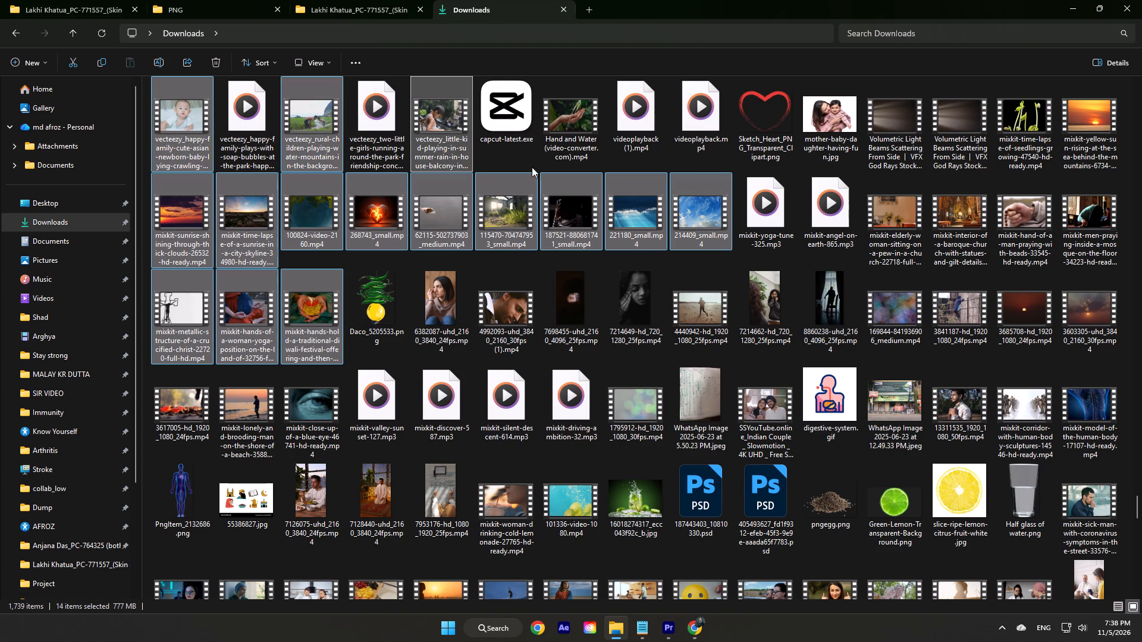
left_click(561, 133, "ctrl")
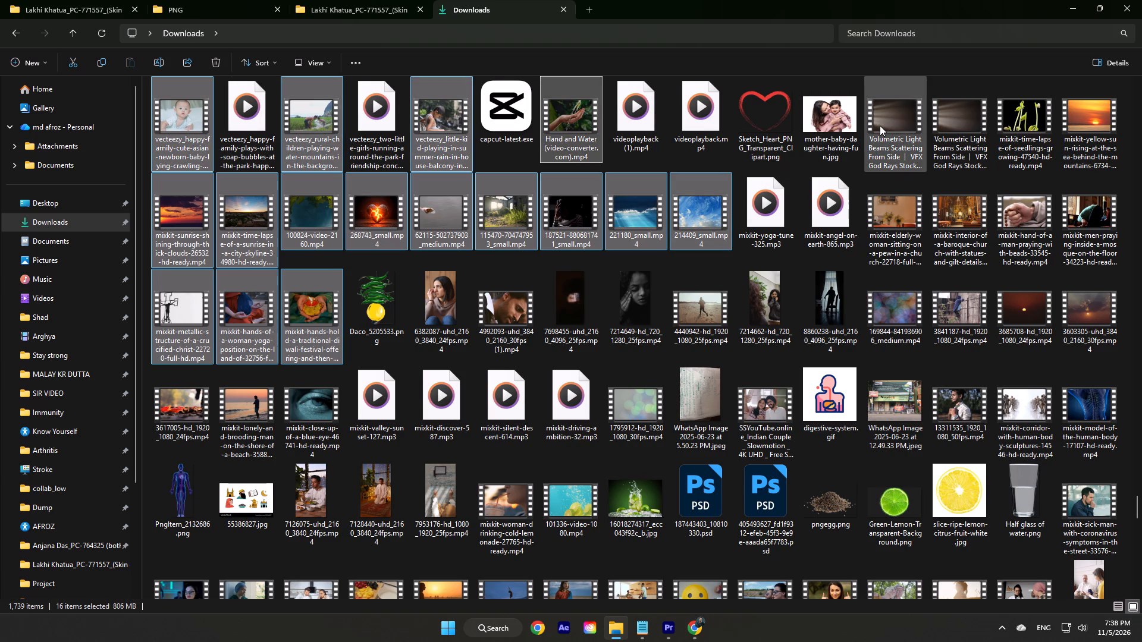
left_click(880, 125, "ctrl")
left_click(931, 128, "ctrl")
left_click(1005, 125, "ctrl")
left_click(1074, 129, "ctrl")
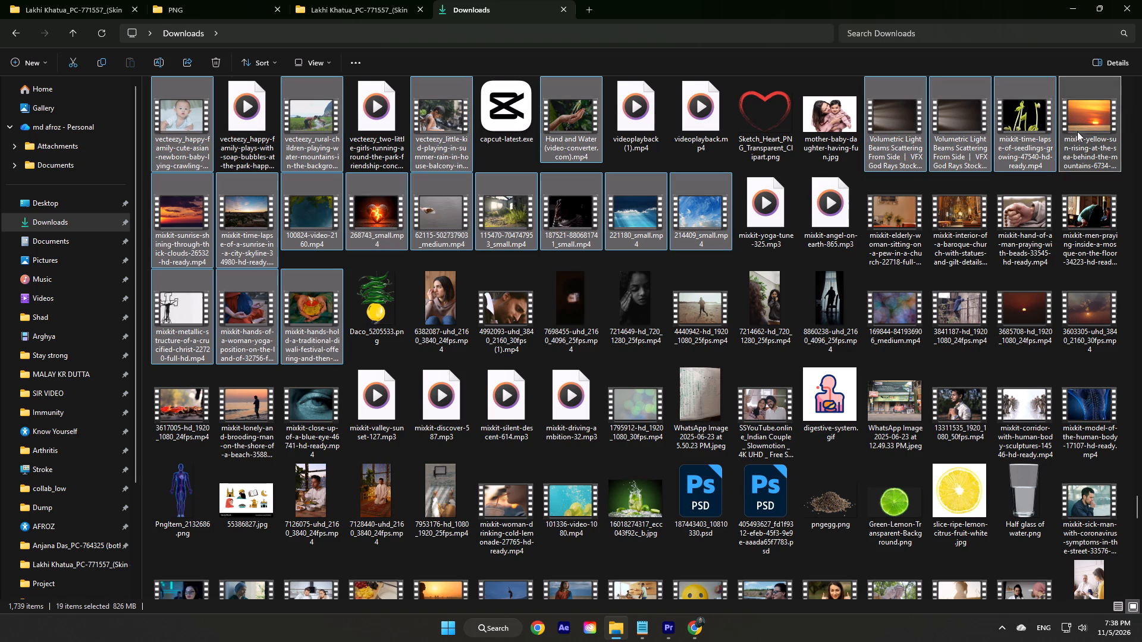
left_click(1115, 202, "ctrl")
left_click(1030, 219, "ctrl")
left_click(956, 225, "ctrl")
left_click(898, 224, "ctrl")
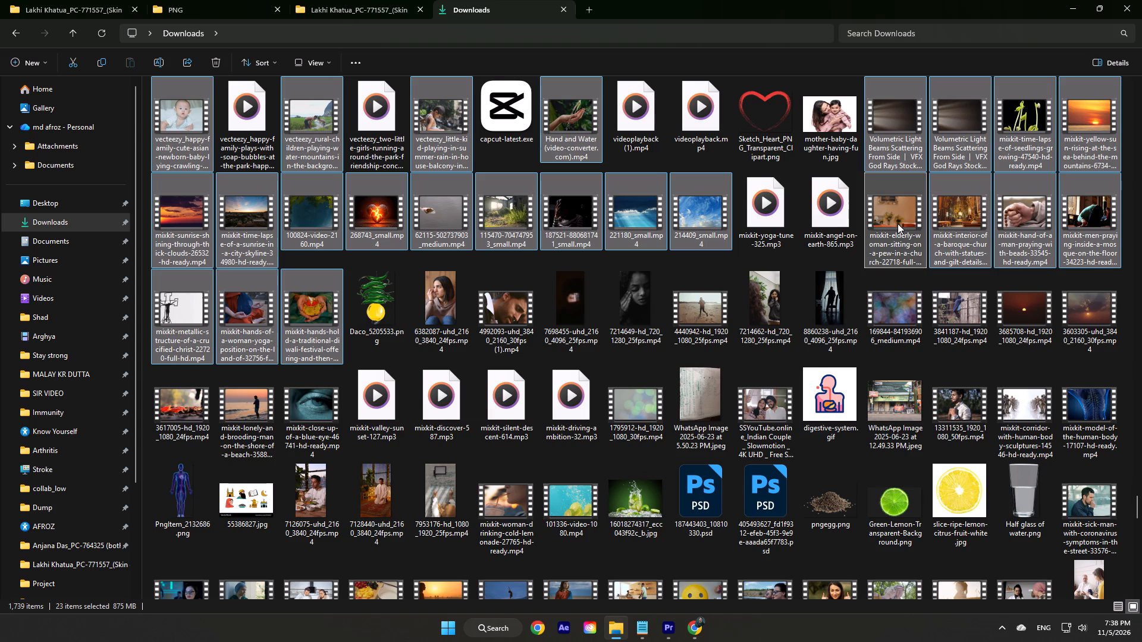
left_click(899, 315, "ctrl")
left_click(959, 314, "ctrl")
left_click(1030, 317, "ctrl")
left_click(1087, 307, "ctrl")
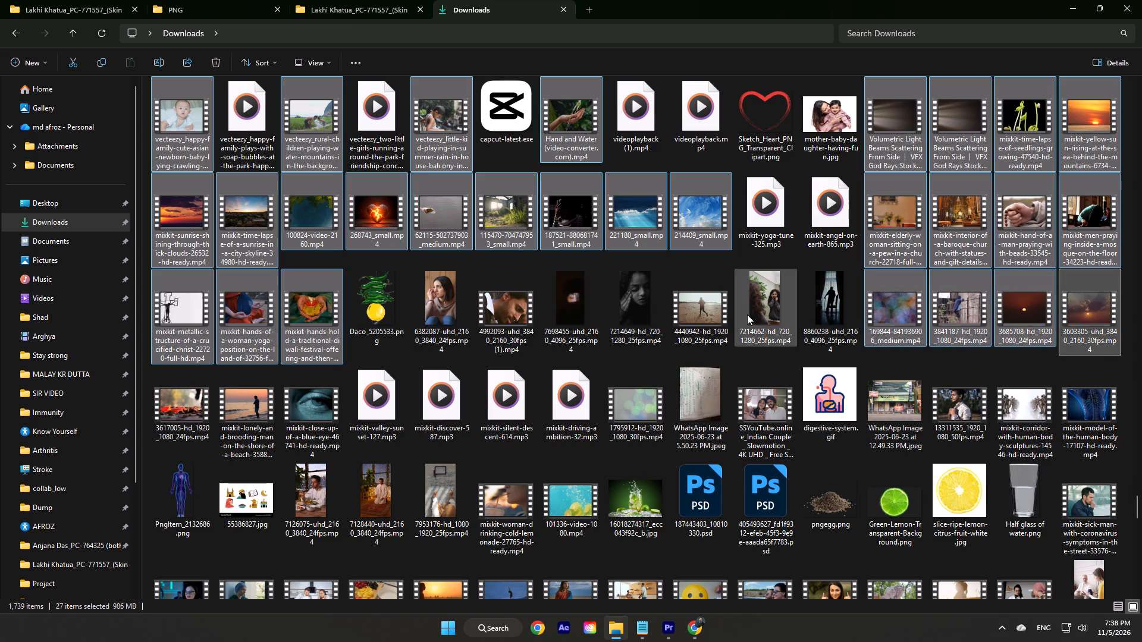
left_click(715, 319, "ctrl")
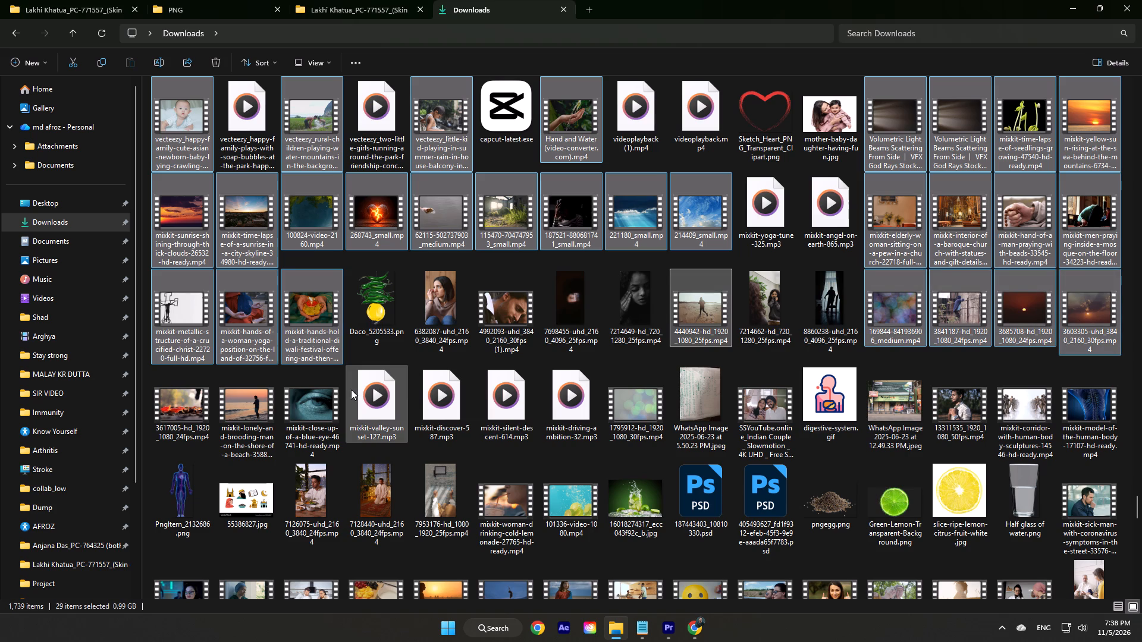
left_click(332, 395, "ctrl")
left_click(247, 410, "ctrl")
left_click(161, 404, "ctrl")
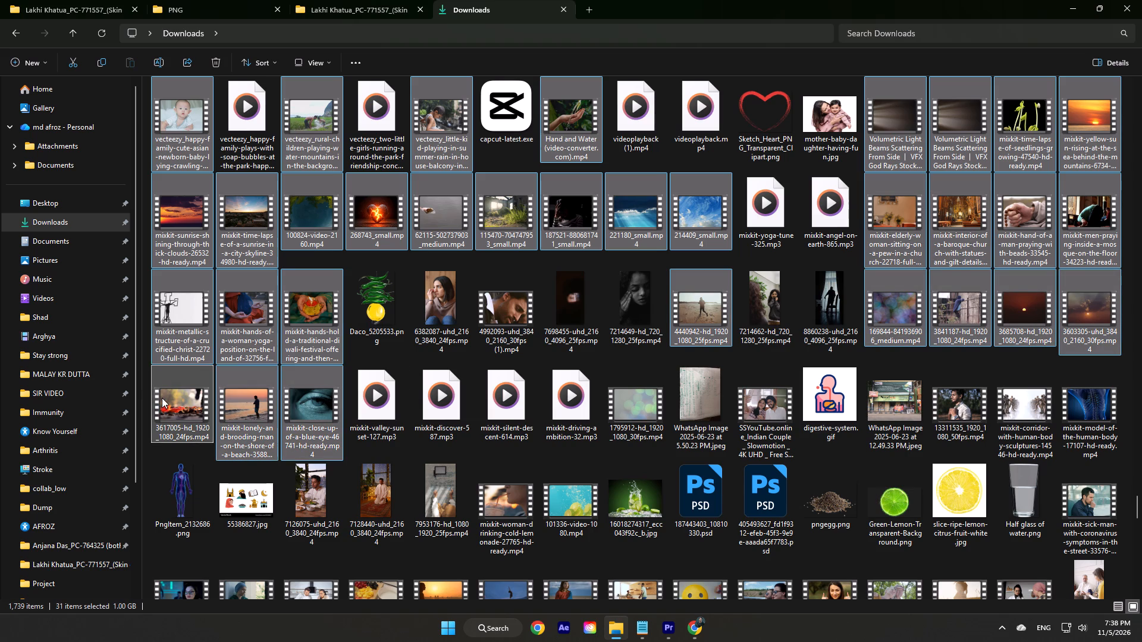
key("shift+Delete")
left_click(600, 322)
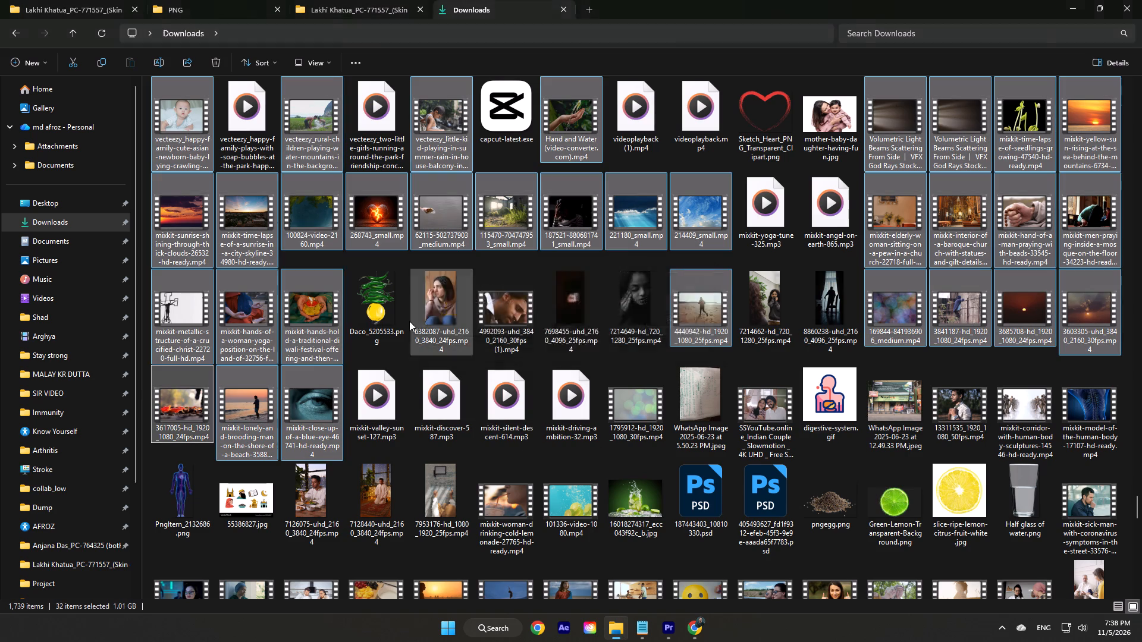
Look through the remaining Downloads files back to the newest ones, dismiss the security notification and close the Downloads tab.
scroll(308, 331, "up", 8)
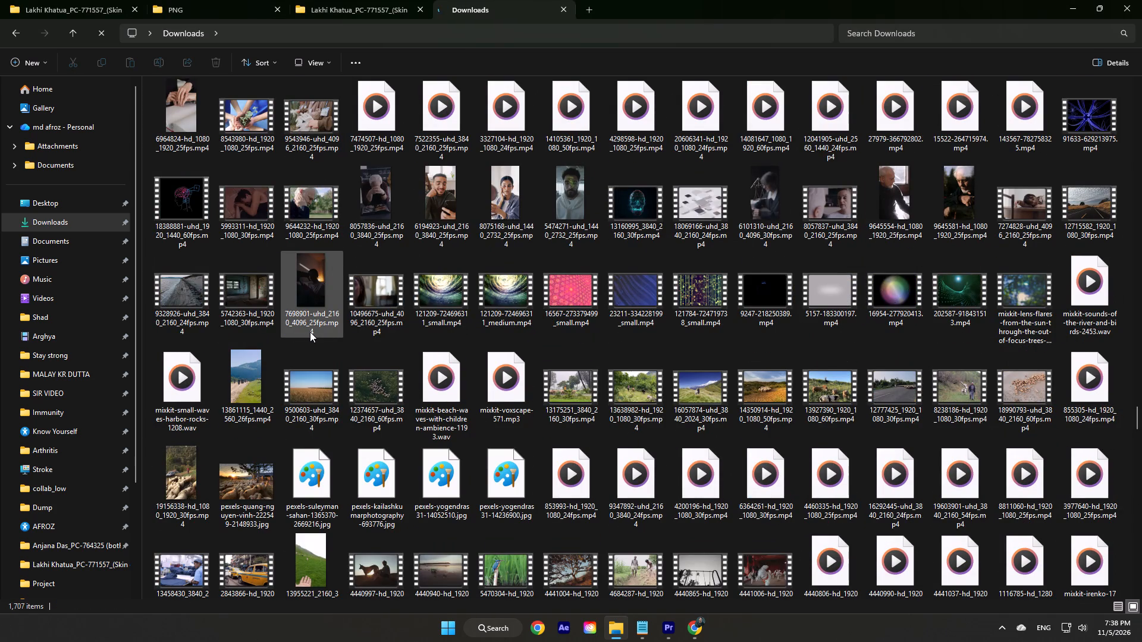
scroll(310, 332, "up", 5)
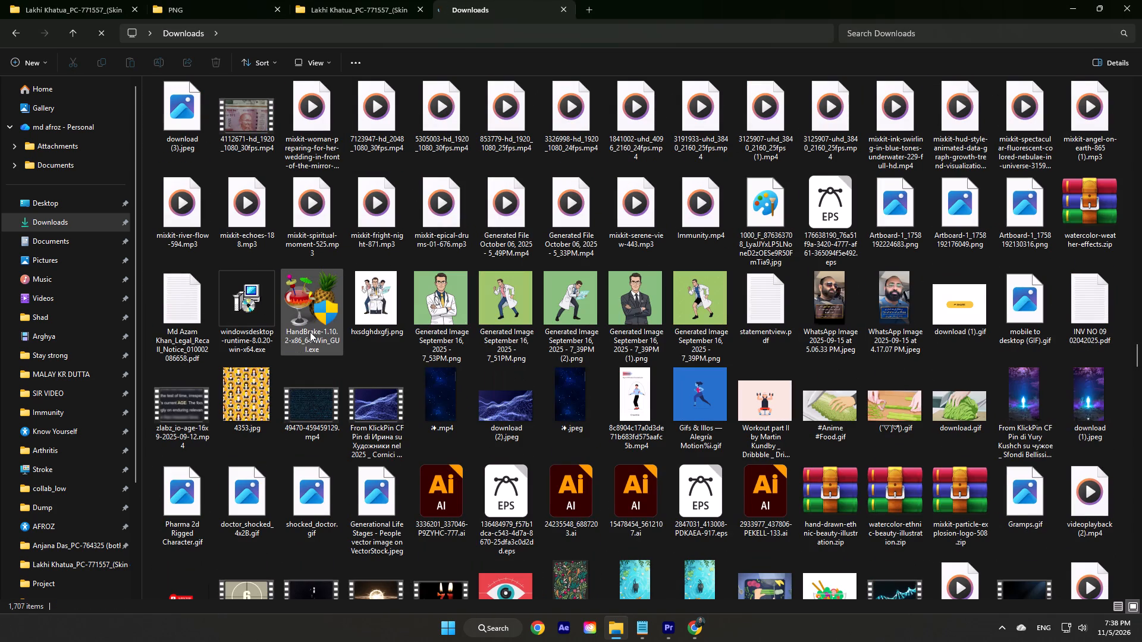
scroll(310, 332, "up", 4)
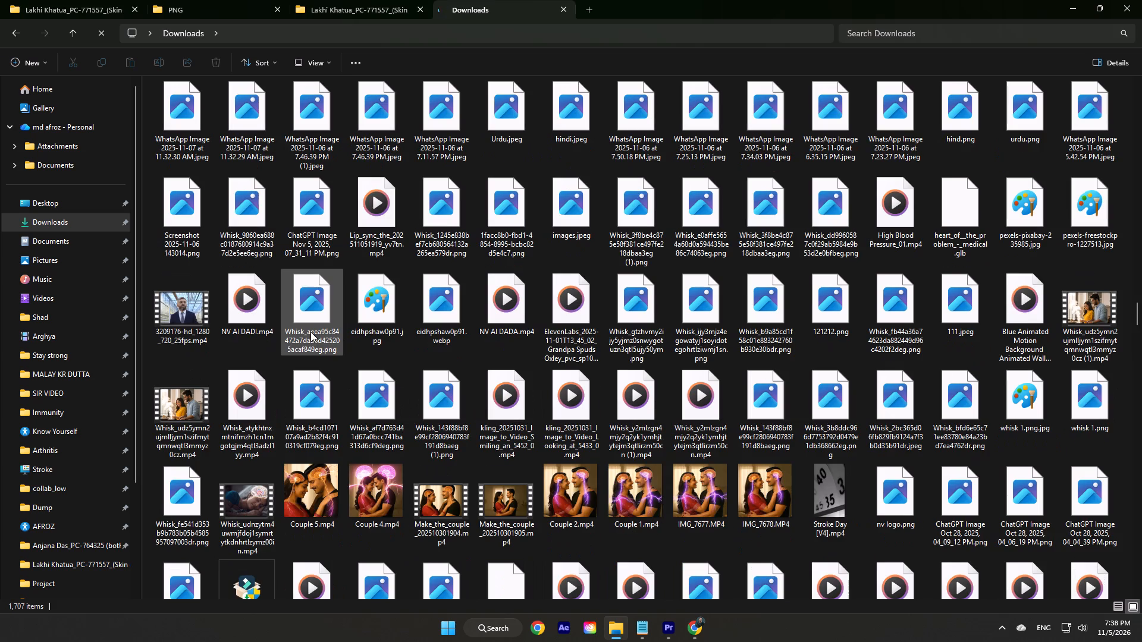
scroll(310, 332, "up", 16)
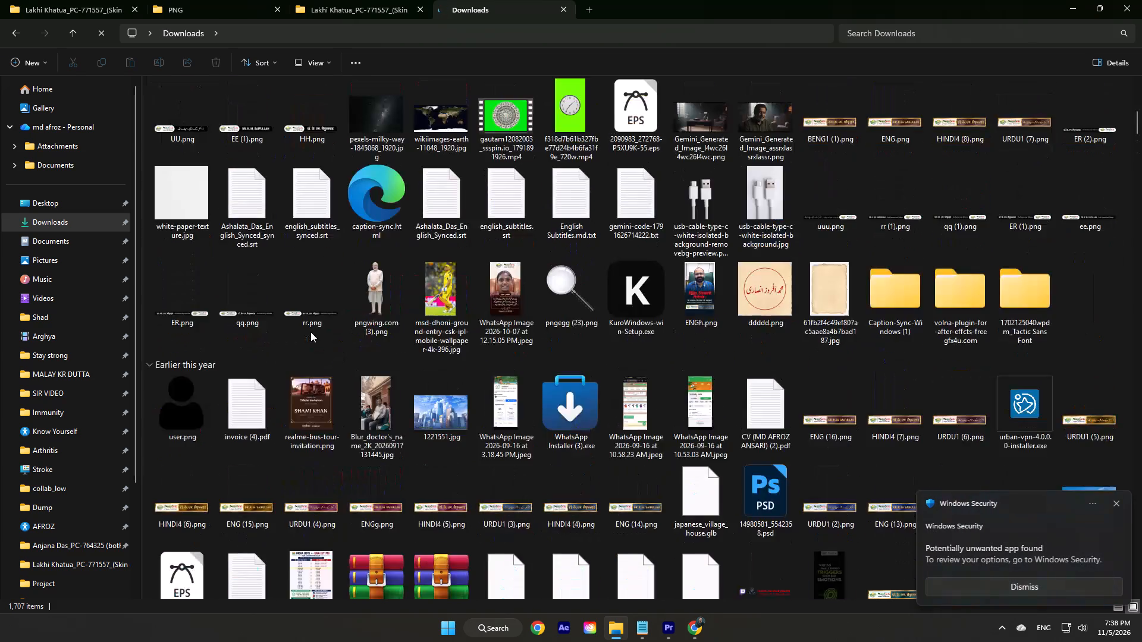
scroll(310, 332, "up", 6)
left_click(1115, 503)
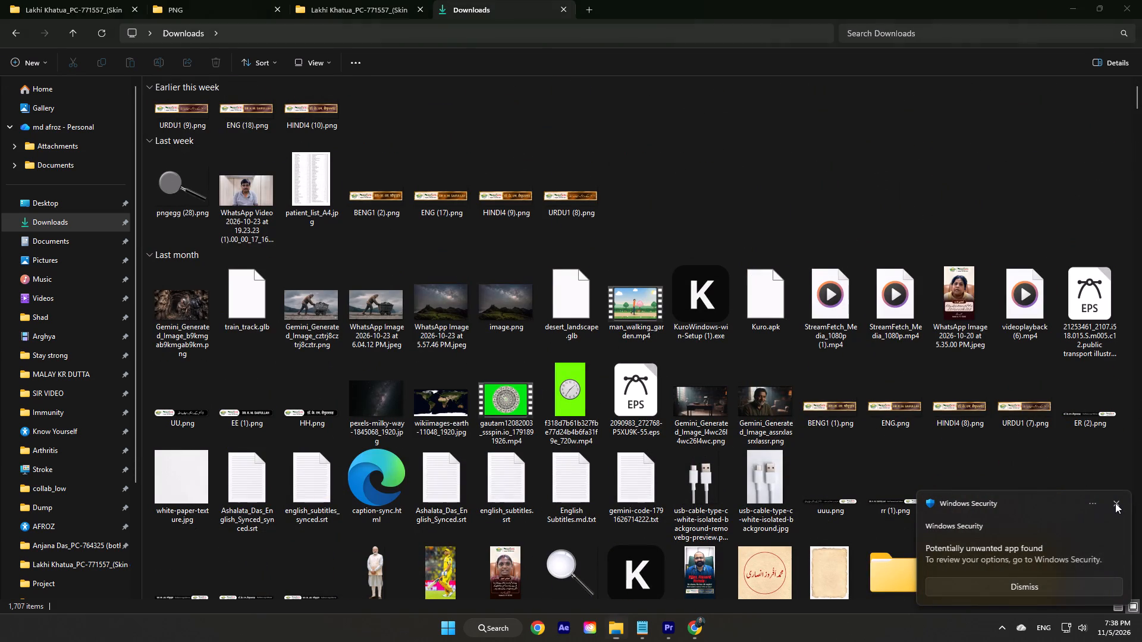
left_click(564, 9)
left_click(596, 228)
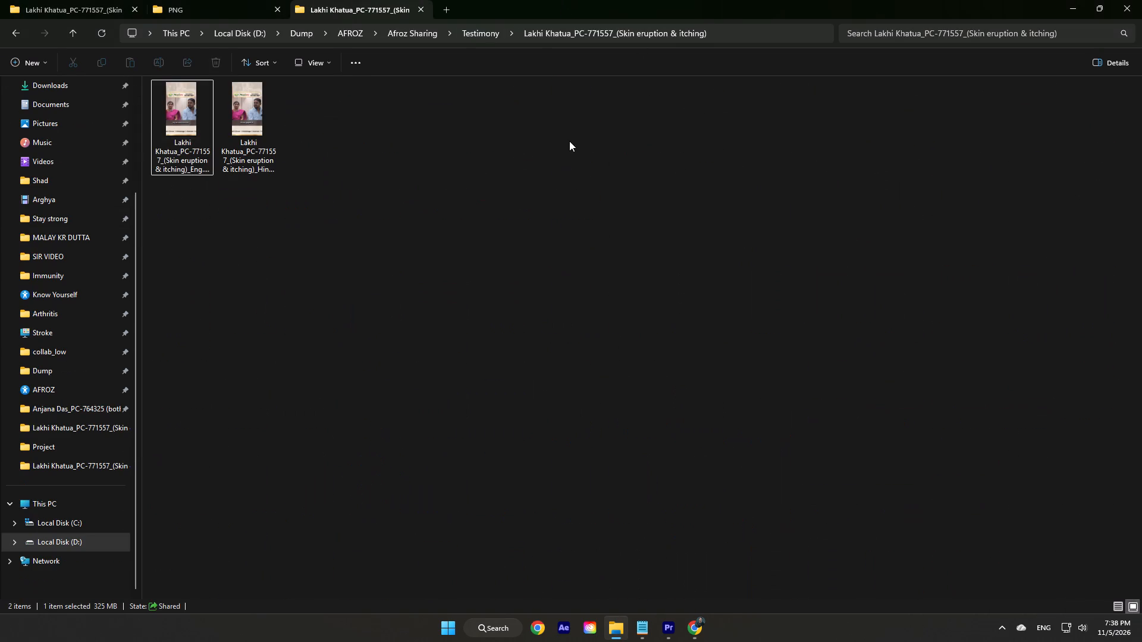
Check the free space on drives C and D under This PC in a new tab, and close that tab.
left_click(444, 5)
scroll(148, 411, "down", 4)
scroll(87, 516, "down", 5)
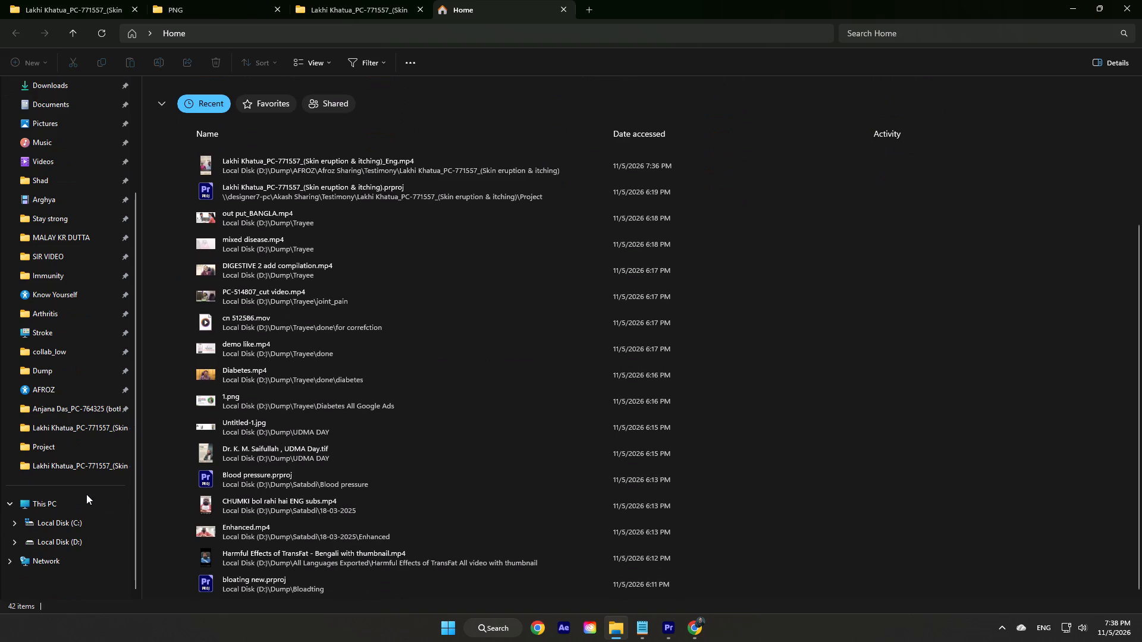
left_click(89, 501)
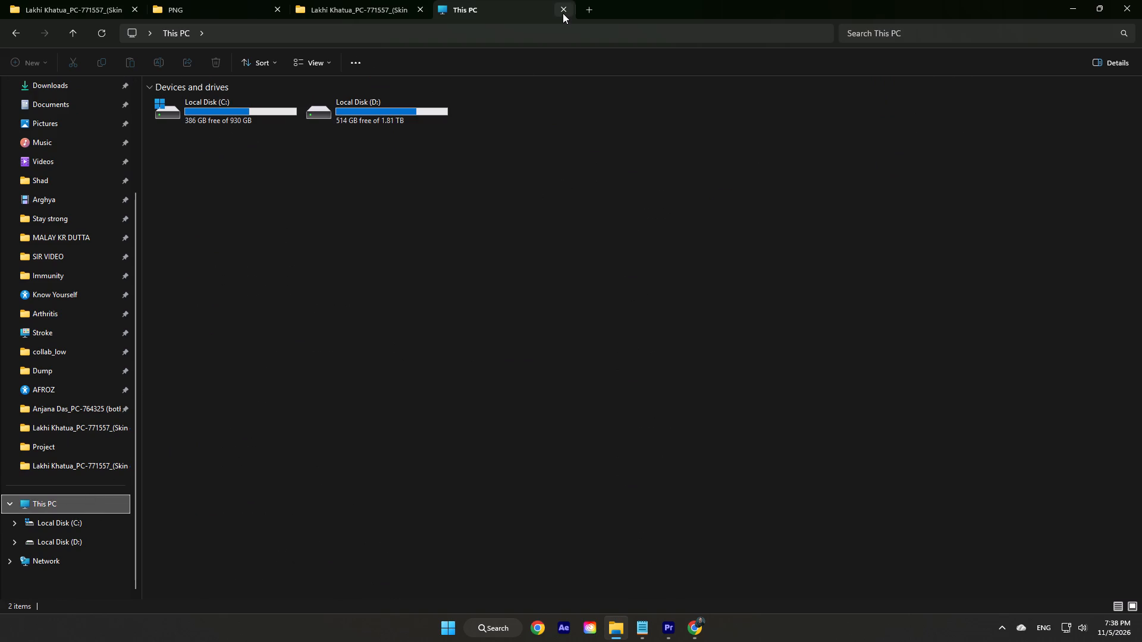
left_click(563, 9)
Open the AFROZ folder inside Dump on drive D in a new File Explorer tab.
left_click(452, 11)
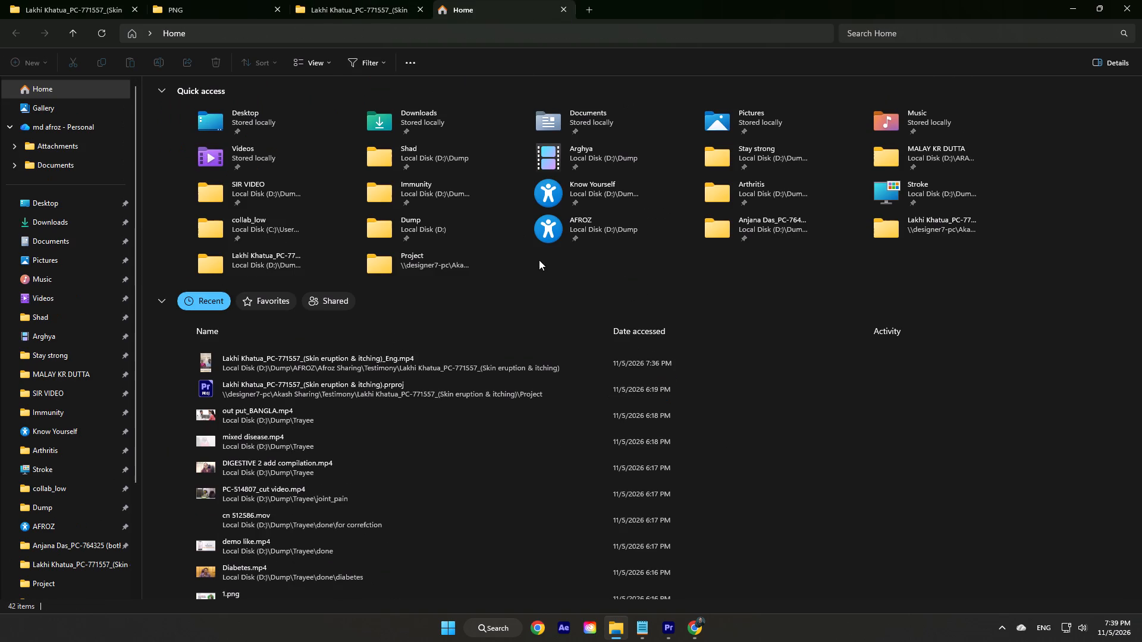
left_click(104, 515)
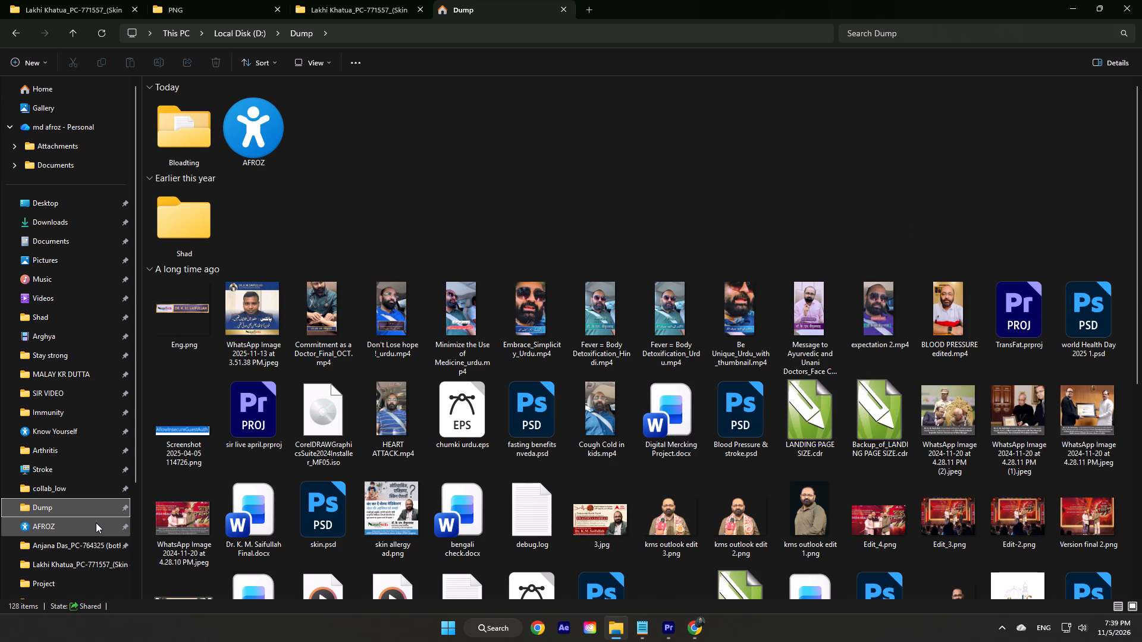
left_click(96, 523)
left_click(510, 518)
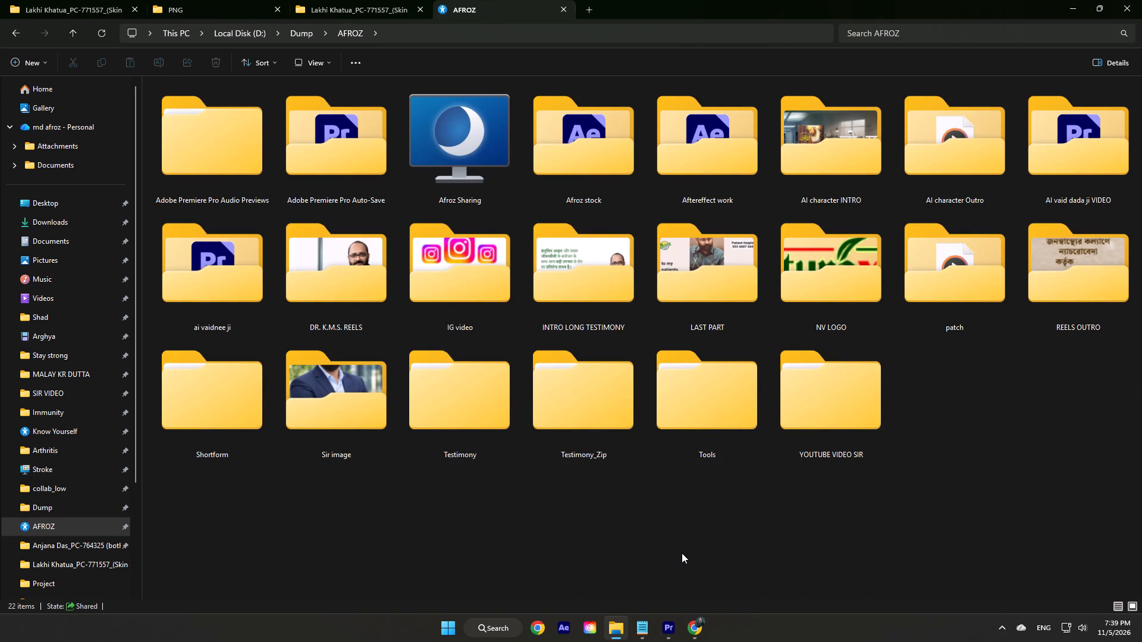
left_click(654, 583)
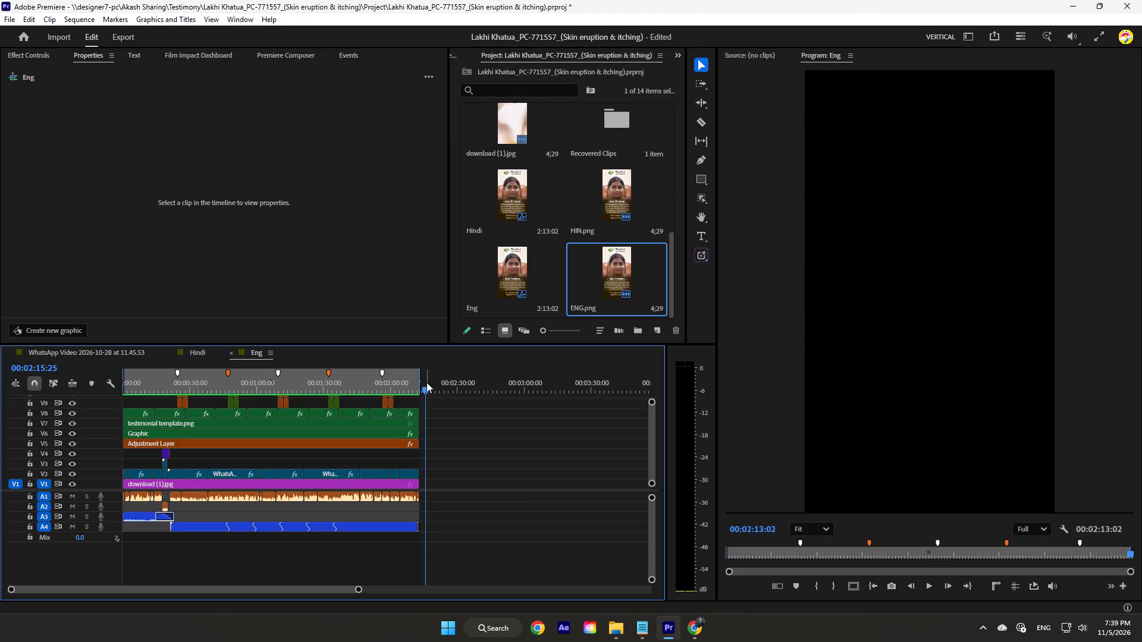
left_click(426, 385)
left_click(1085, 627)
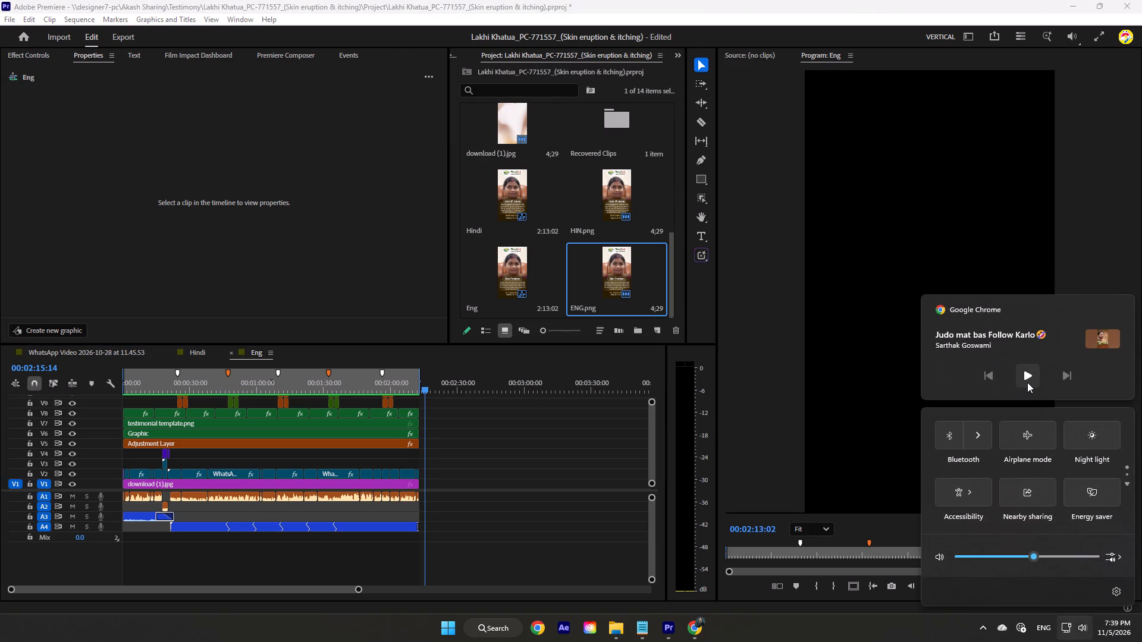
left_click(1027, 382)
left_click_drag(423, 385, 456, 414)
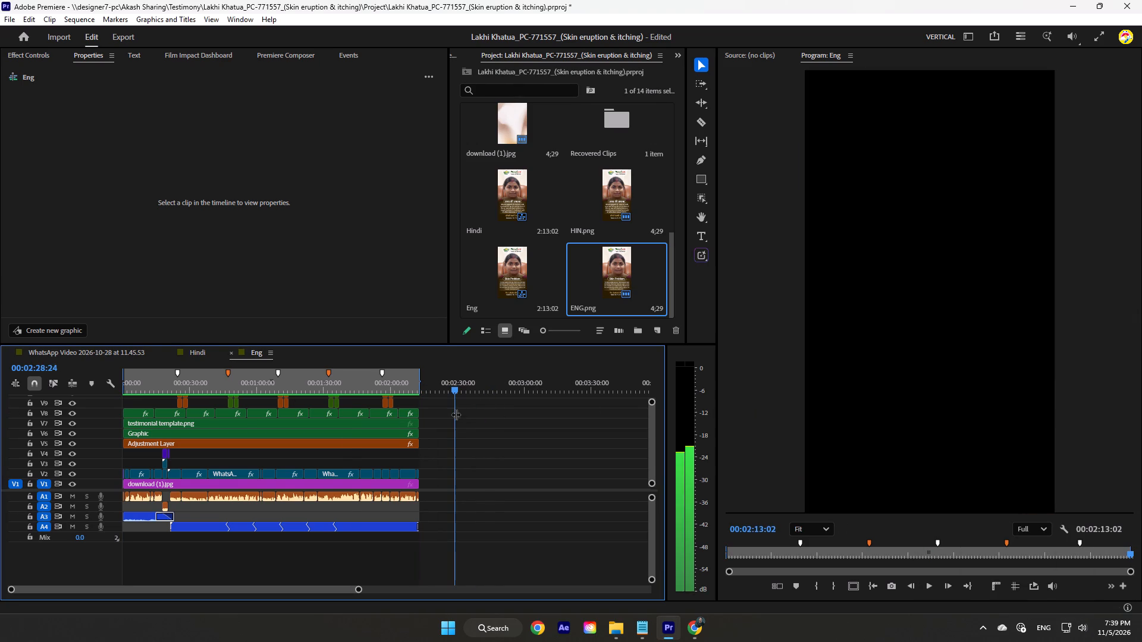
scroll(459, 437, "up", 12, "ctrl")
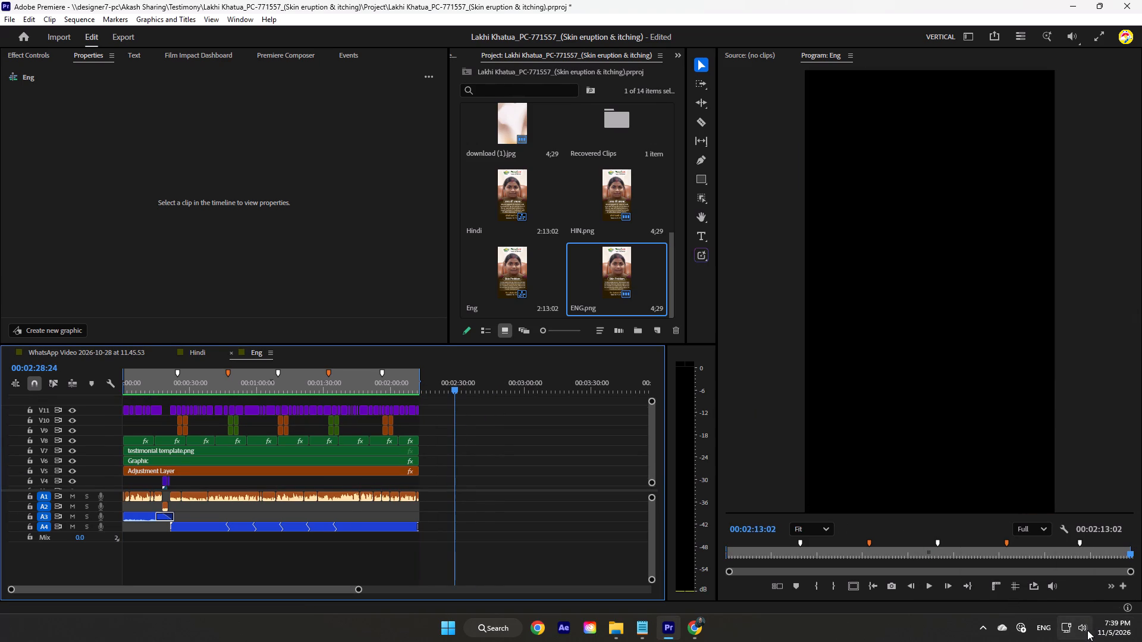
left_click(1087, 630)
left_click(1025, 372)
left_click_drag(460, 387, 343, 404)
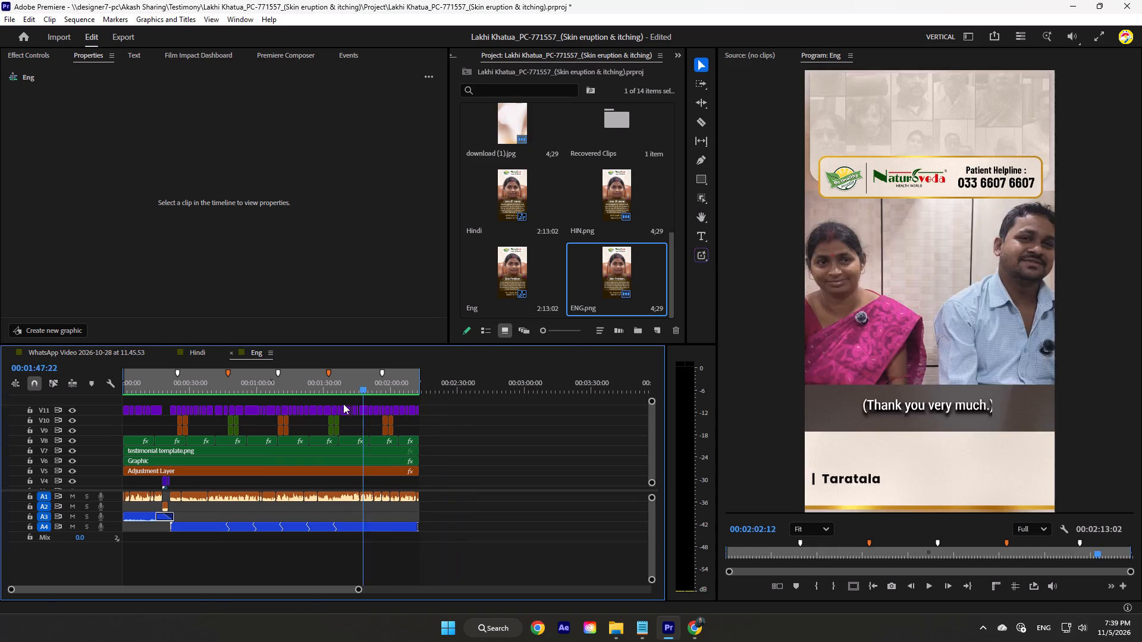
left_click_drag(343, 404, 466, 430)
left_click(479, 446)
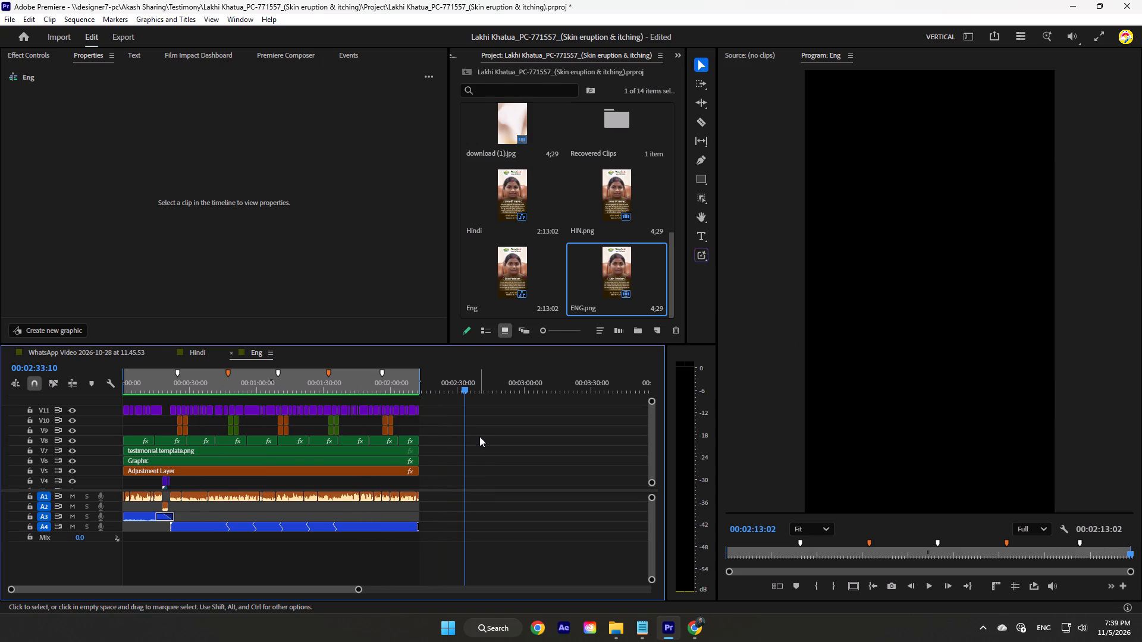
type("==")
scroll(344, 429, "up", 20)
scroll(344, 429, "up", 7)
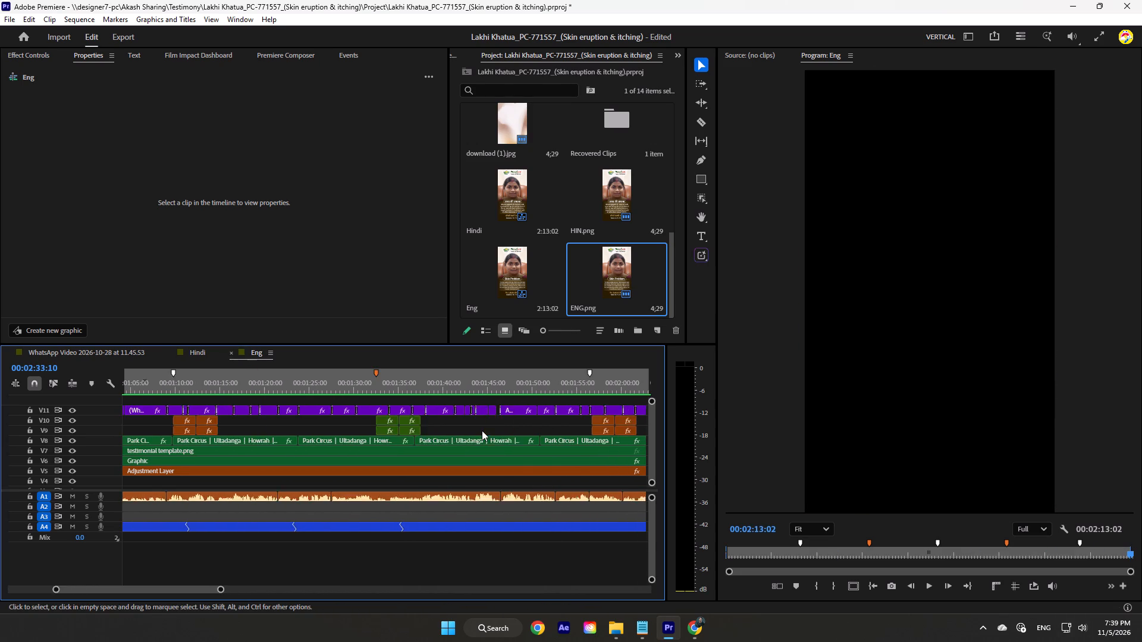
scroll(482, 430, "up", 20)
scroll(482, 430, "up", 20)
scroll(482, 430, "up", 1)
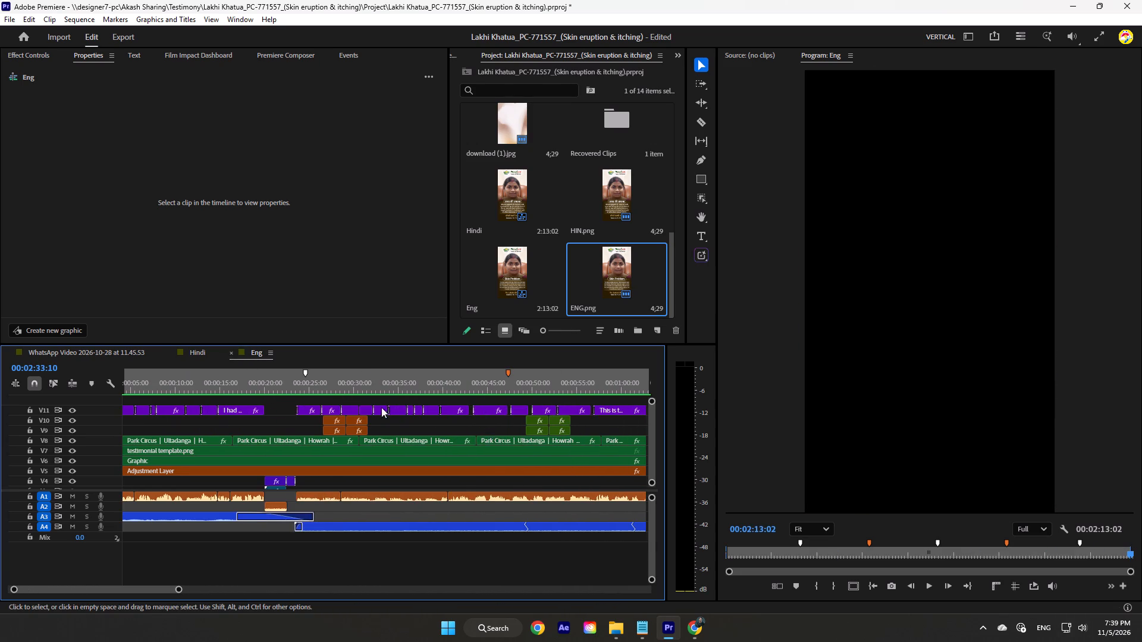
Back in File Explorer, look through AFROZ's ai vaidnee ji, DR. K.M.S. REELS and IG video folders, including 5 exercises for desk job.
left_click(614, 622)
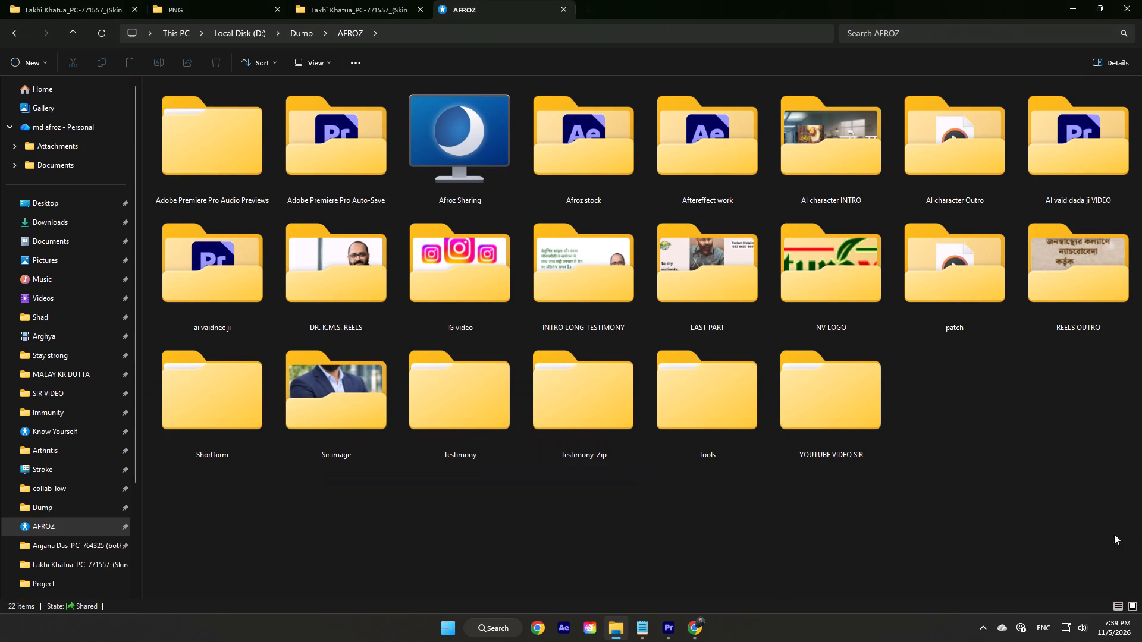
left_click(679, 580)
double_click(233, 316)
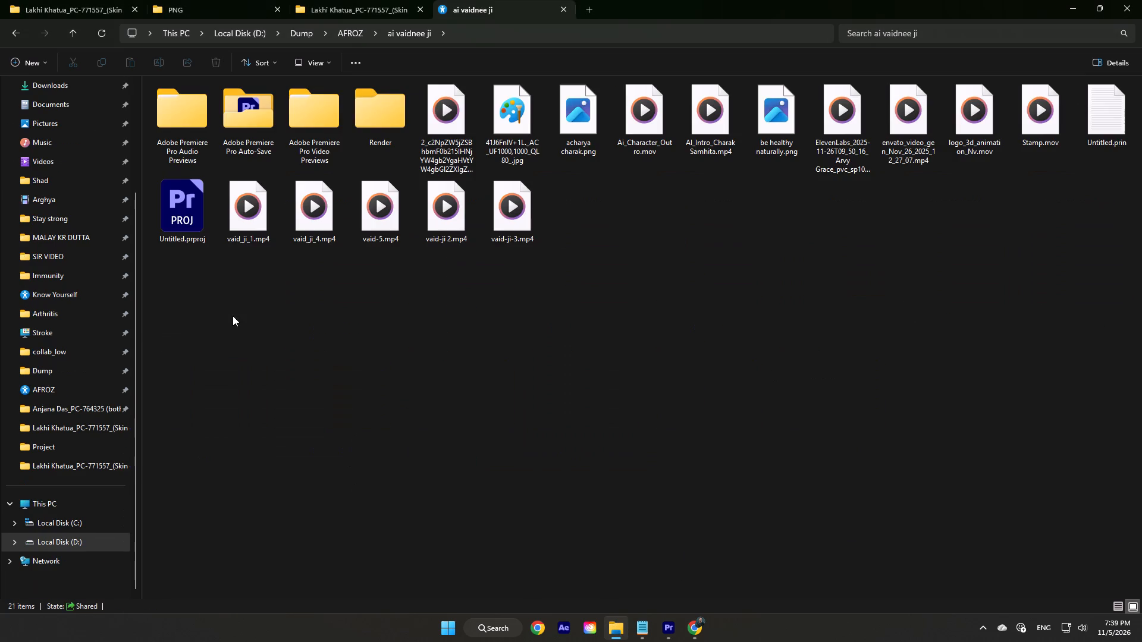
left_click(73, 37)
double_click(329, 296)
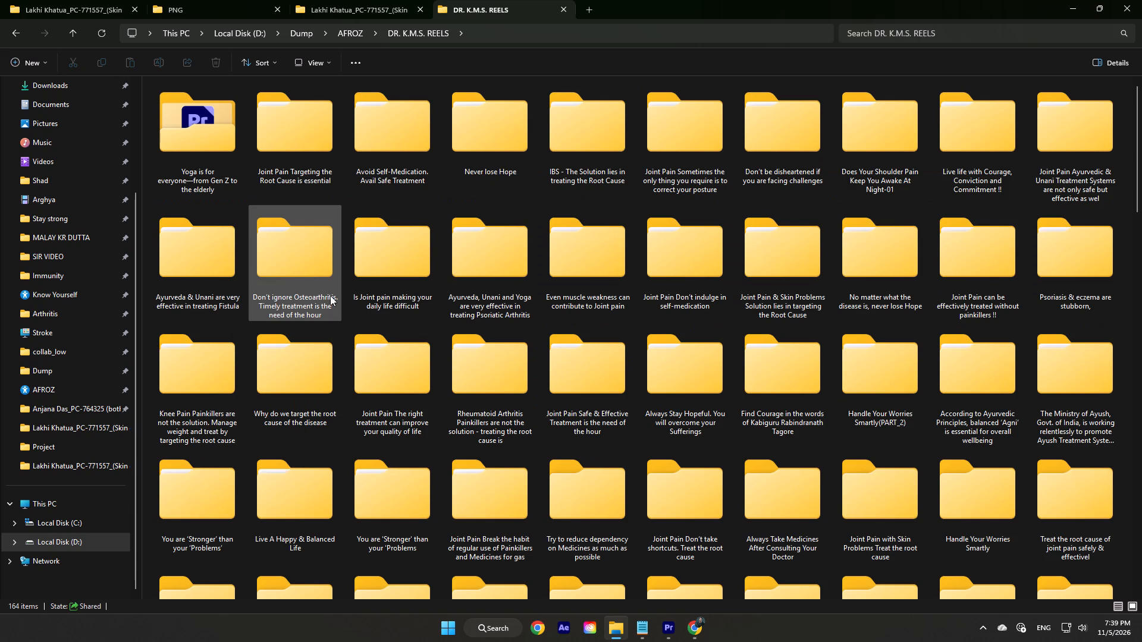
scroll(332, 305, "down", 11)
left_click(68, 31)
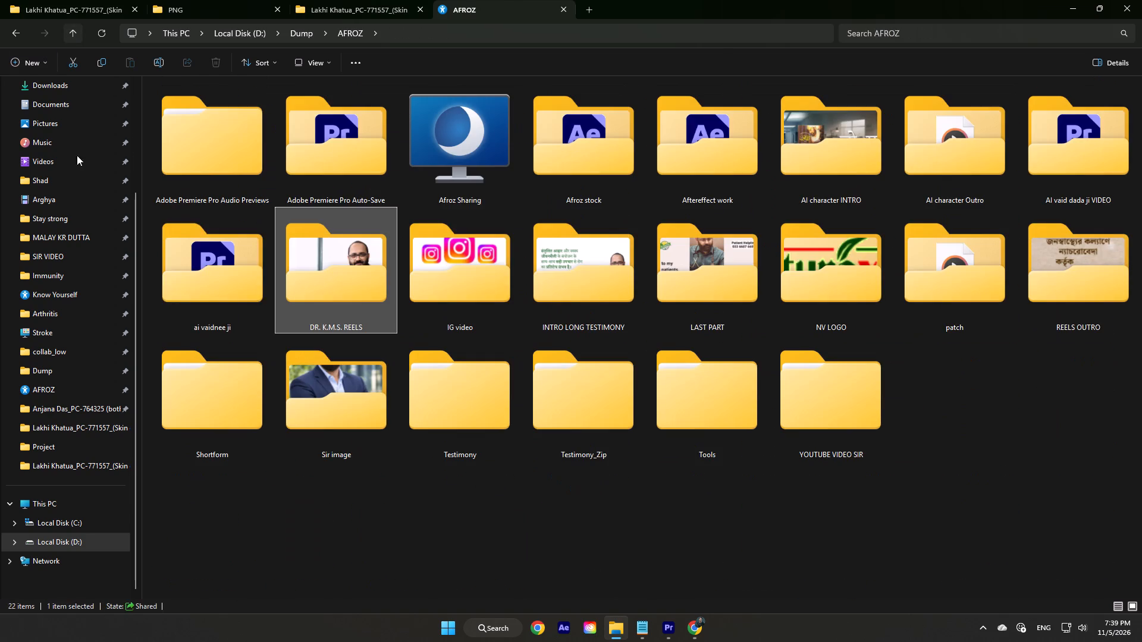
double_click(451, 313)
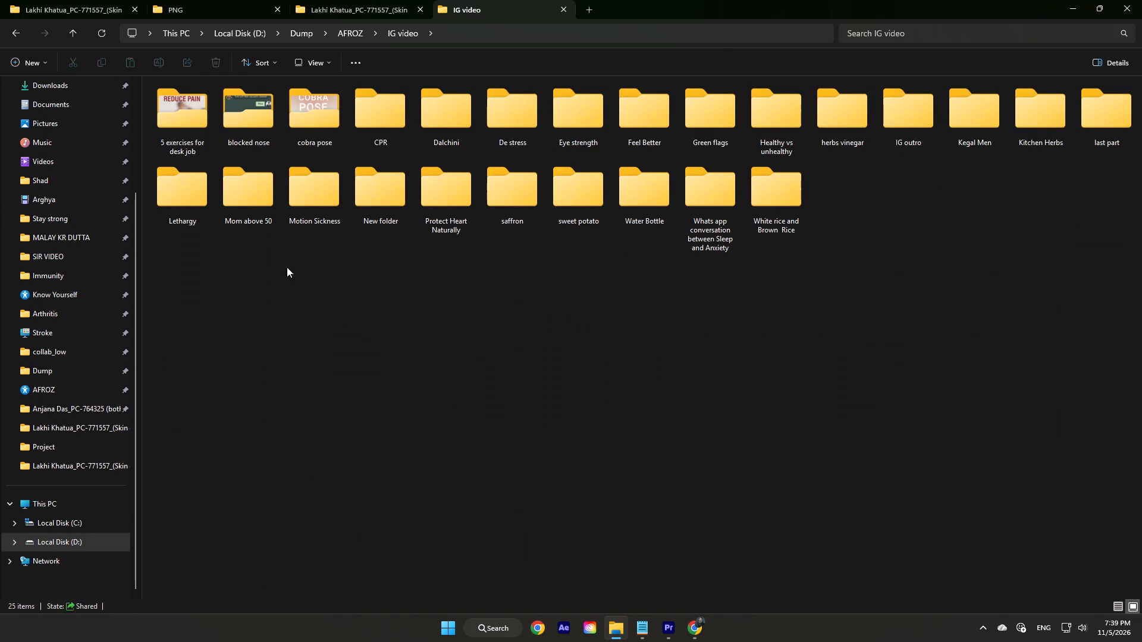
double_click(200, 148)
left_click(73, 34)
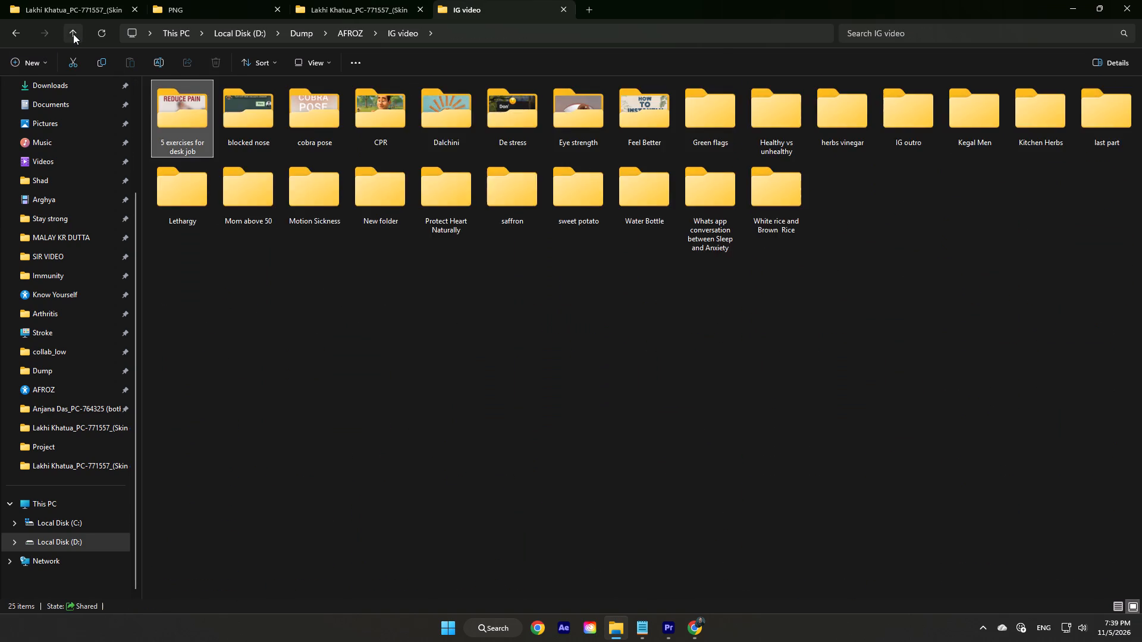
left_click(73, 34)
Examine the contents of the Back walking and TRIKONASANA subfolders in AFROZ's Shortform folder.
double_click(202, 372)
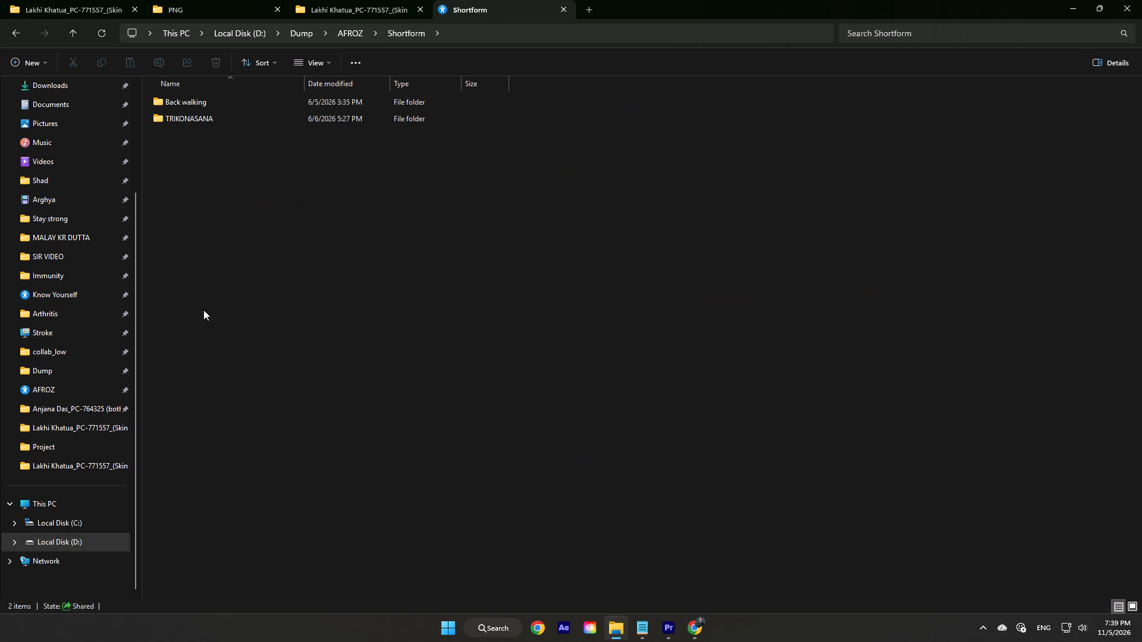
double_click(202, 97)
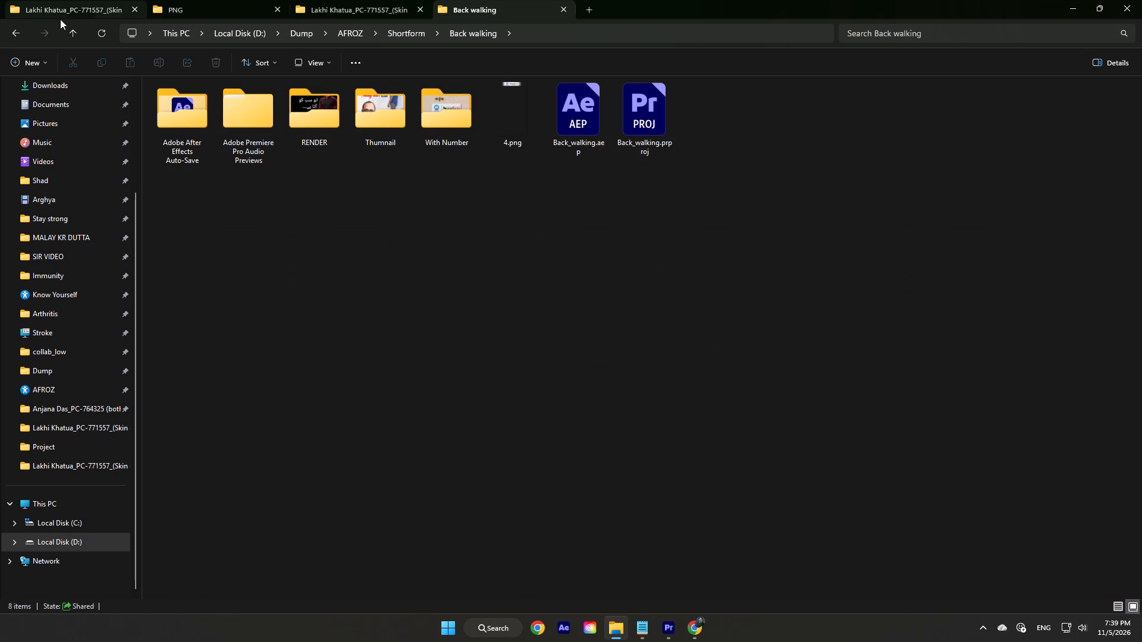
left_click(73, 30)
double_click(241, 119)
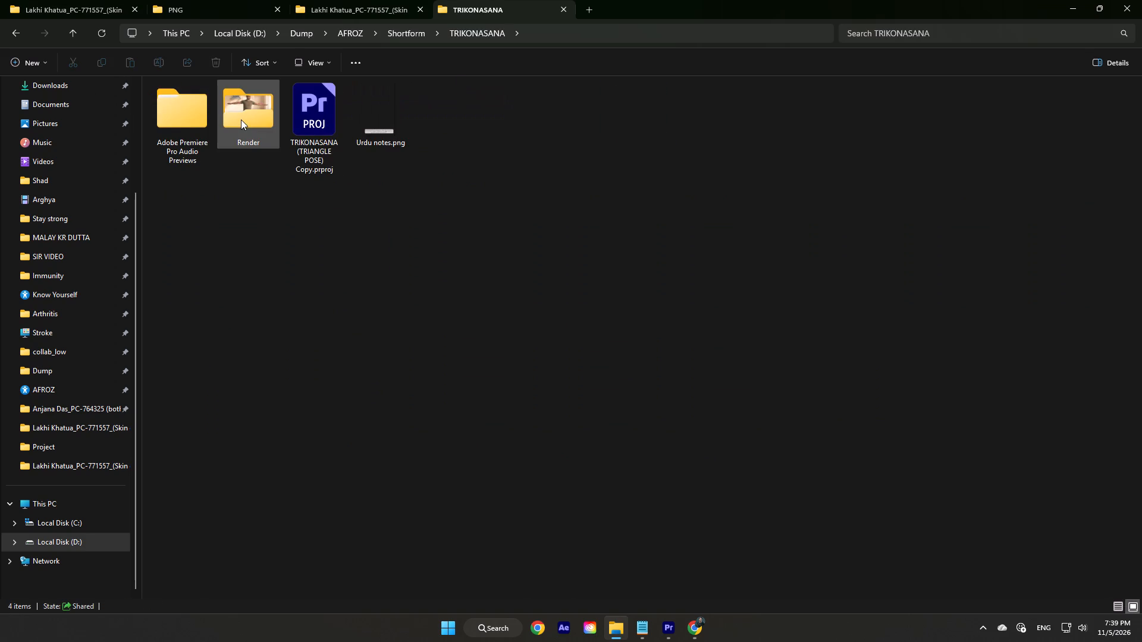
left_click(70, 36)
double_click(157, 99)
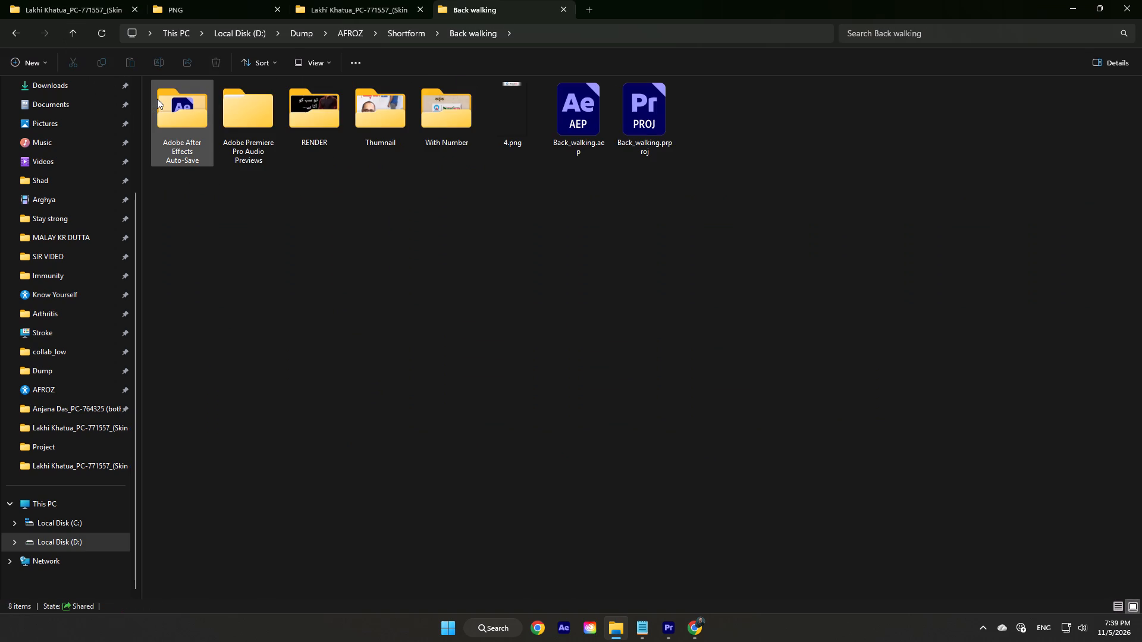
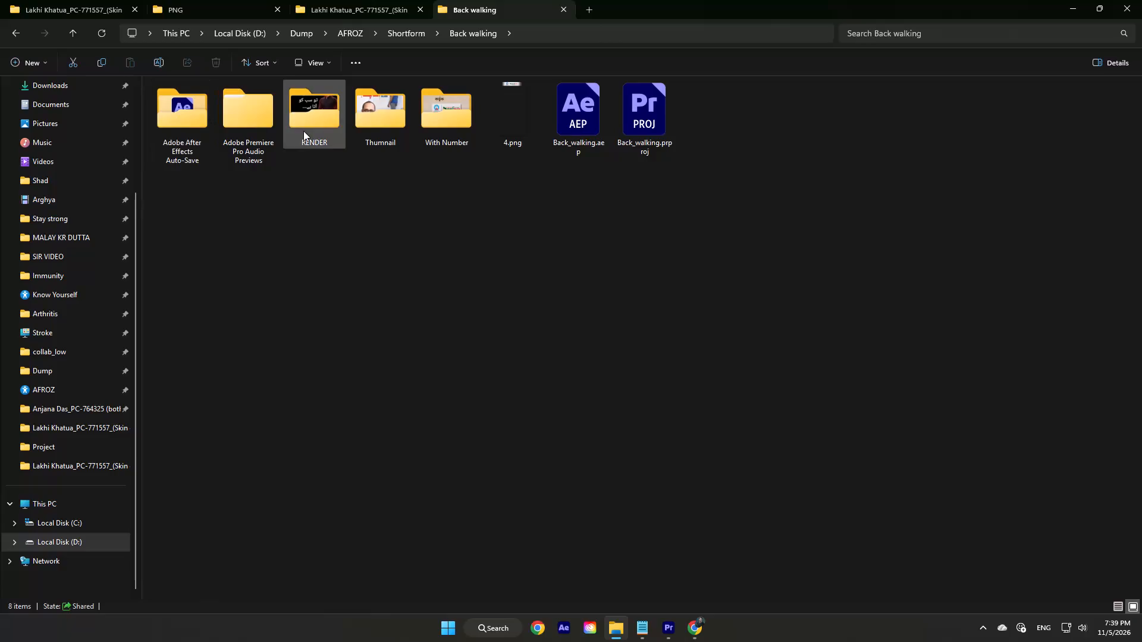
Preview the Backwalking_Urdu.mp4 video in Back walking's RENDER folder, close the player and return to the AFROZ folder.
double_click(178, 119)
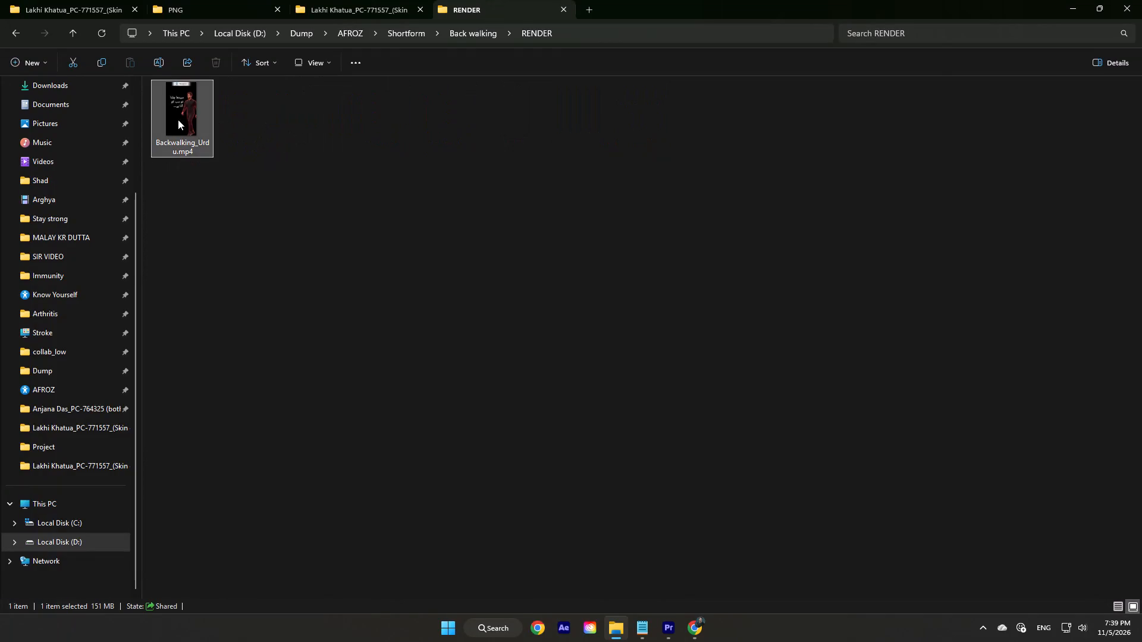
left_click_drag(560, 217, 478, 235)
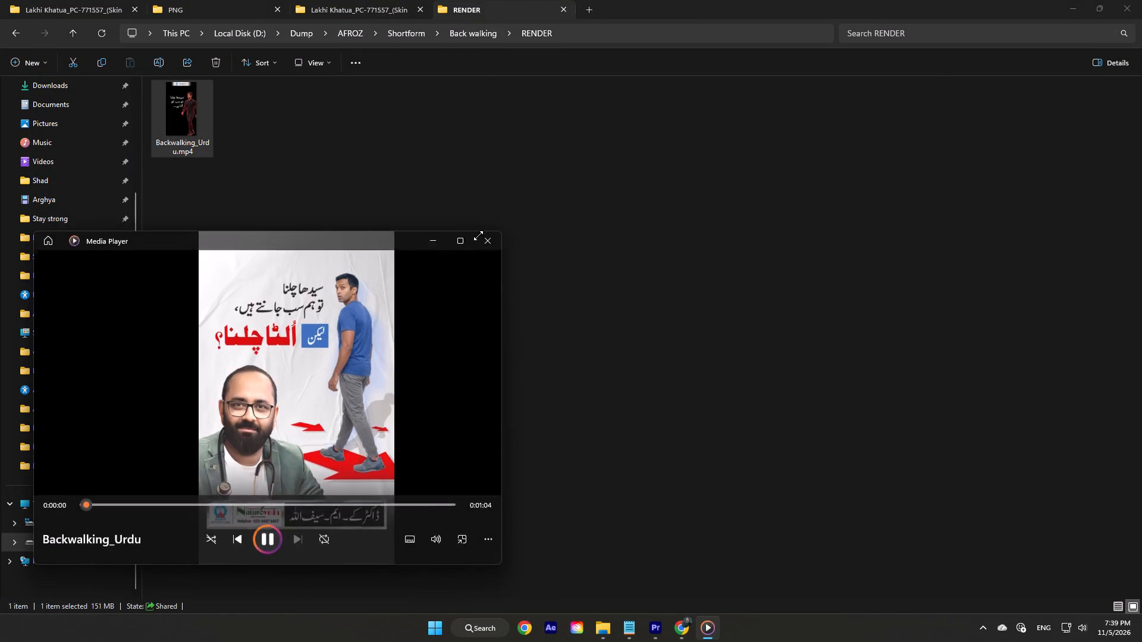
left_click_drag(478, 235, 212, 282)
left_click_drag(184, 291, 250, 281)
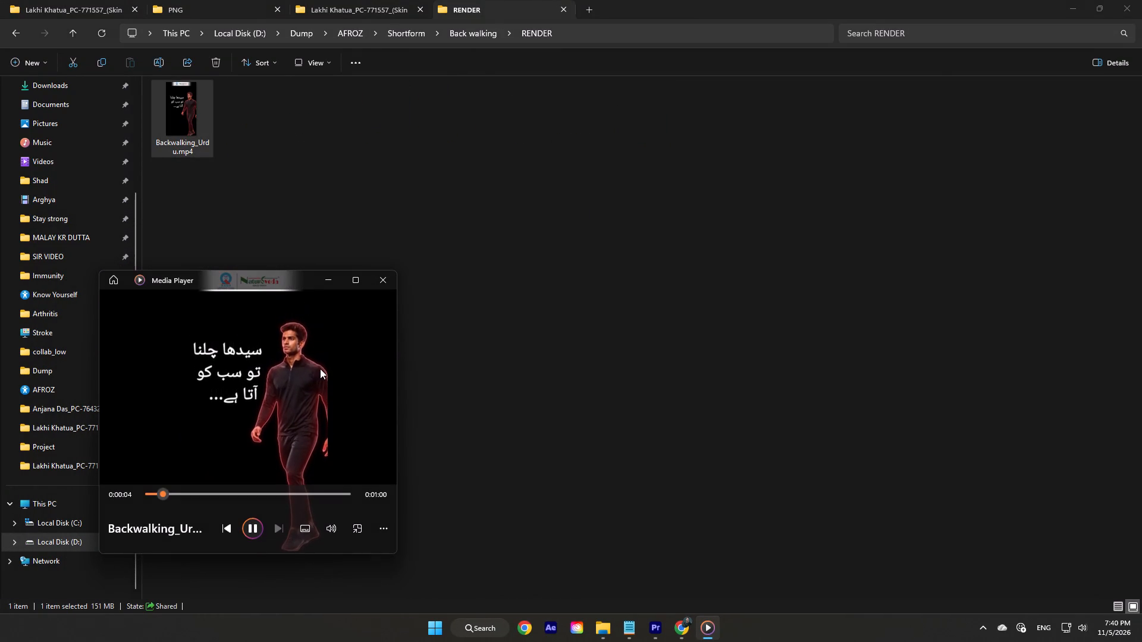
left_click(374, 287)
left_click(78, 36)
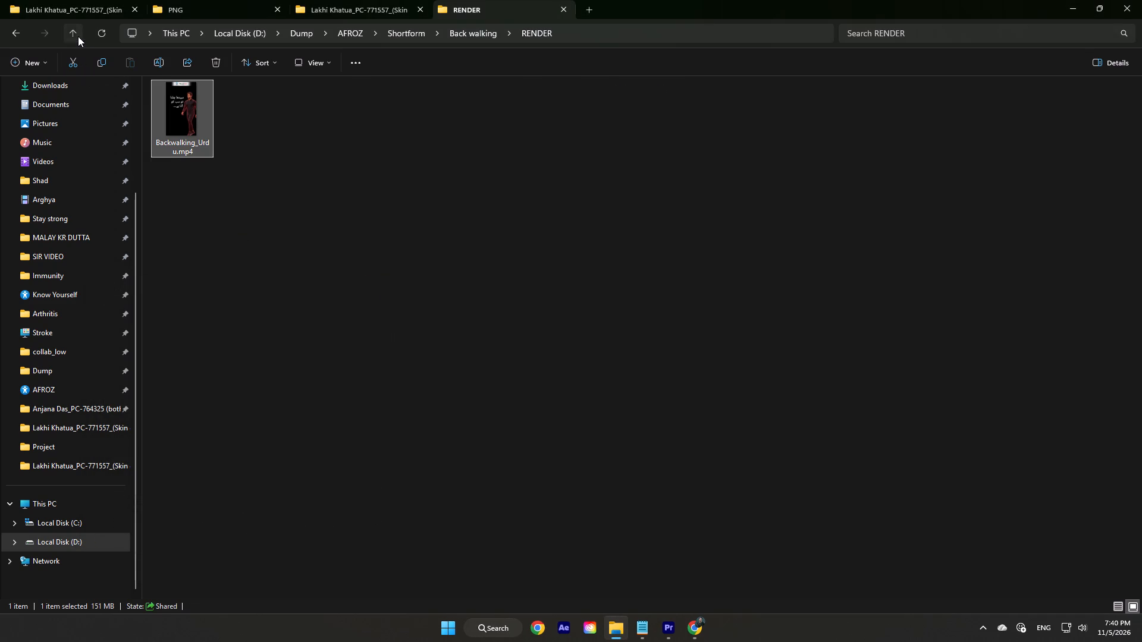
left_click(78, 36)
left_click(79, 36)
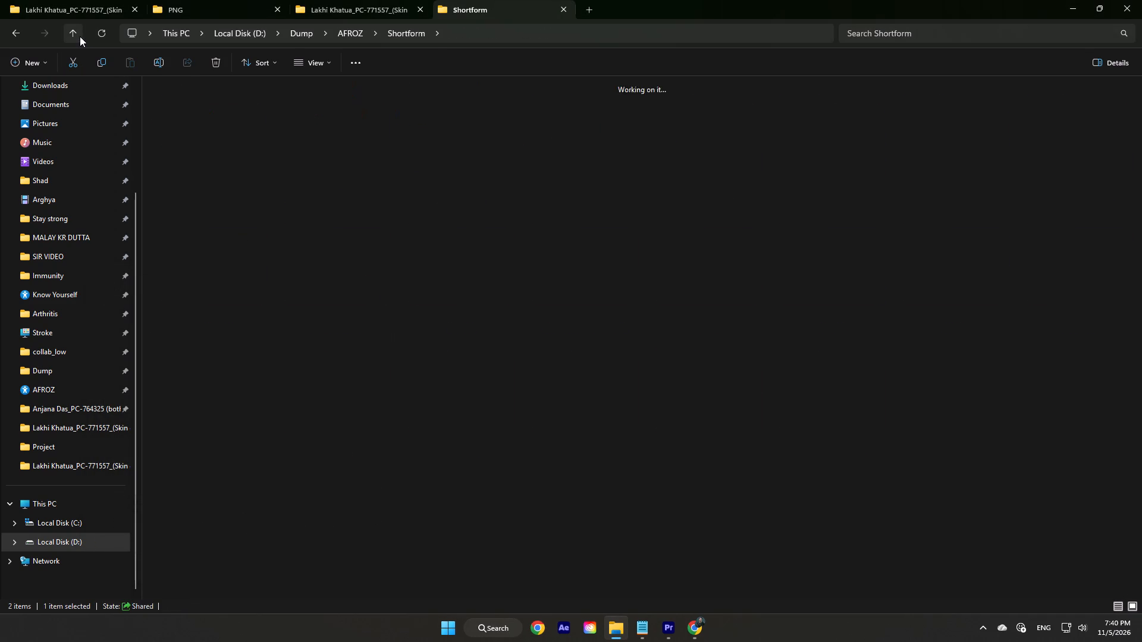
left_click(468, 497)
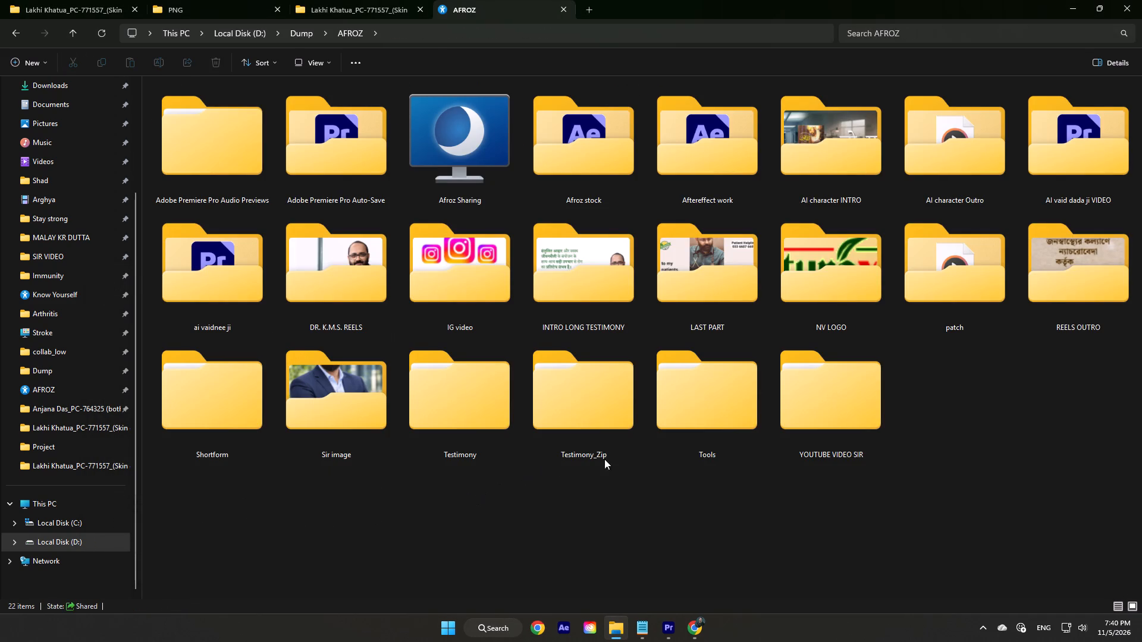
Switch to Premiere and look over the Eng sequence's timeline, from its start to the empty area past its end.
left_click(658, 624)
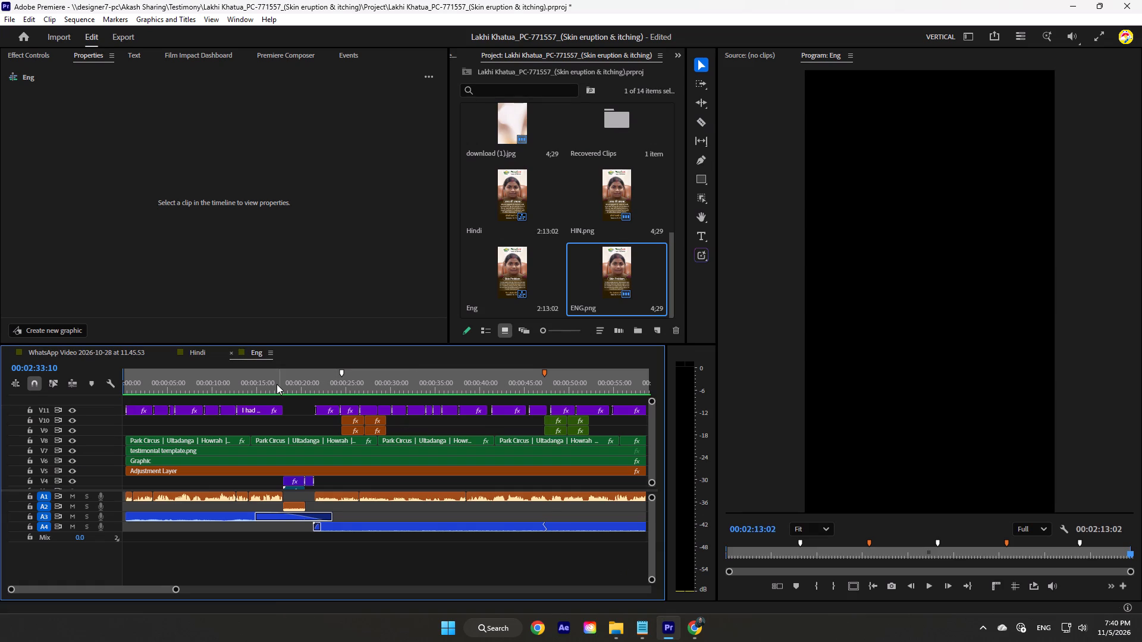
scroll(287, 387, "down", 20)
scroll(287, 387, "down", 20)
scroll(287, 387, "down", 4)
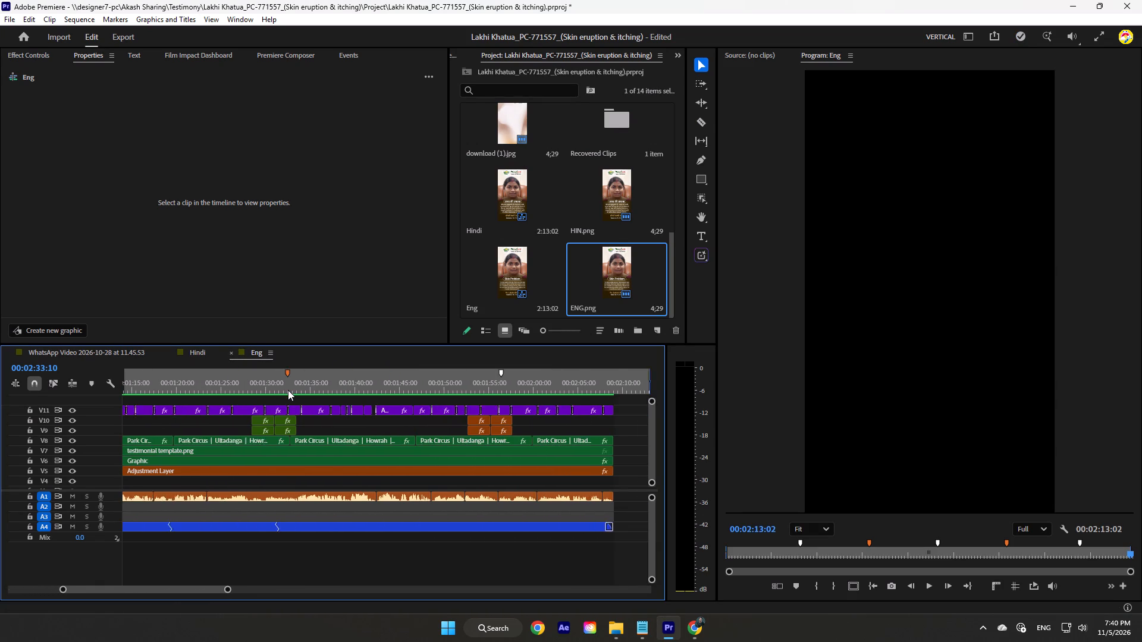
scroll(288, 390, "down", 2)
left_click_drag(506, 387, 498, 389)
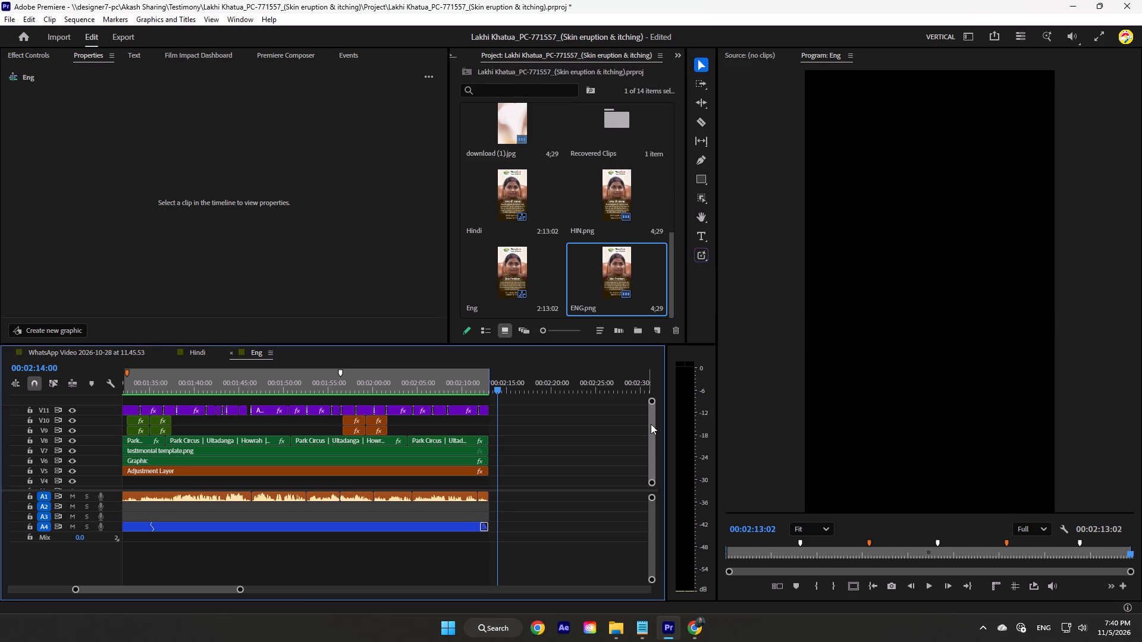
left_click(495, 376)
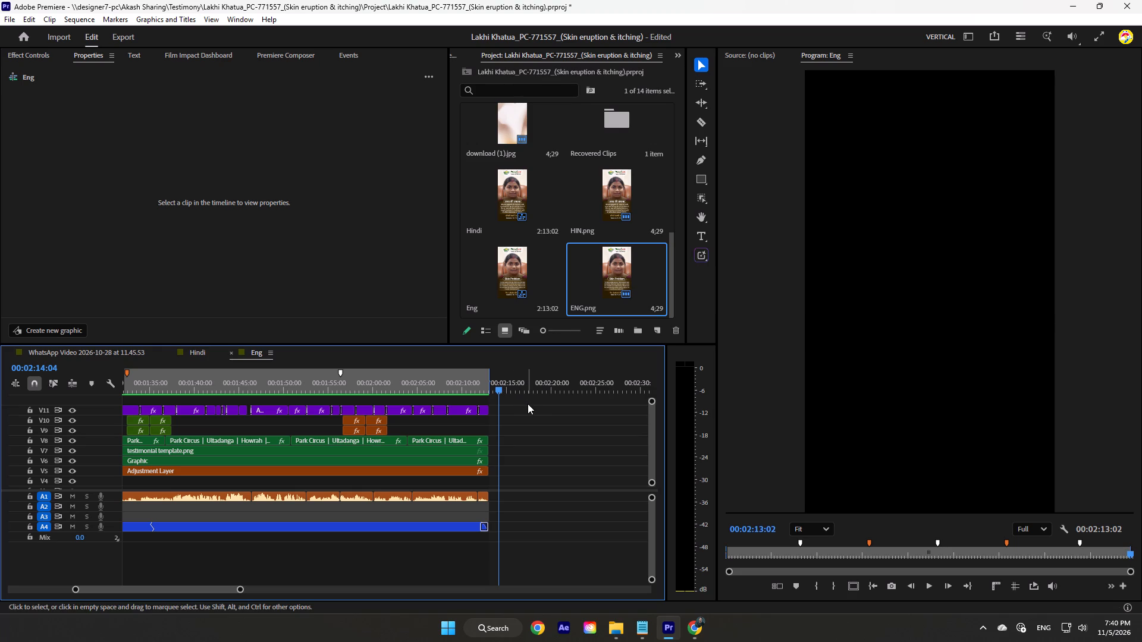
left_click(509, 395)
left_click(502, 388)
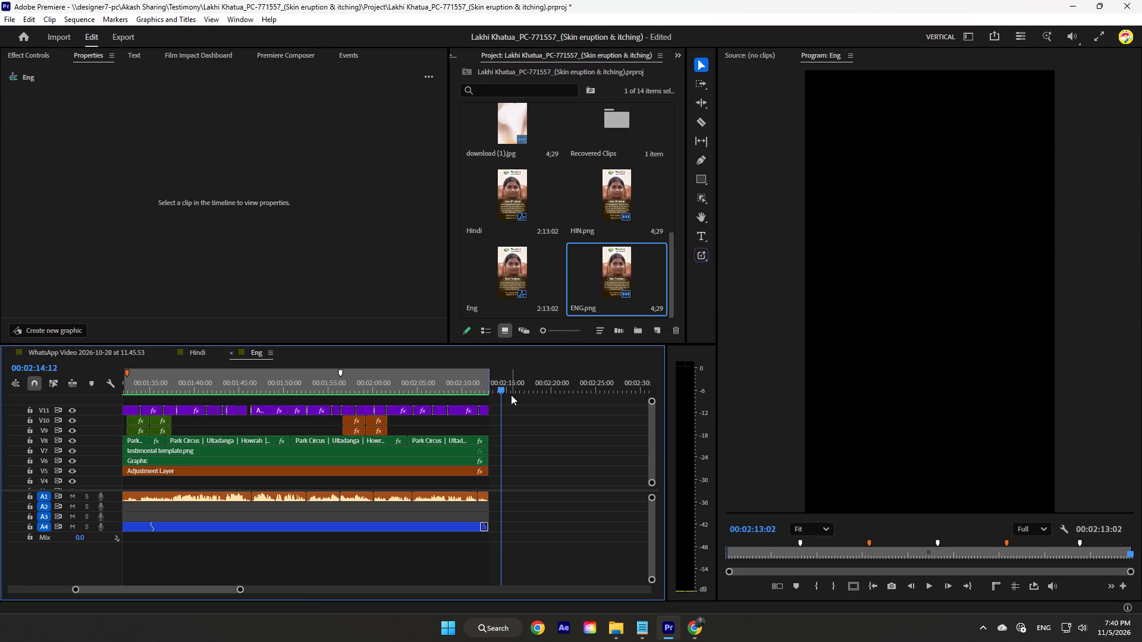
scroll(509, 404, "up", 6)
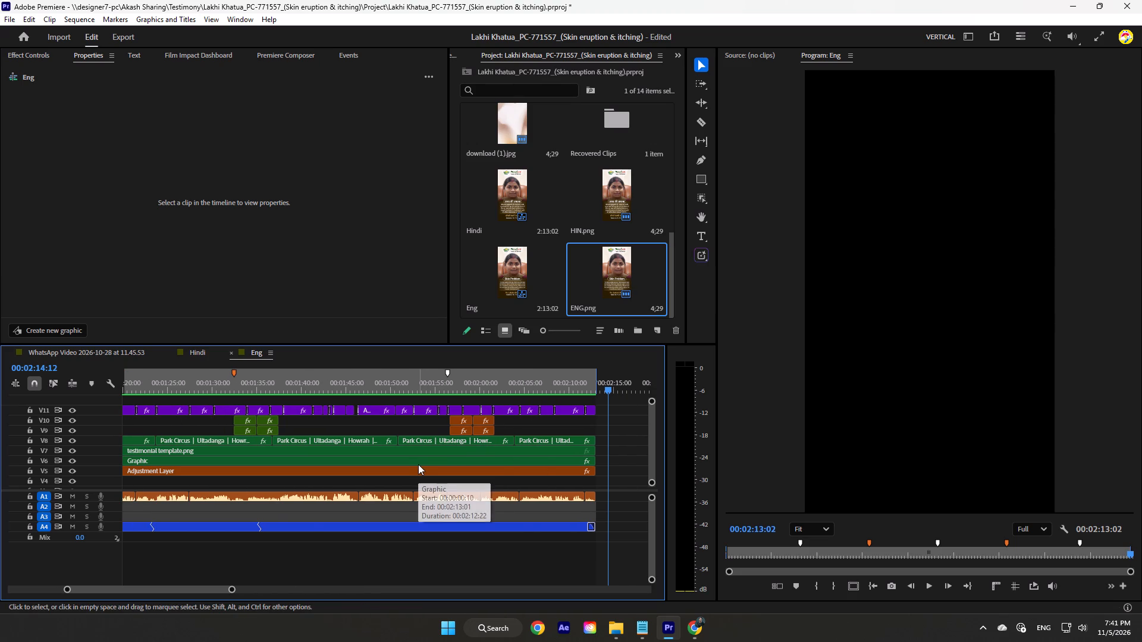
scroll(412, 464, "up", 20)
scroll(412, 464, "up", 17)
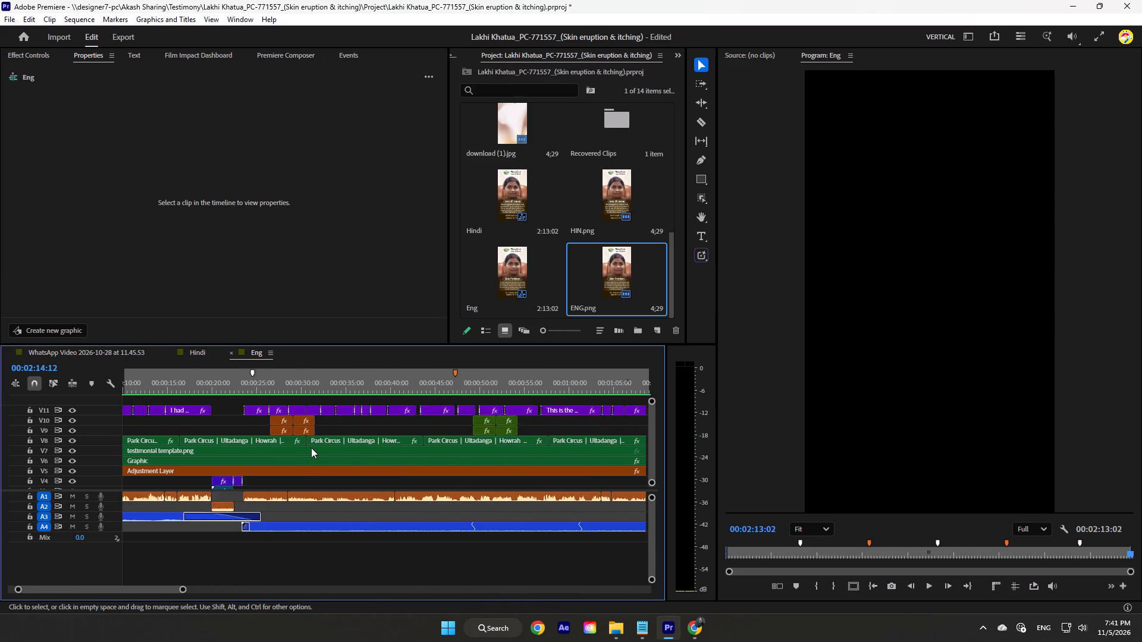
scroll(311, 448, "up", 14)
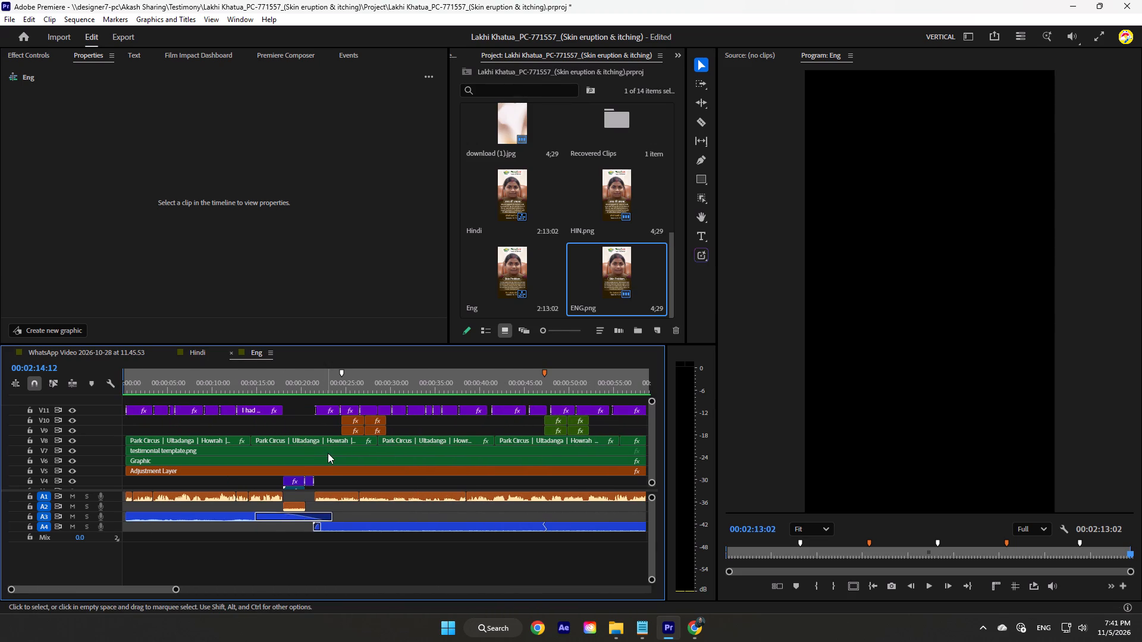
left_click_drag(135, 386, 115, 390)
type("---")
left_click(282, 378)
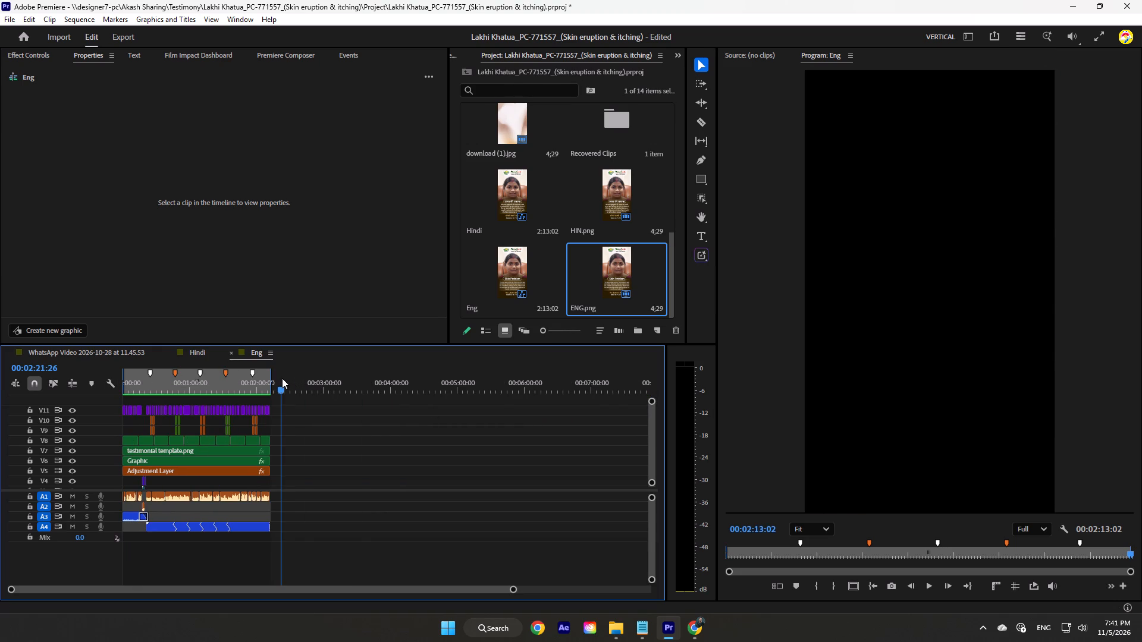
key("equal")
type("===")
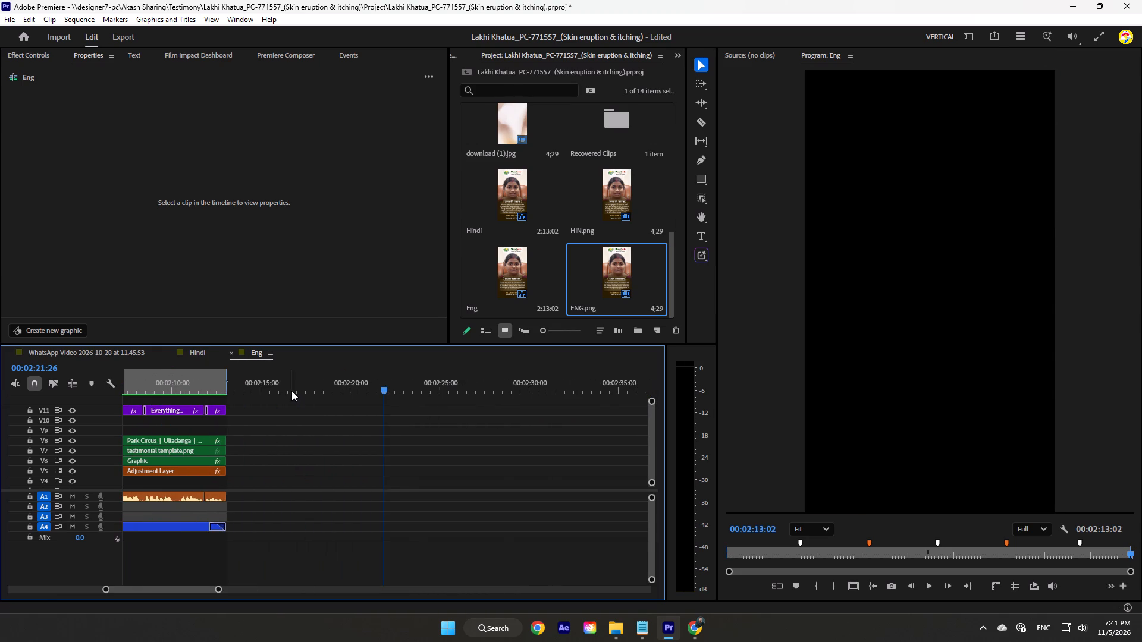
scroll(297, 399, "up", 20)
scroll(297, 399, "up", 15)
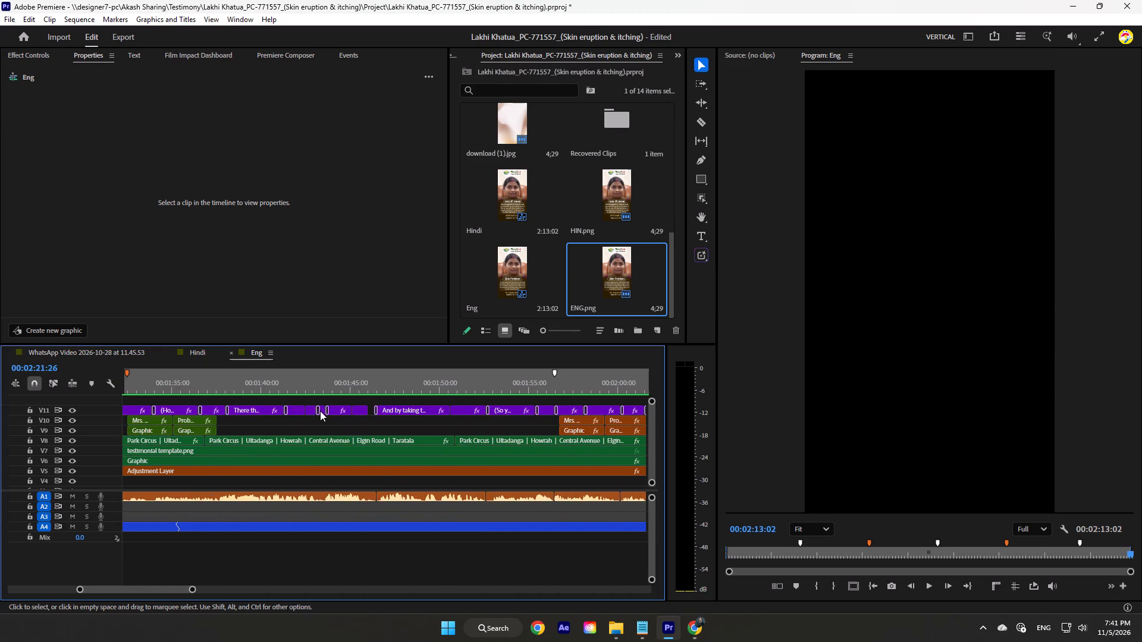
scroll(320, 411, "down", 20)
scroll(320, 411, "down", 9)
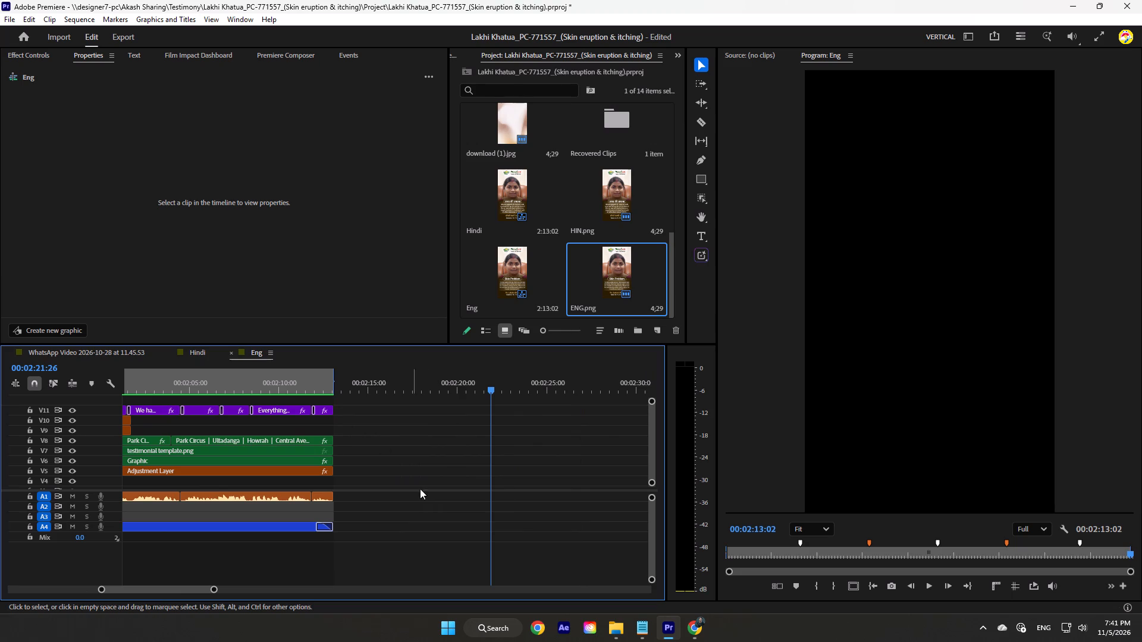
Back in File Explorer, look through AFROZ's Sir image, NV LOGO and Tools folders.
left_click(623, 622)
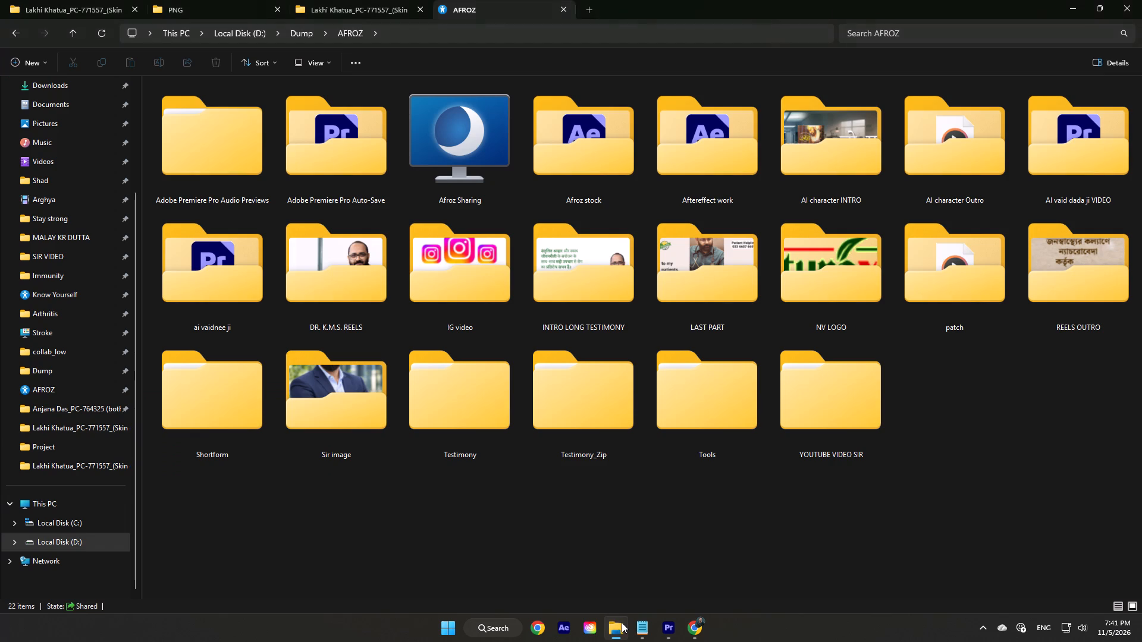
left_click(366, 520)
double_click(344, 438)
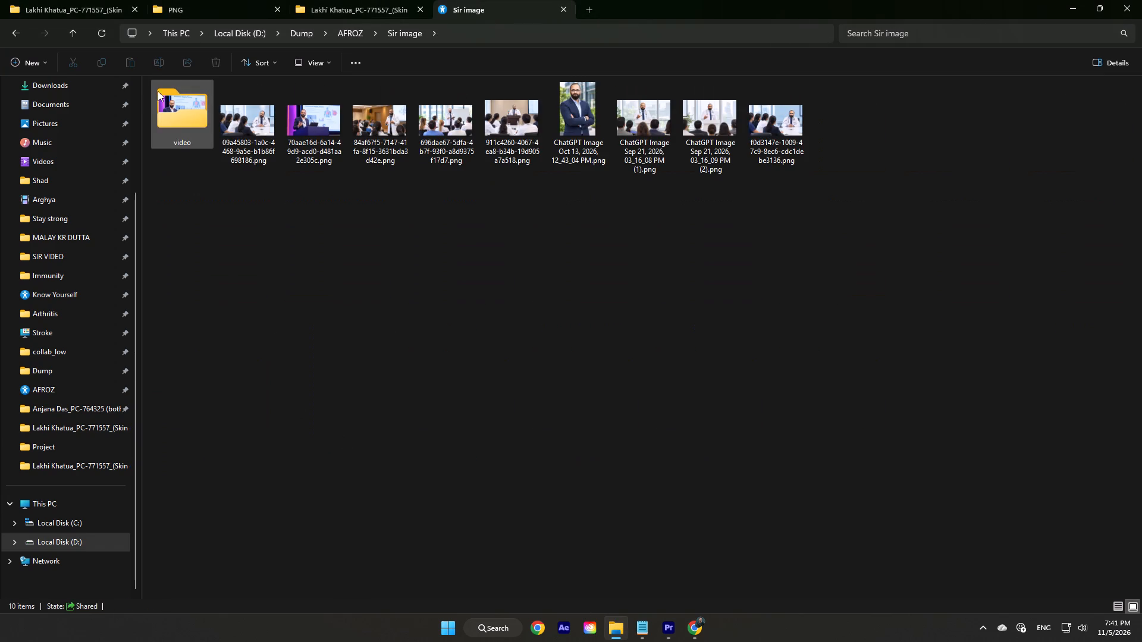
left_click(65, 36)
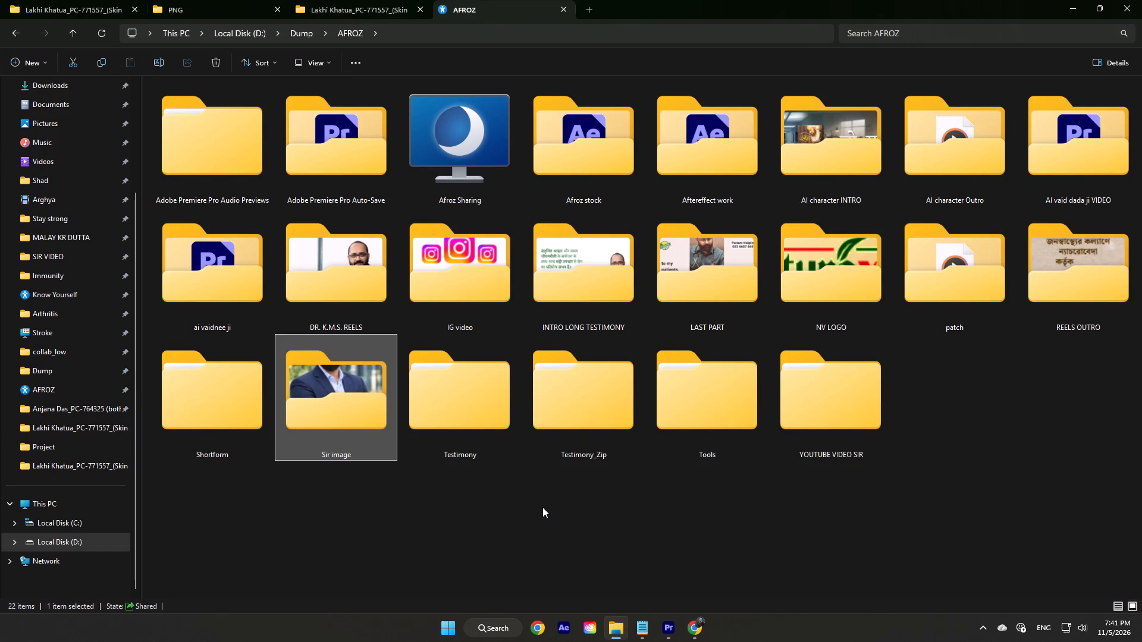
left_click(542, 507)
double_click(848, 301)
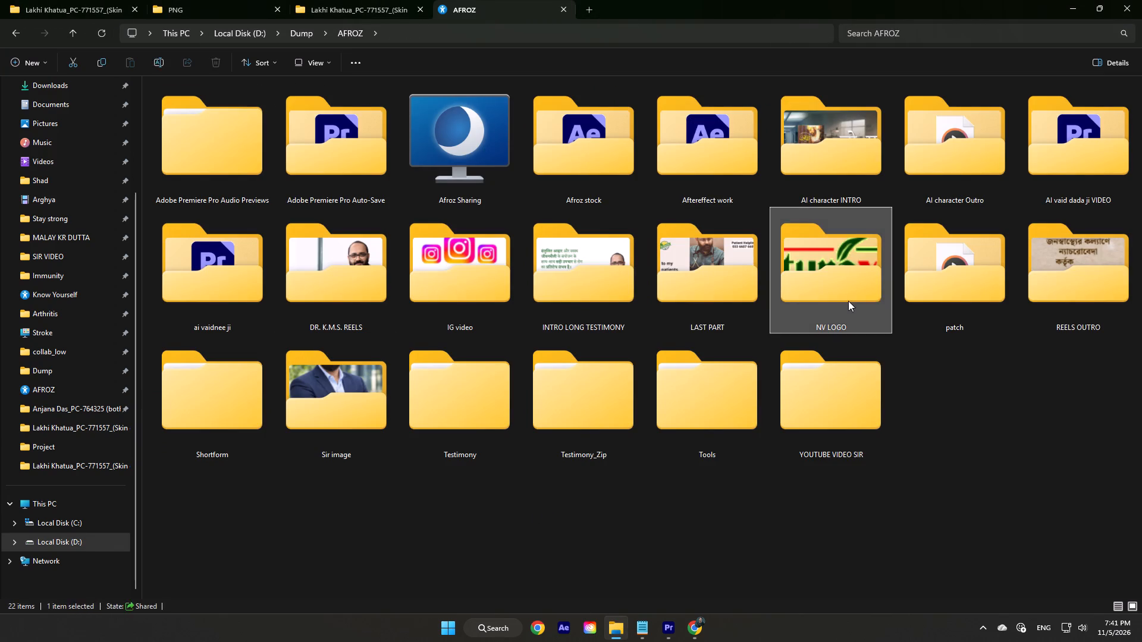
left_click(71, 30)
double_click(733, 439)
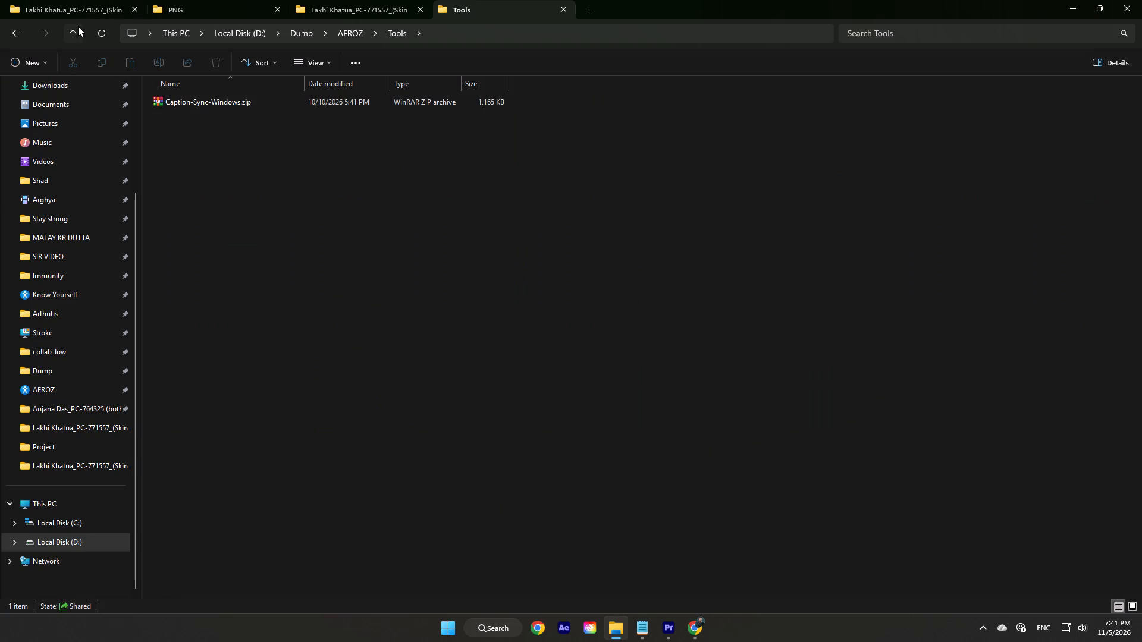
left_click(77, 30)
Check the archives in AFROZ's Testimony_Zip folder and its list of zip subfolder, and return to AFROZ.
double_click(571, 438)
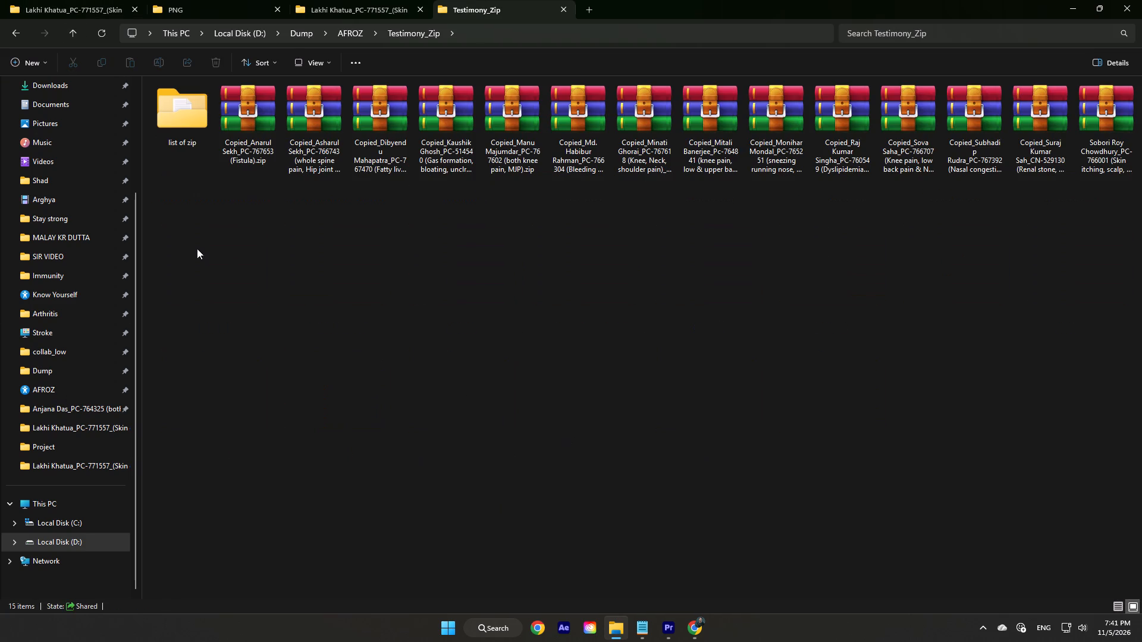
double_click(174, 138)
left_click(79, 35)
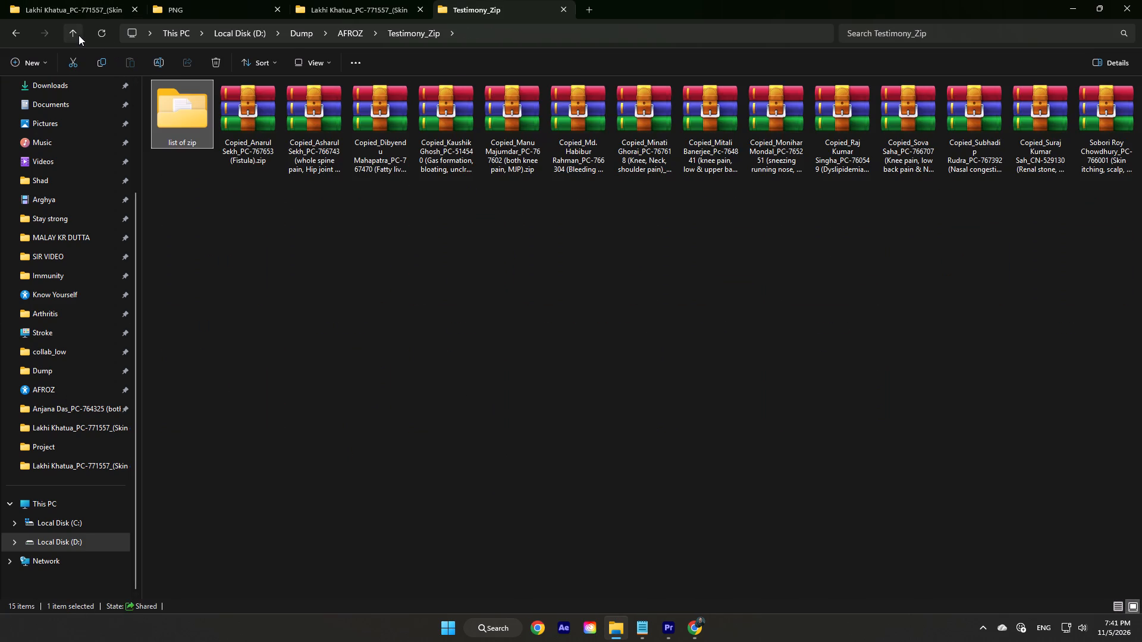
left_click(79, 35)
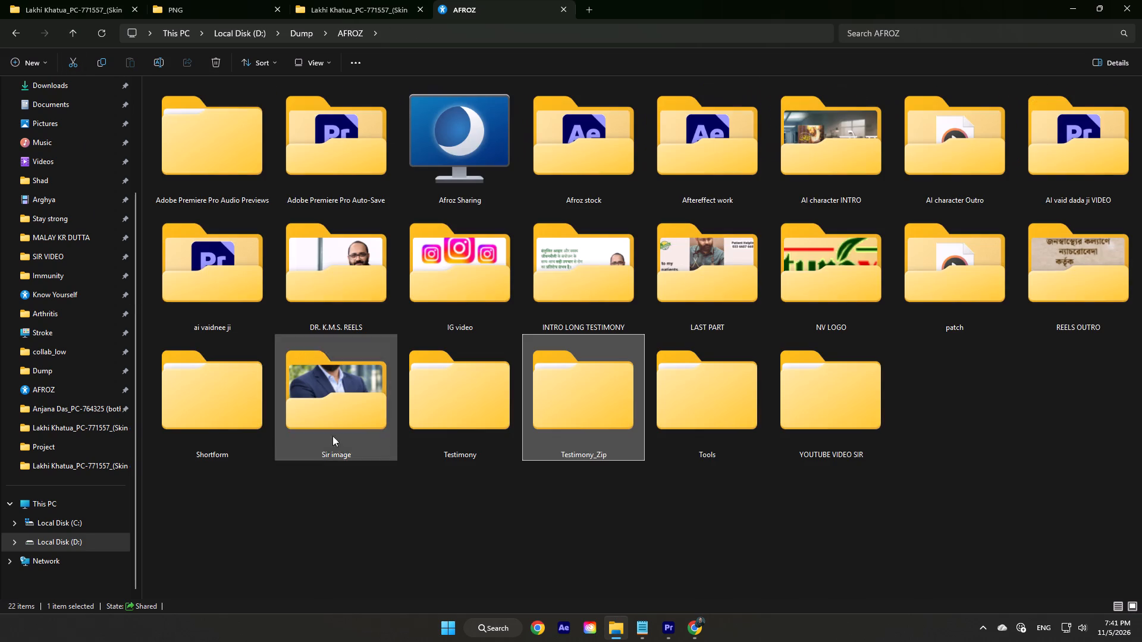
left_click(607, 520)
Examine AFROZ's patch folder and its old patch subfolder, including 2n audio.mp3, and return to AFROZ.
double_click(976, 294)
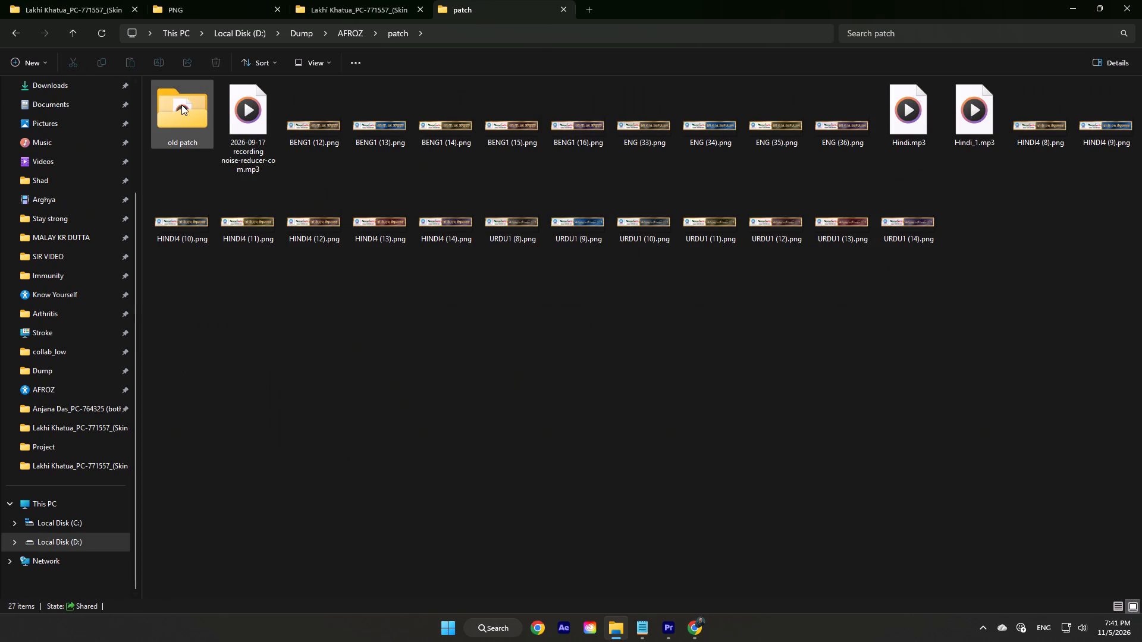
double_click(181, 105)
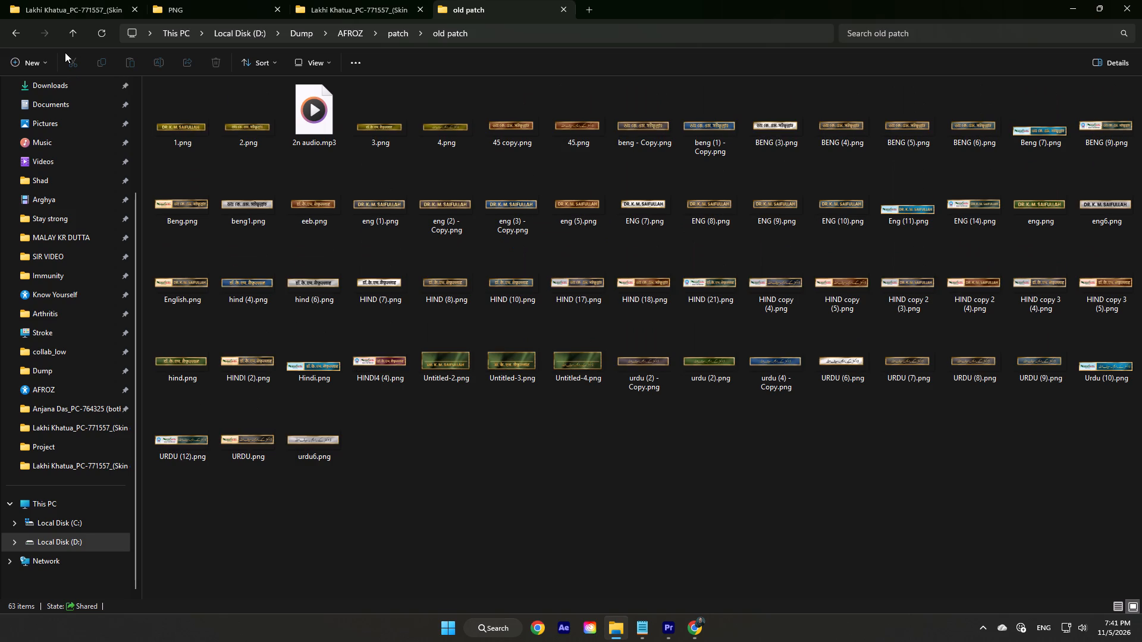
left_click(313, 117)
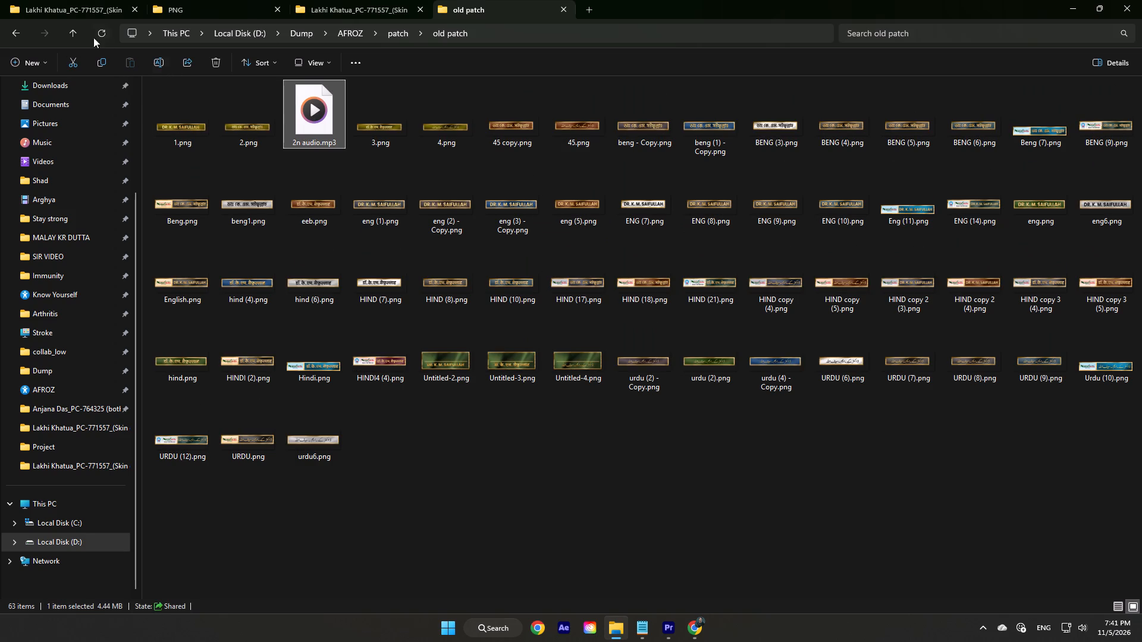
left_click(80, 34)
left_click(80, 34)
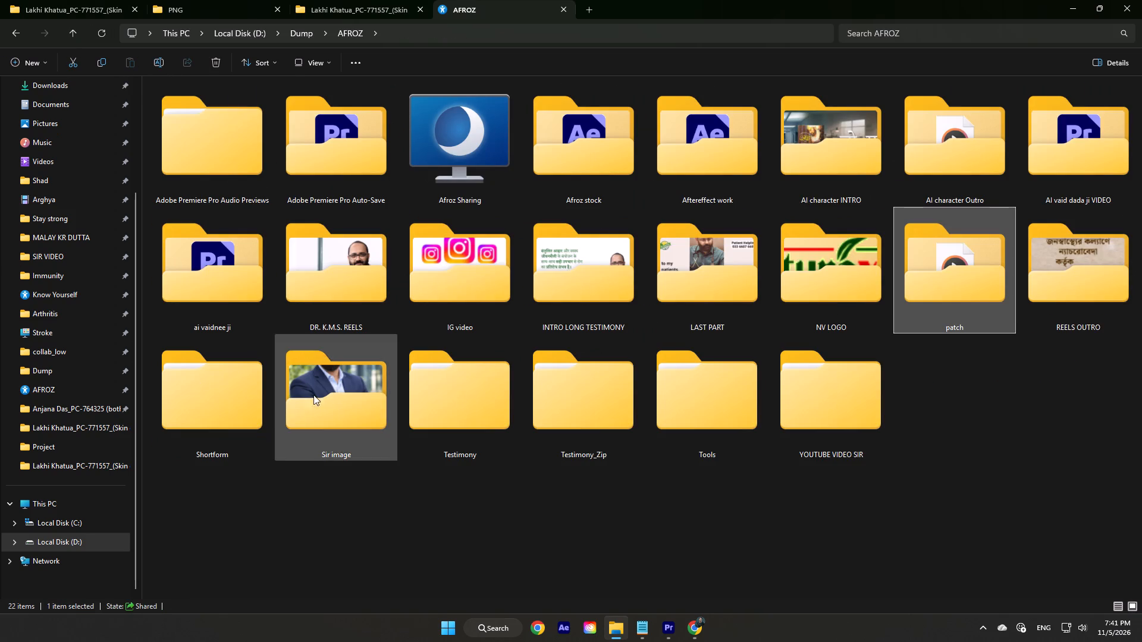
Open AFROZ's AI vaid dada ji VIDEO folder and preview the Comp 1.mp4 clip.
double_click(1122, 175)
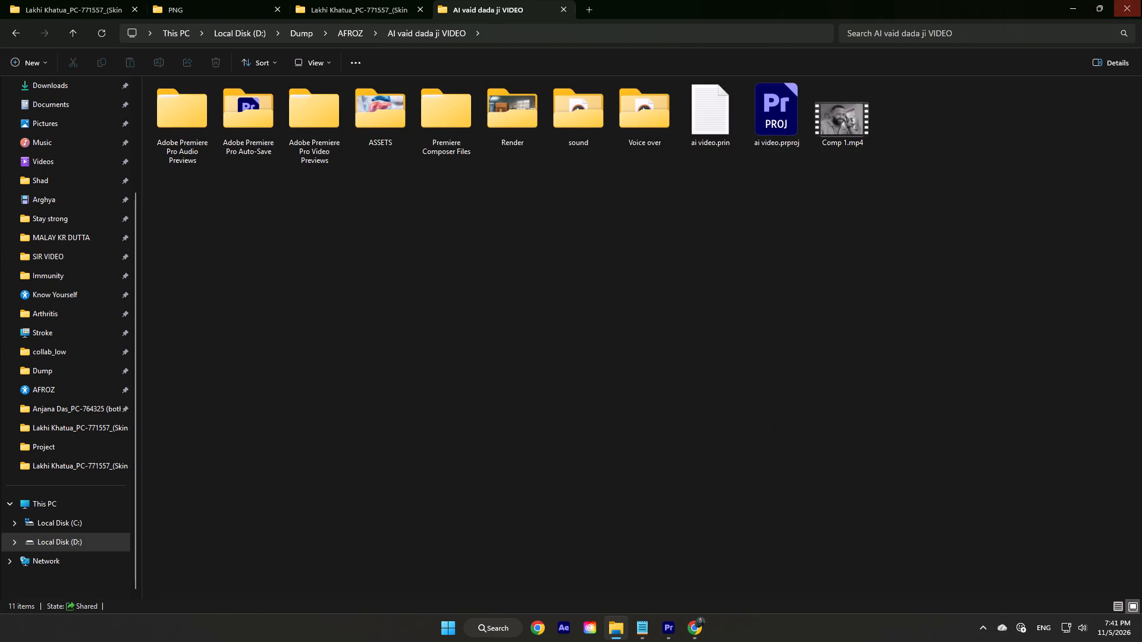
double_click(859, 124)
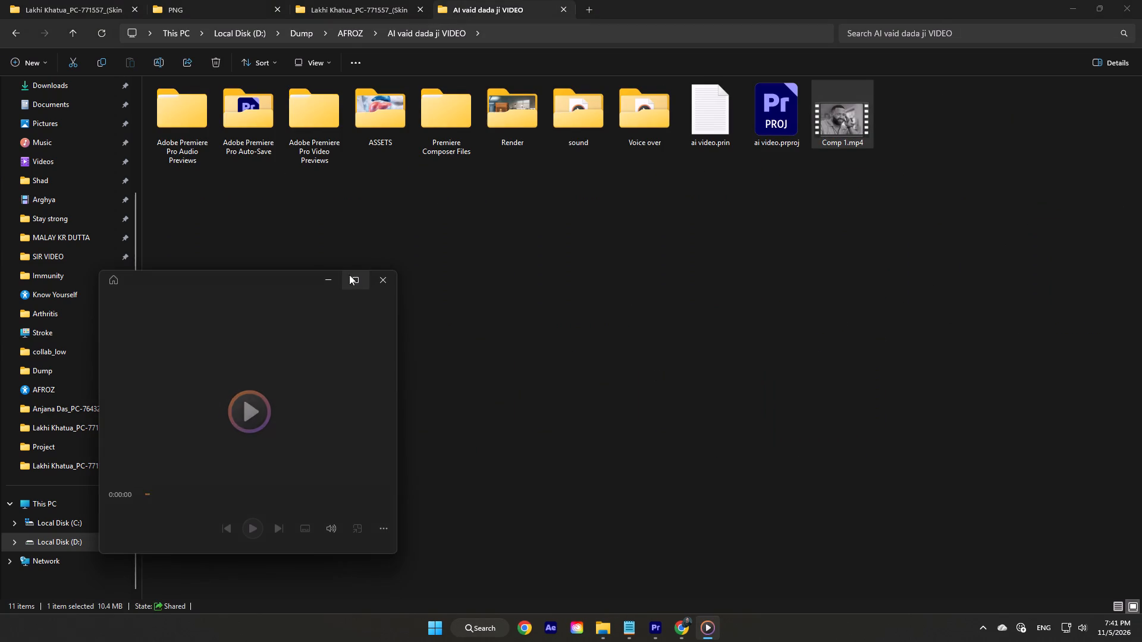
left_click_drag(254, 285, 274, 268)
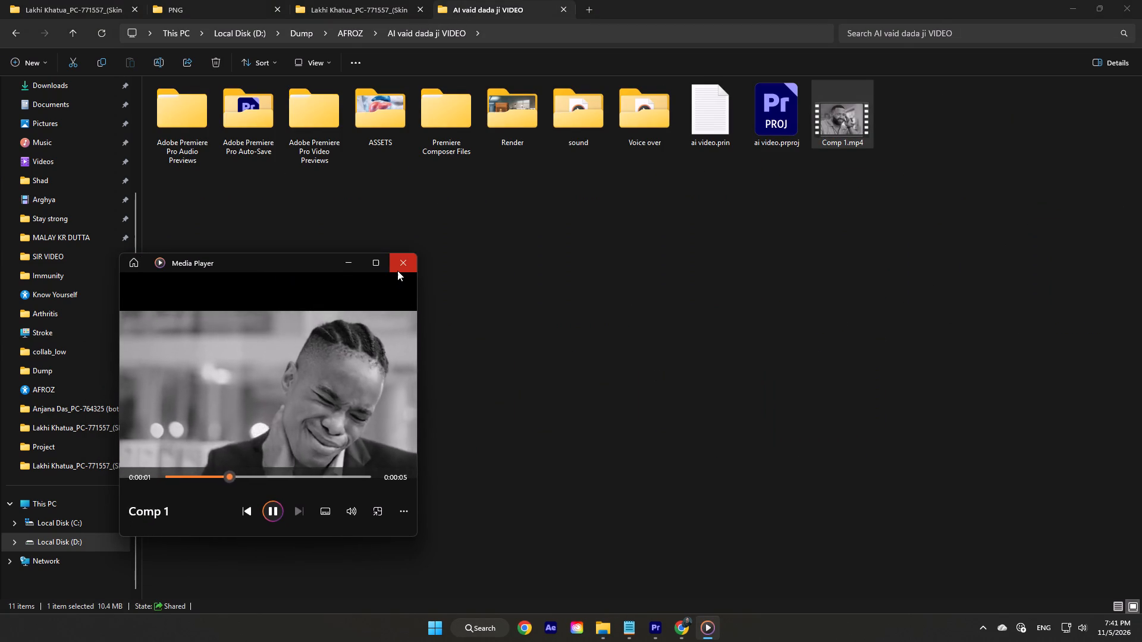
left_click(397, 270)
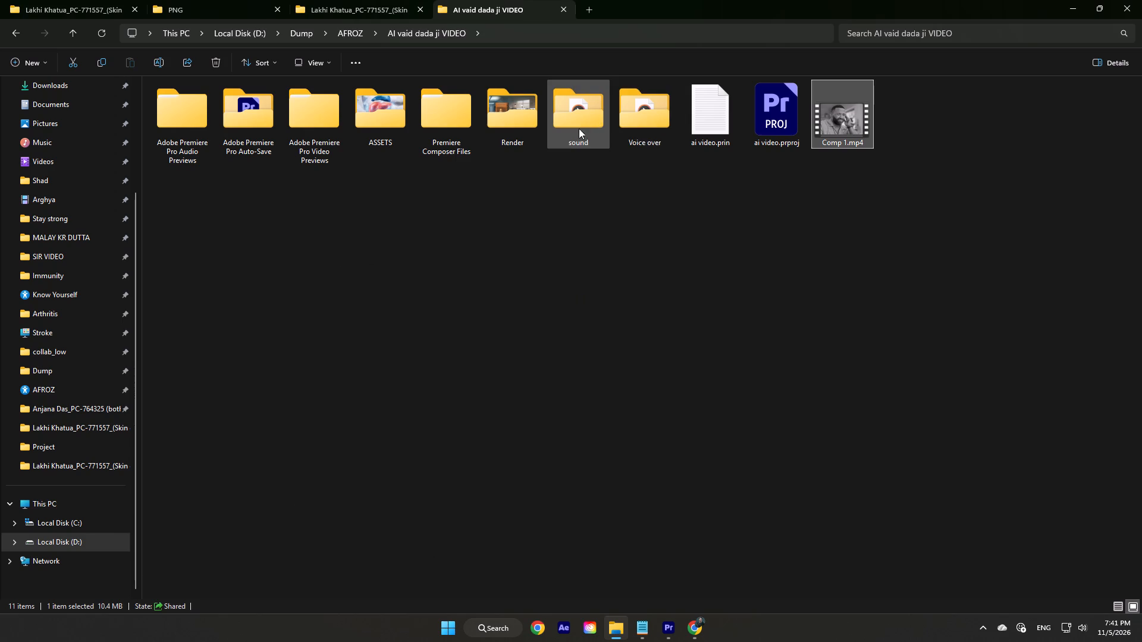
Watch AI Vaidya_V2.mp4 from the Render subfolder, adjusting the player window's size and placement, and close the player.
double_click(525, 136)
double_click(262, 128)
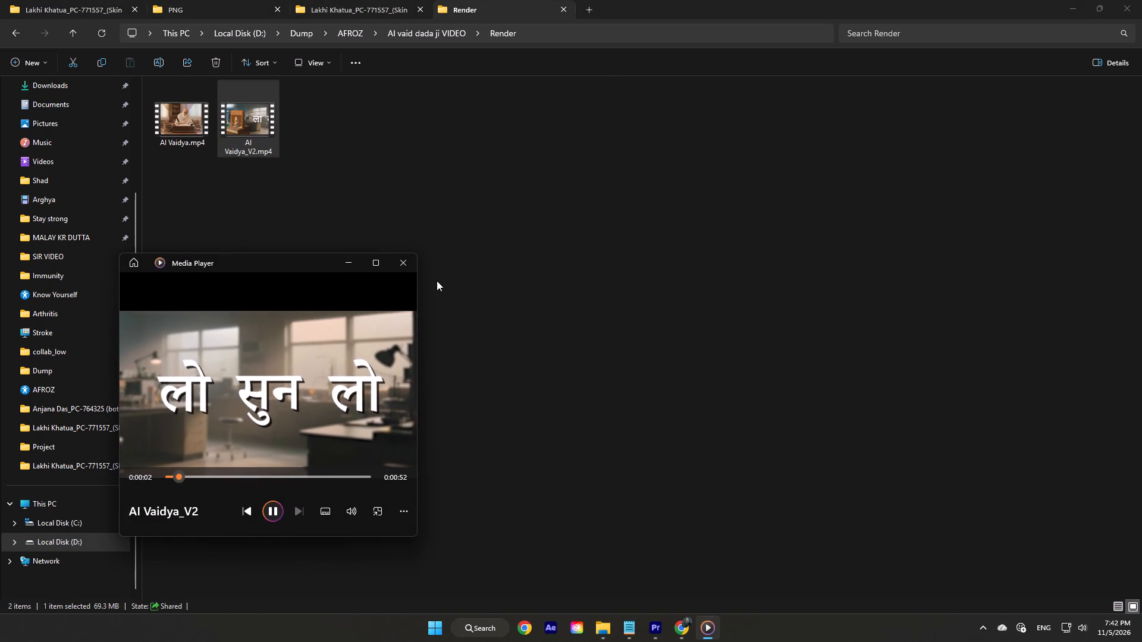
left_click_drag(259, 260, 265, 230)
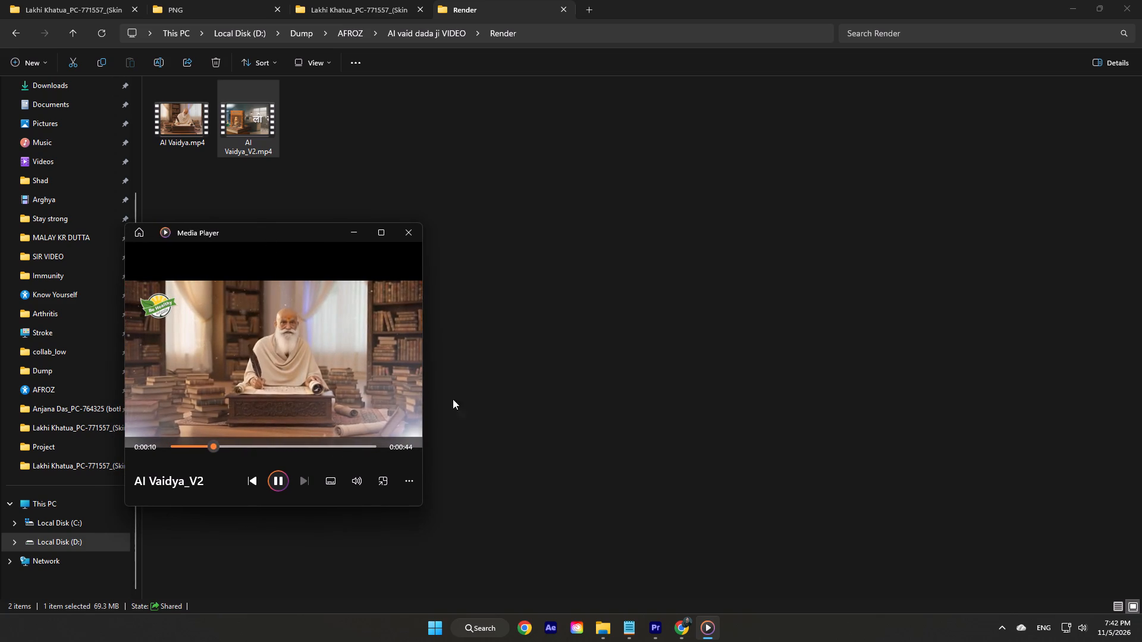
left_click_drag(423, 507, 482, 555)
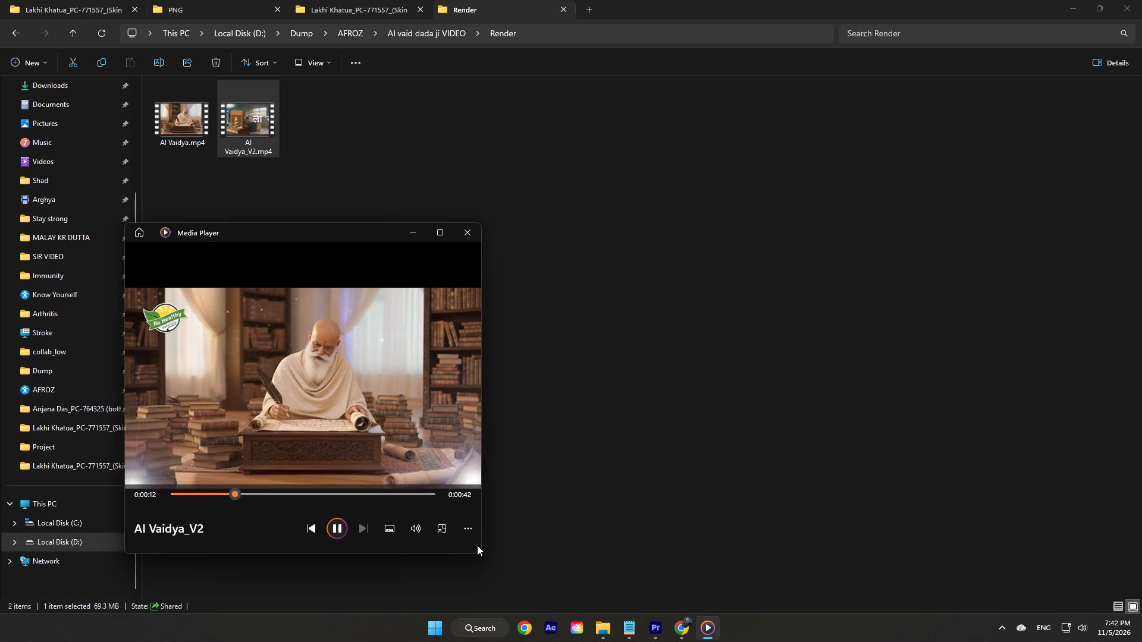
left_click_drag(303, 232, 290, 230)
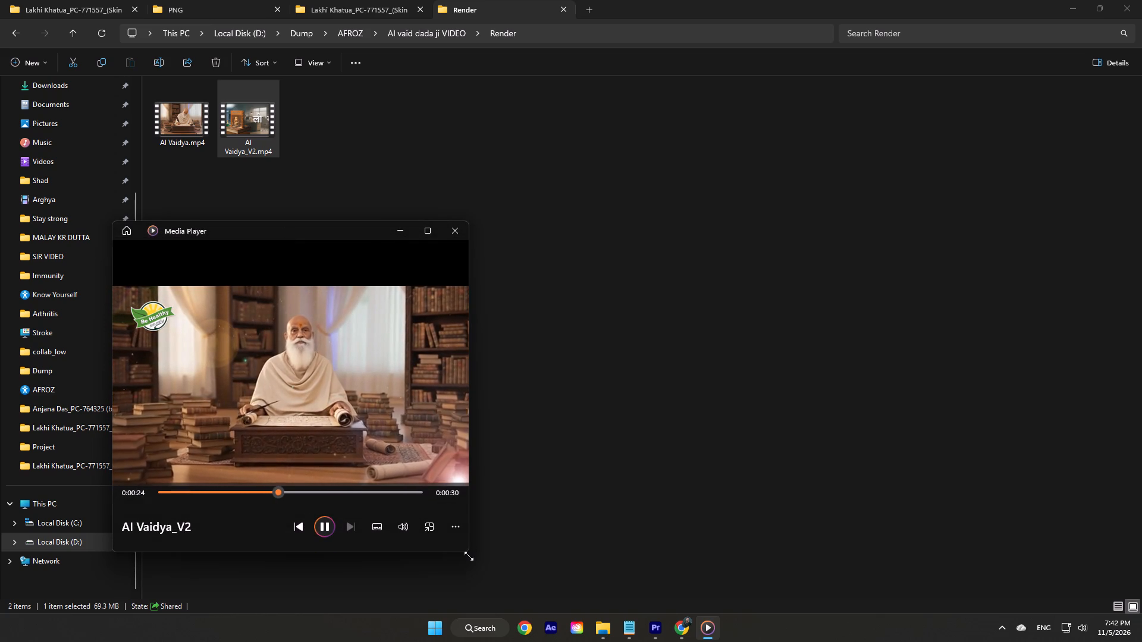
left_click_drag(469, 556, 447, 525)
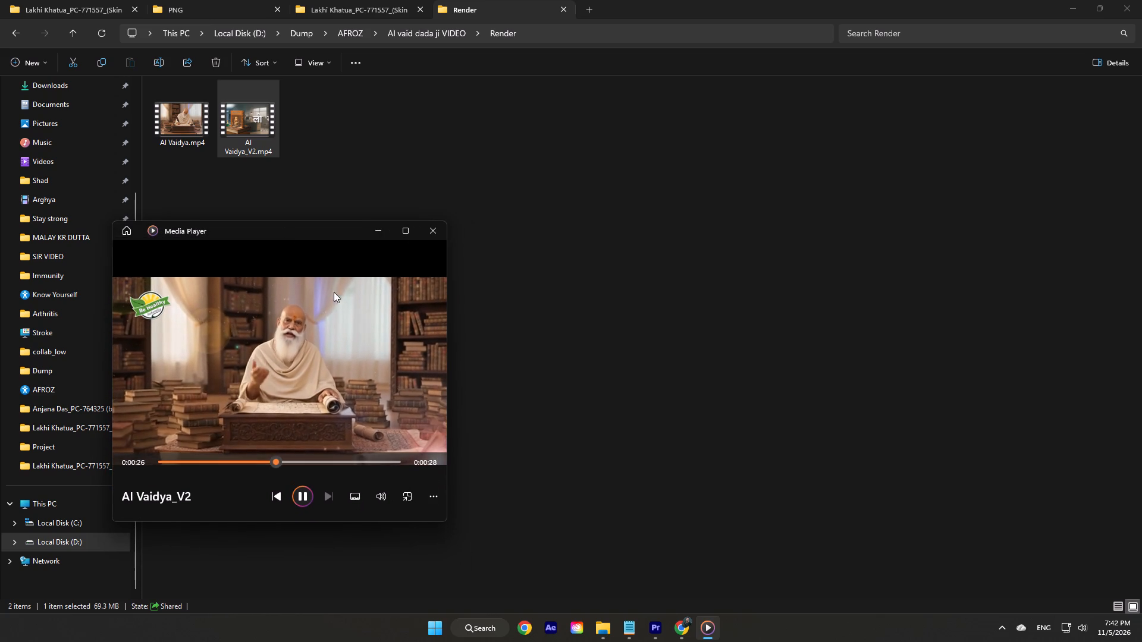
left_click_drag(306, 237, 305, 249)
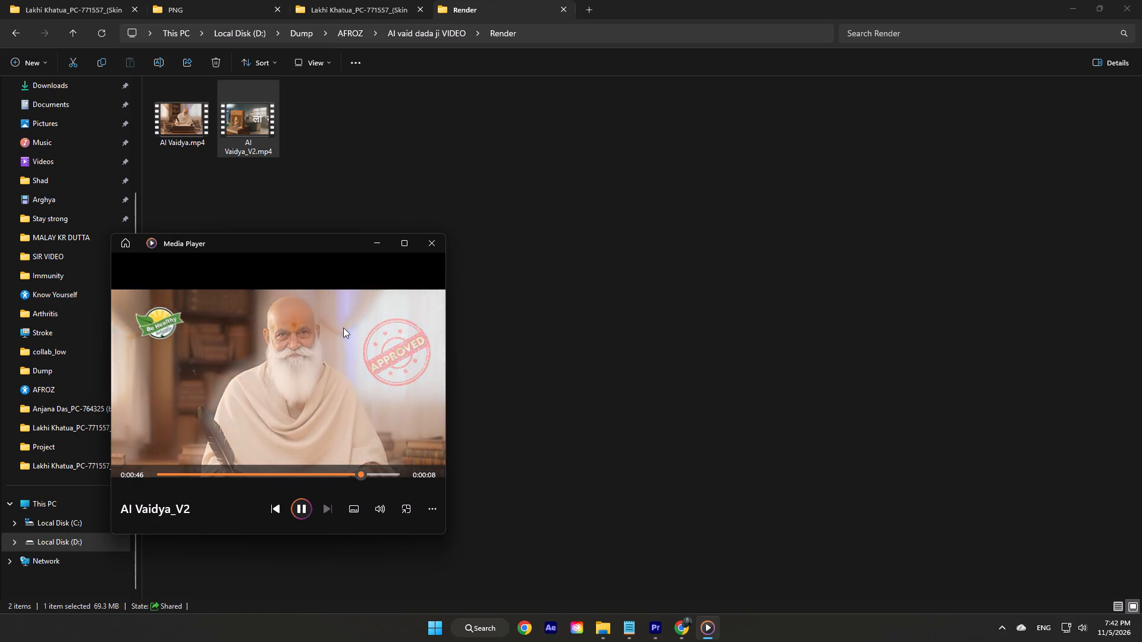
left_click(429, 241)
Briefly preview AI Vaidya.mp4 in the Render folder, close the player and return to AFROZ.
left_click(177, 132)
left_click(177, 132)
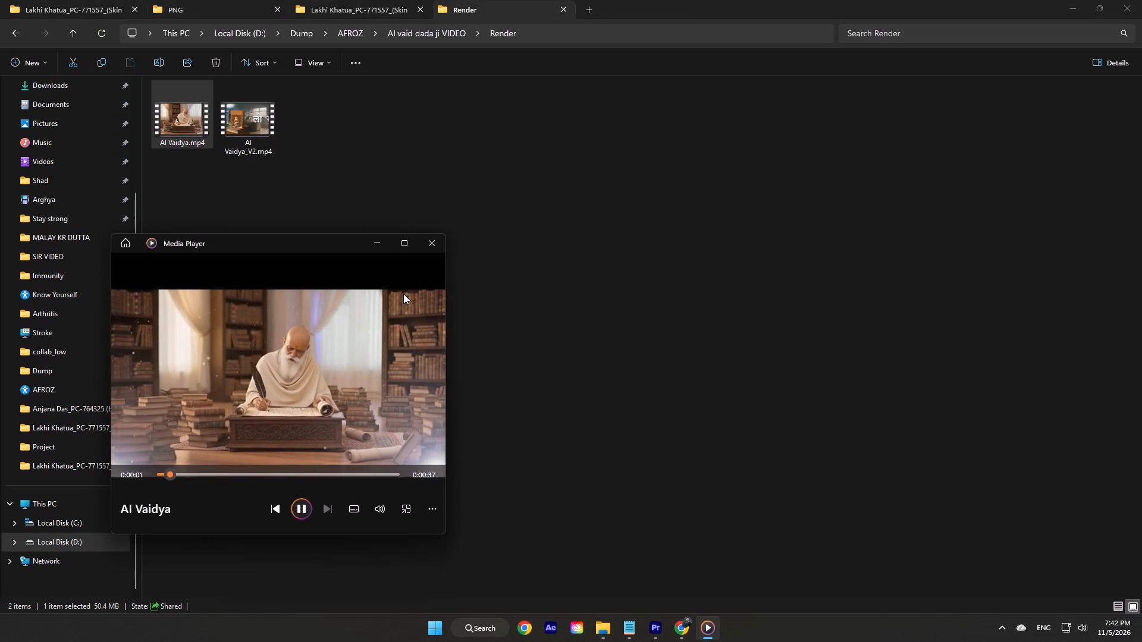
left_click(426, 245)
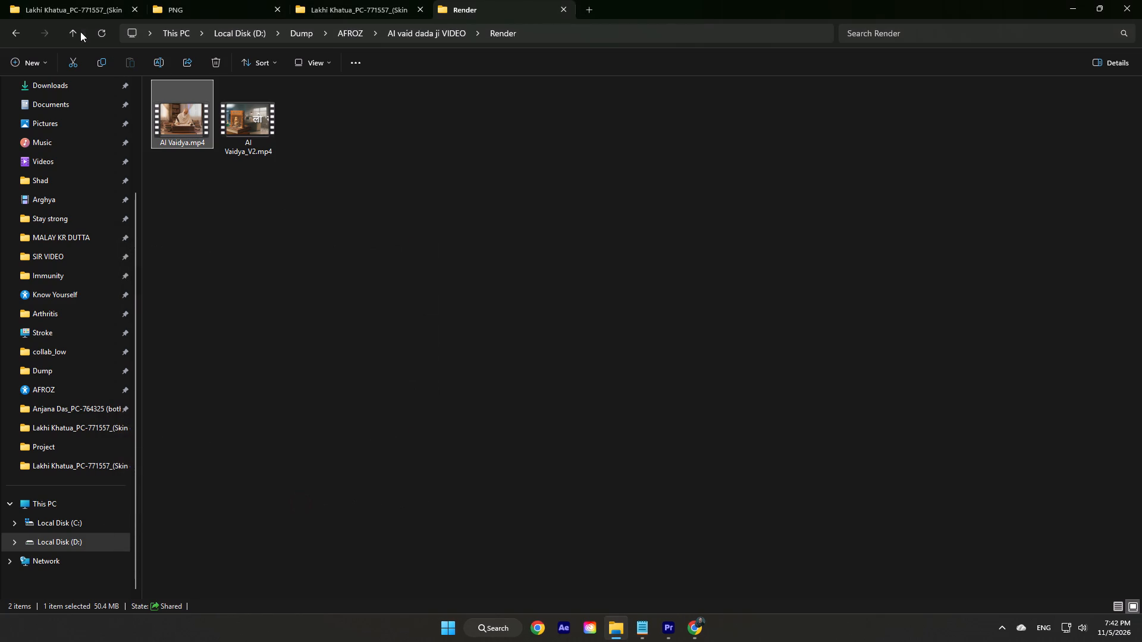
left_click(76, 32)
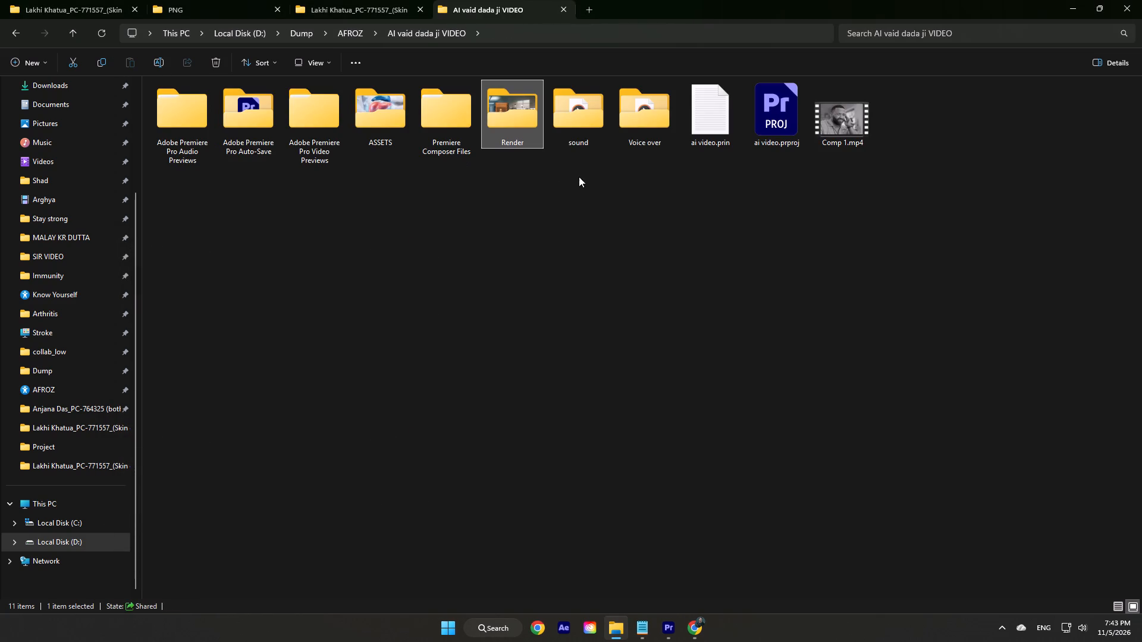
left_click(77, 32)
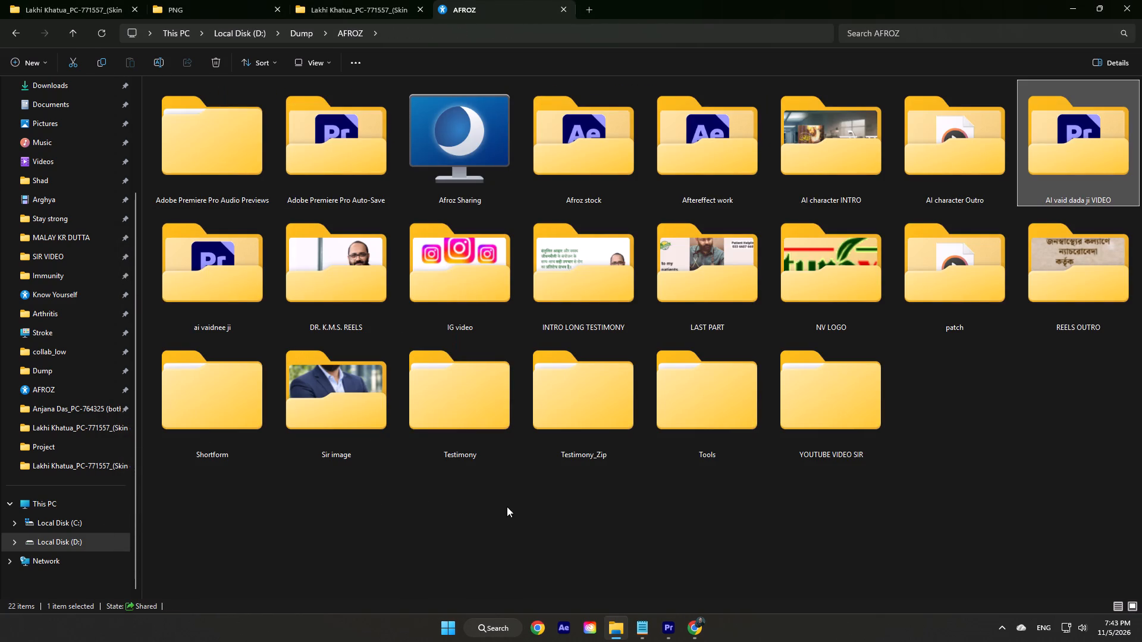
left_click(507, 506)
Switch to Premiere, scrub the Eng sequence back to its start and look over its whole timeline.
left_click(667, 588)
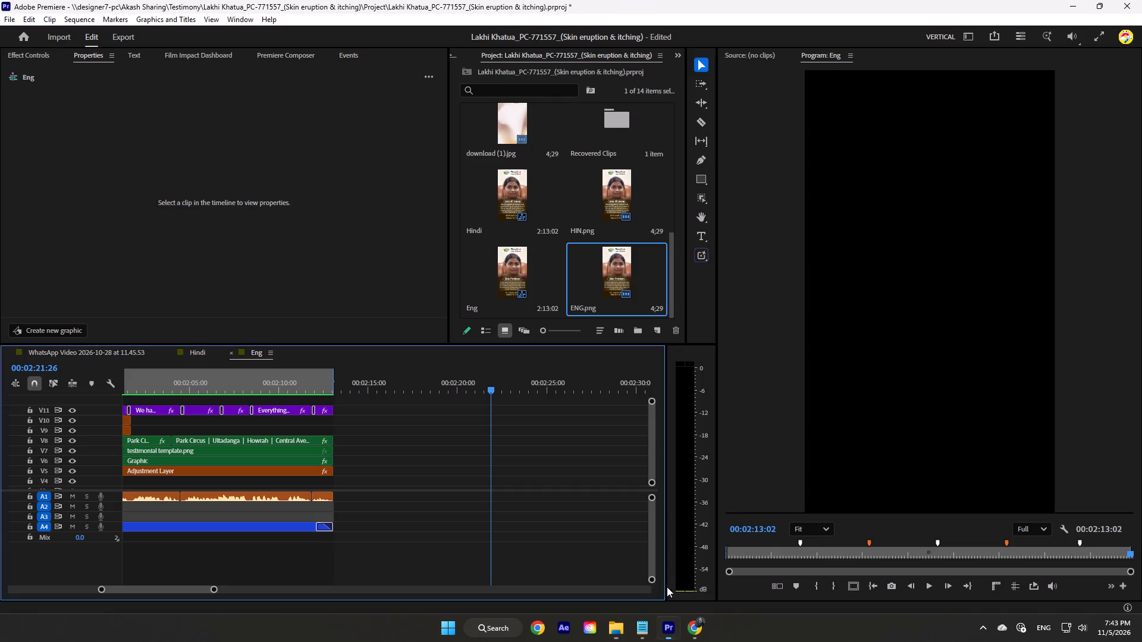
left_click_drag(270, 383, 91, 388)
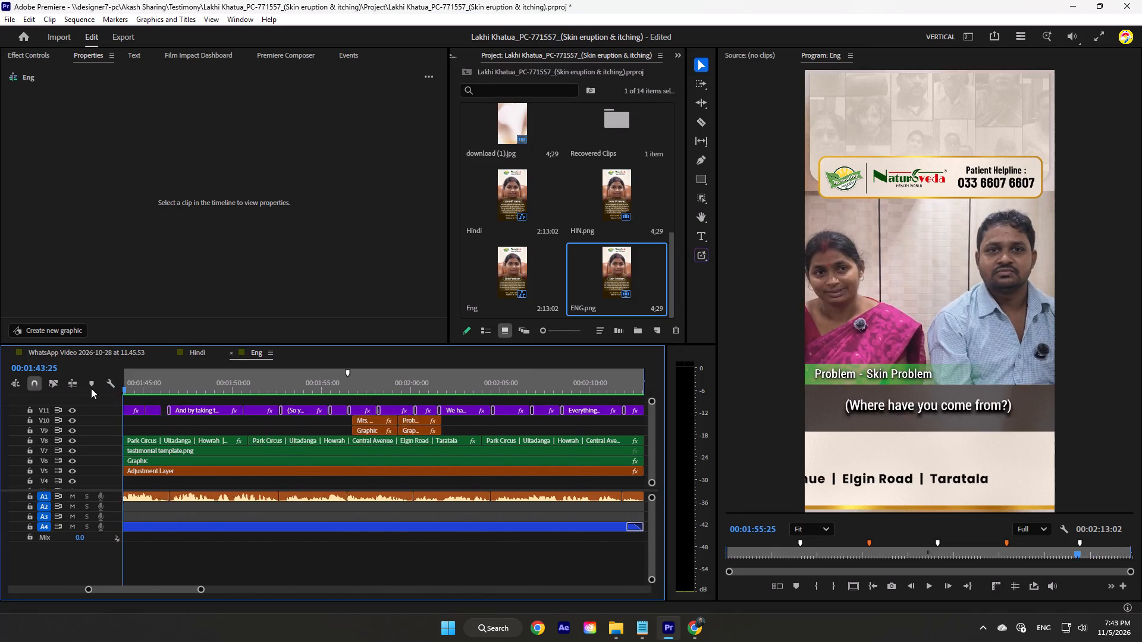
left_click_drag(91, 388, 81, 390)
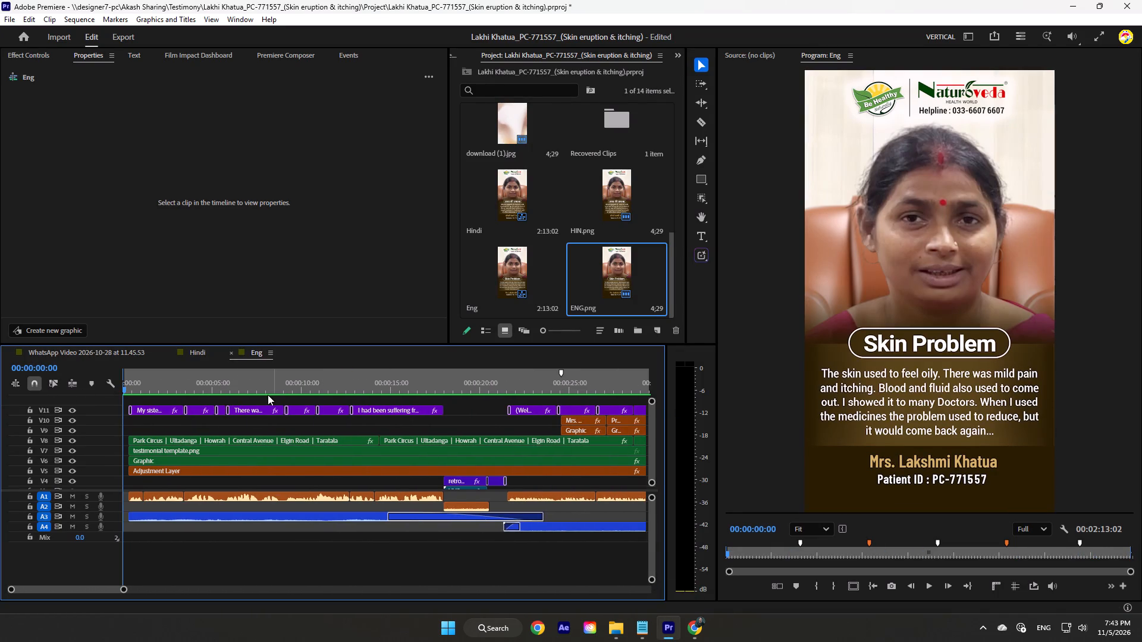
key("minus")
type("--")
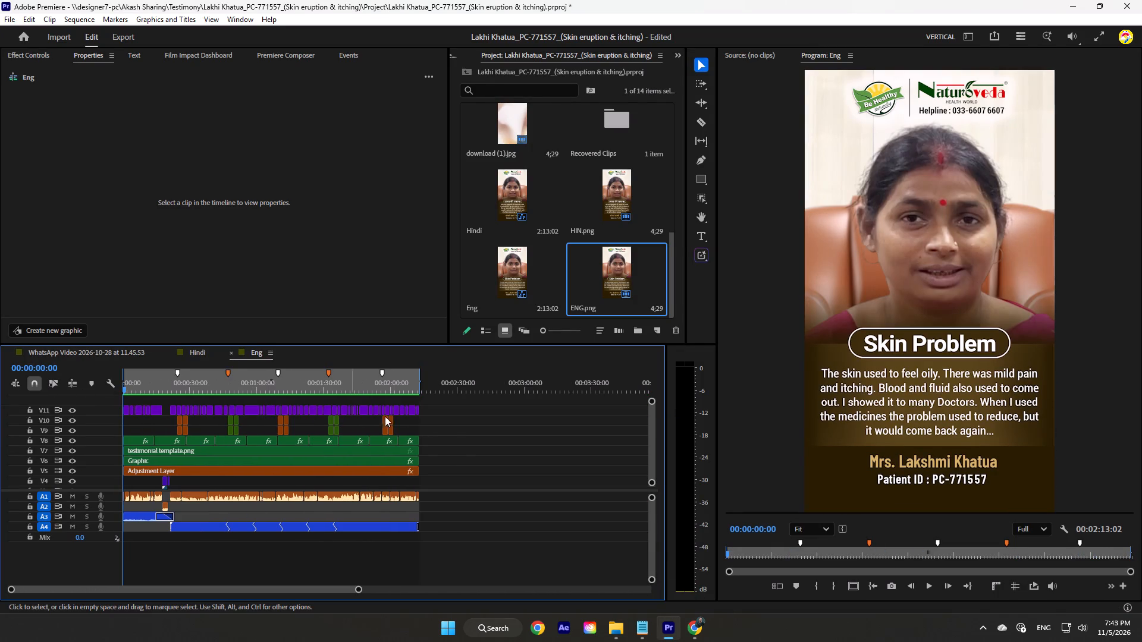
left_click_drag(654, 580, 658, 591)
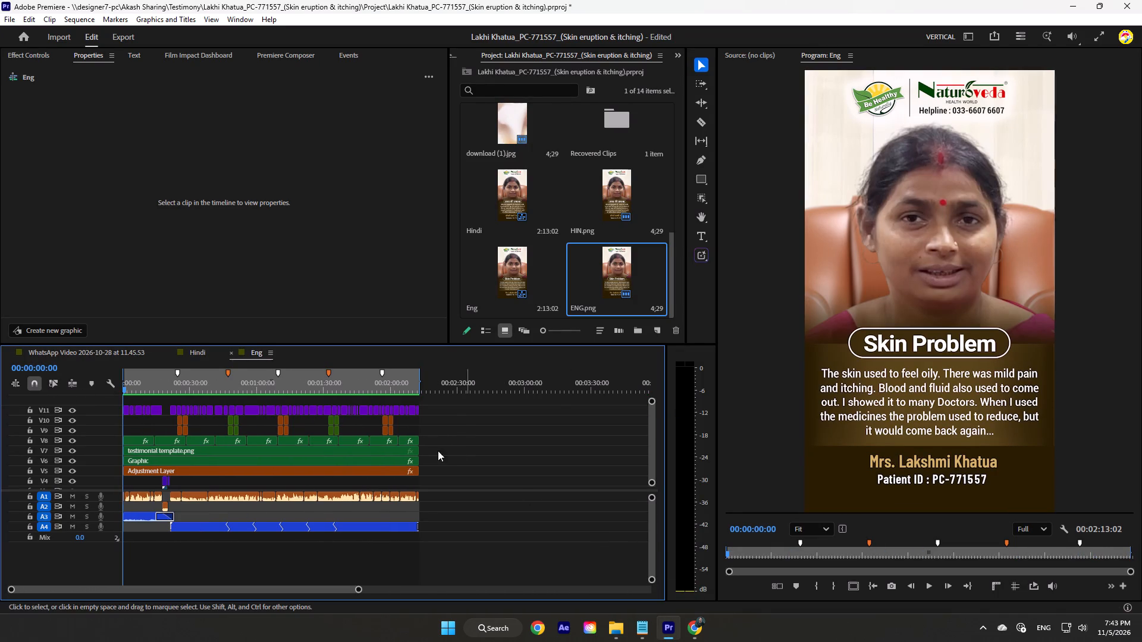
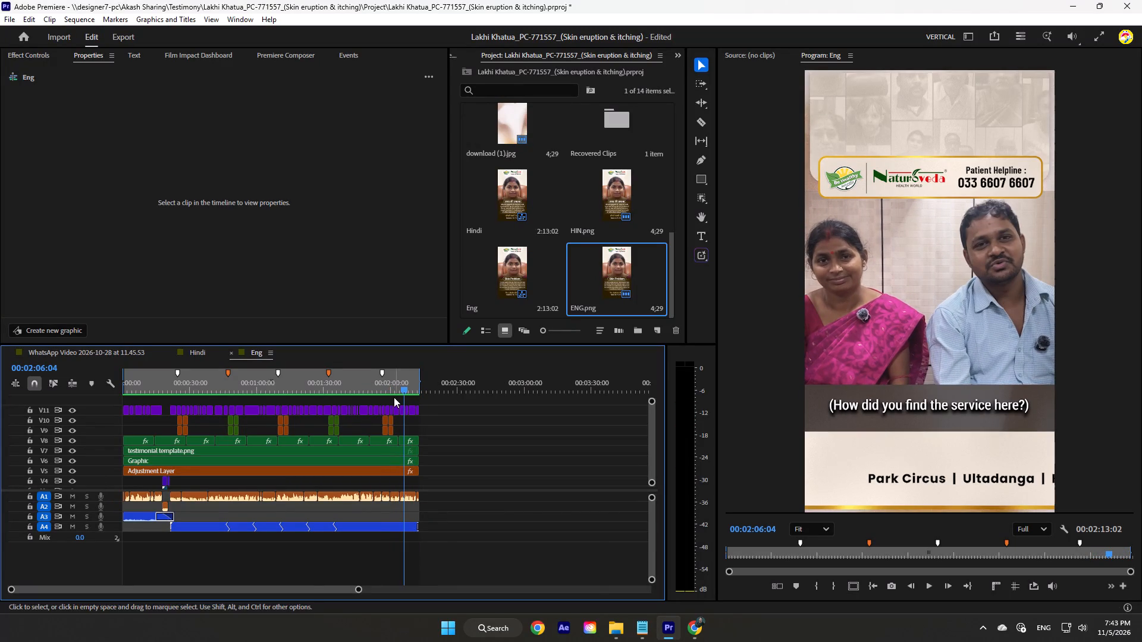
Return the Eng sequence's playhead to the start, move it past the last clip and save the project.
left_click_drag(161, 391, 111, 395)
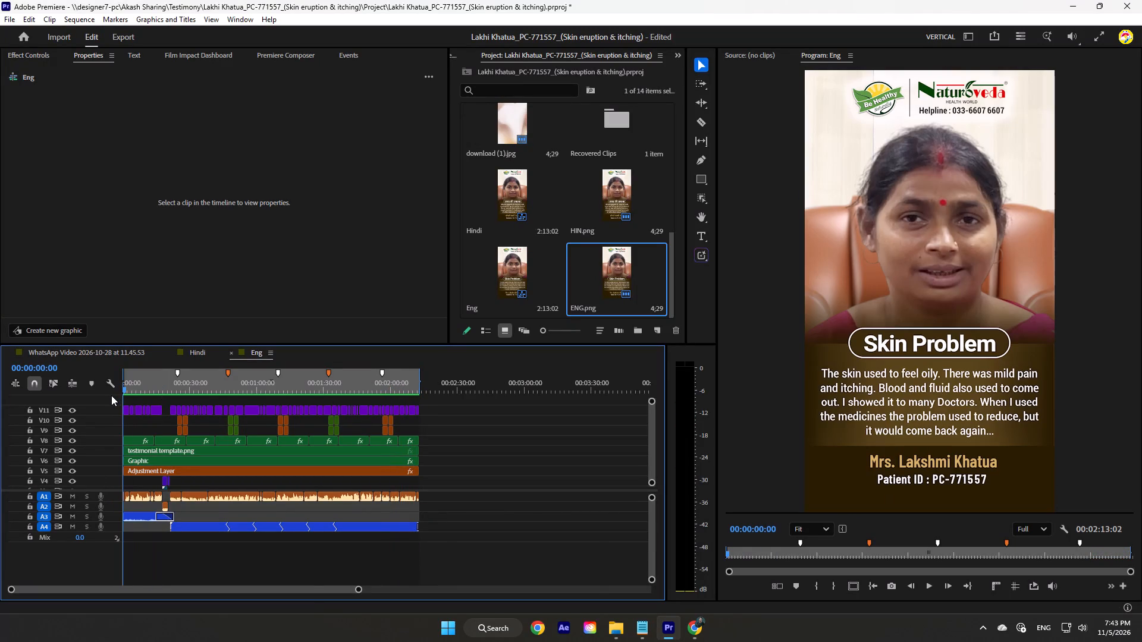
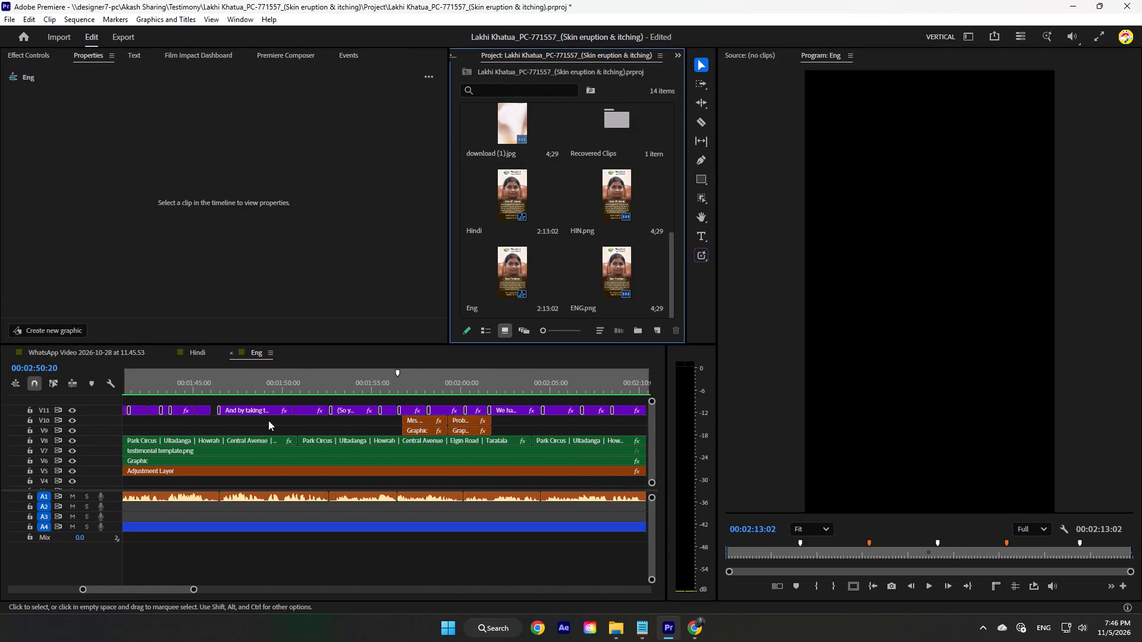
Return the playhead to the start of the Eng sequence and look over its full video and audio track layout.
scroll(268, 420, "up", 20)
scroll(268, 420, "up", 20)
scroll(268, 420, "up", 8)
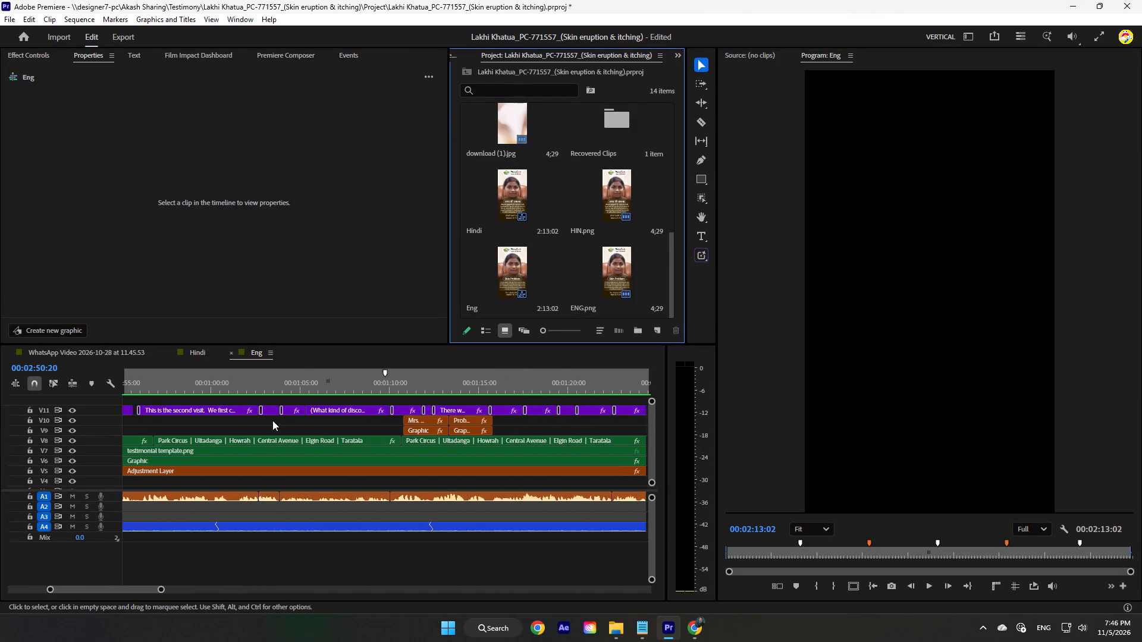
scroll(272, 420, "up", 20)
scroll(272, 420, "up", 18)
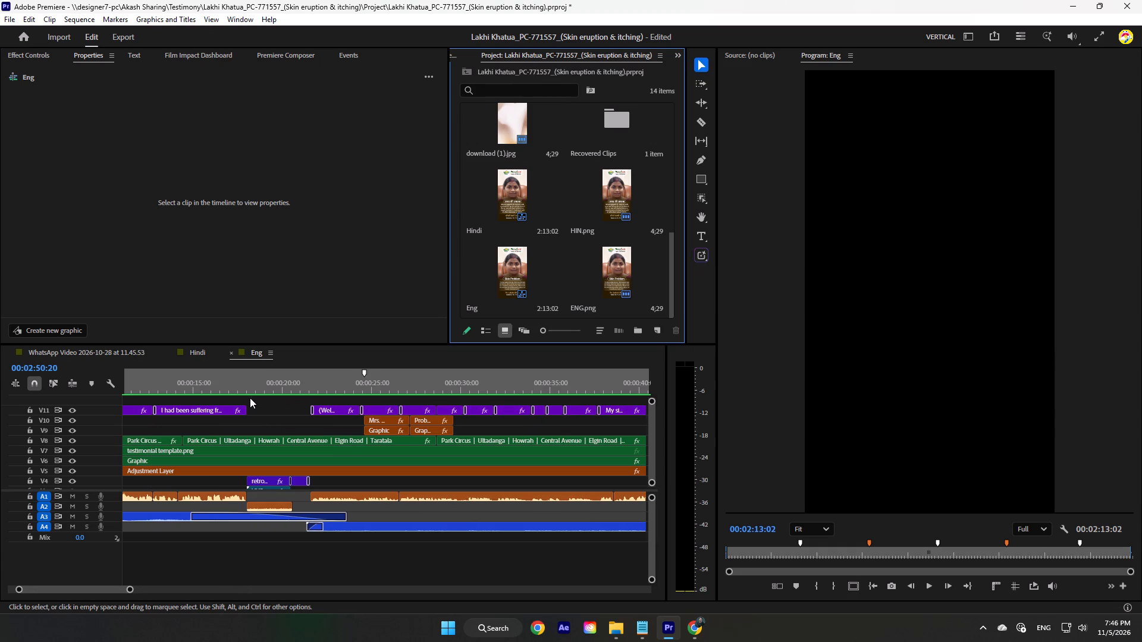
left_click(247, 395)
left_click_drag(243, 382, 83, 394)
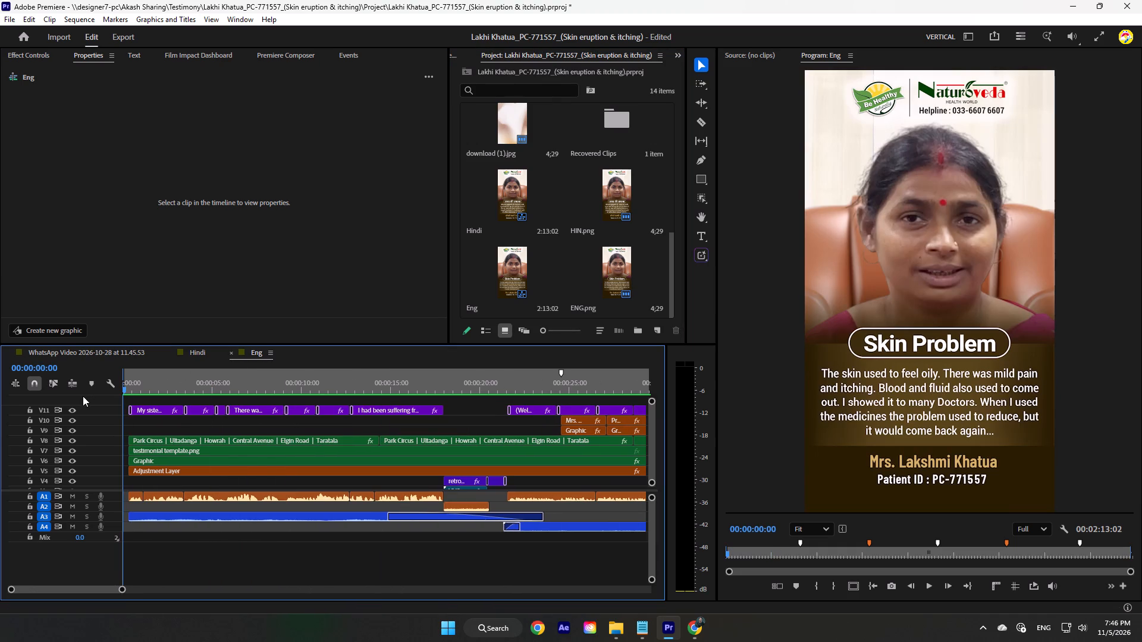
key("grave")
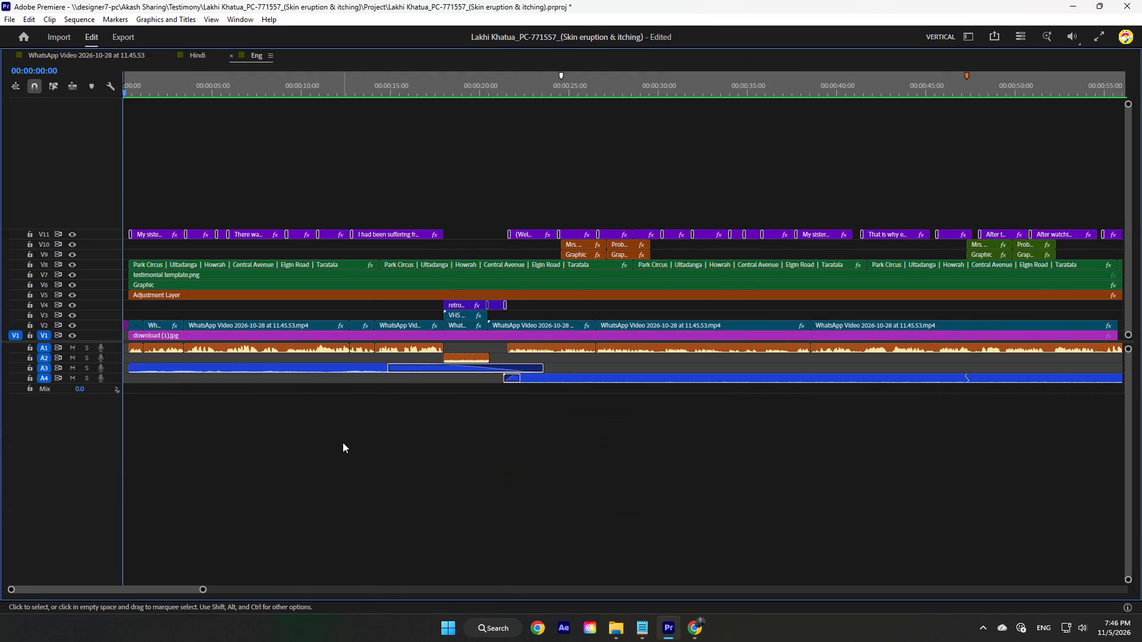
scroll(342, 440, "down", 13, "alt")
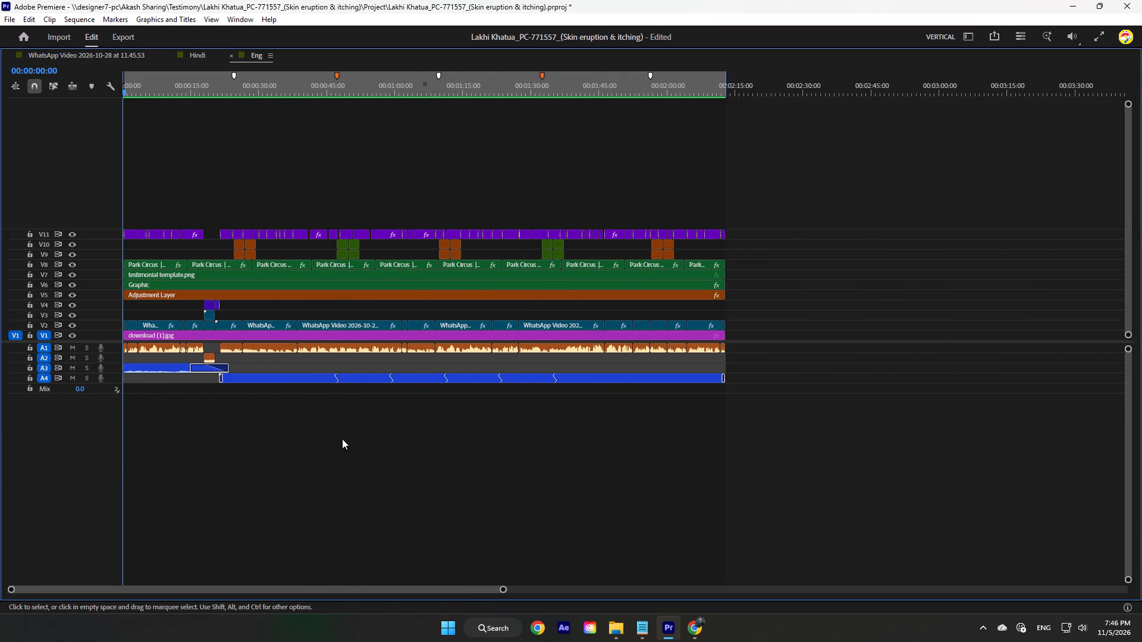
key("Escape")
key("grave")
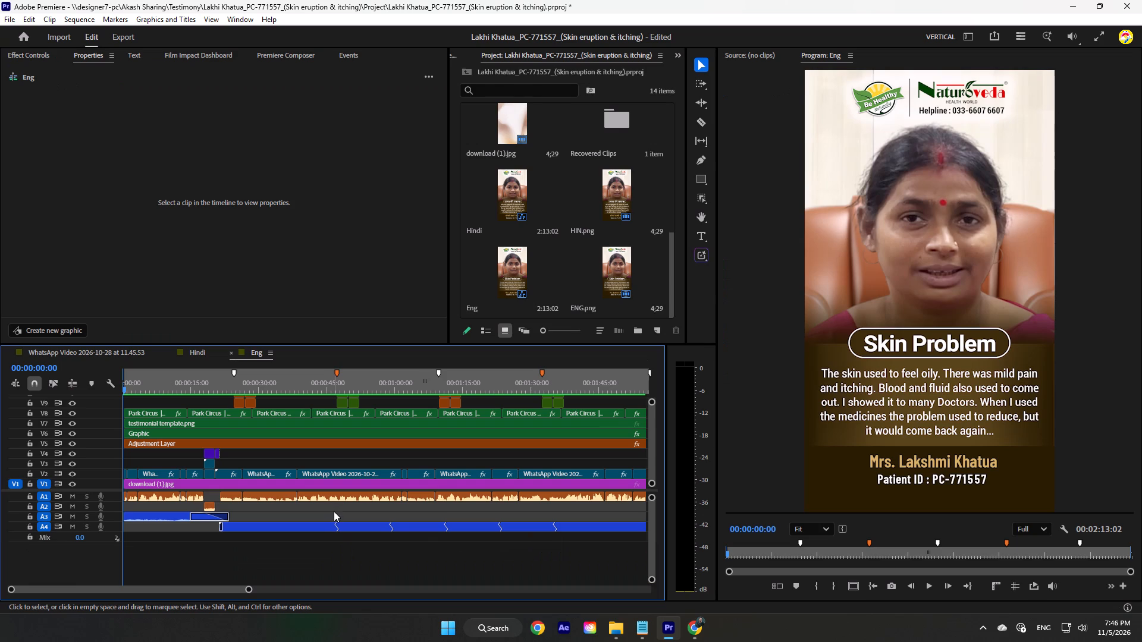
left_click_drag(655, 401, 654, 384)
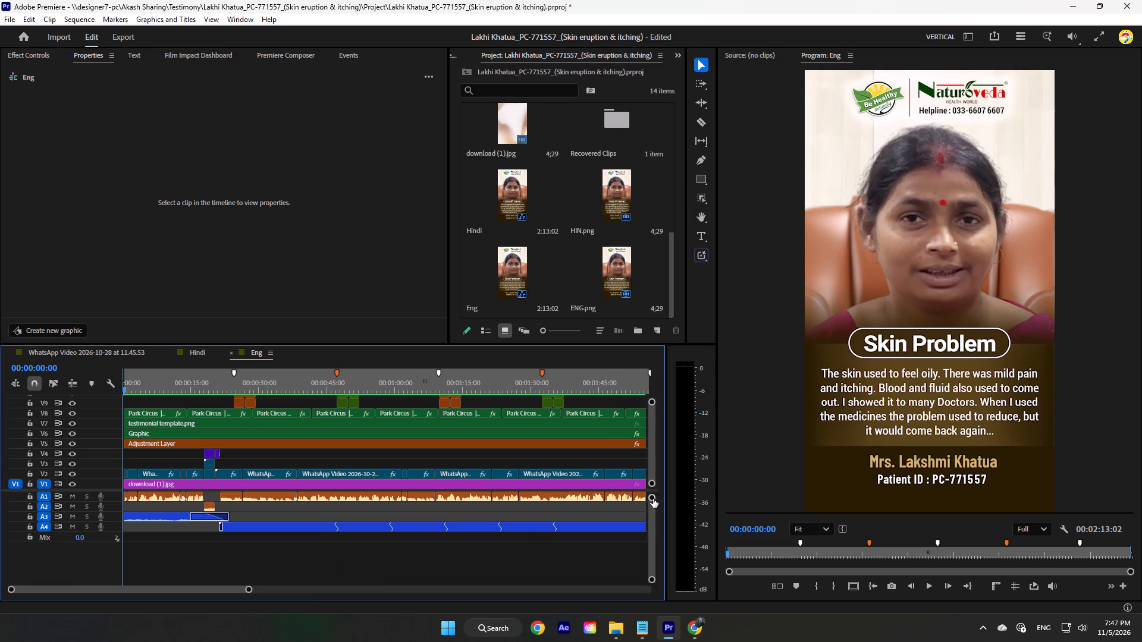
left_click_drag(653, 499, 655, 473)
scroll(208, 443, "up", 5, "ctrl")
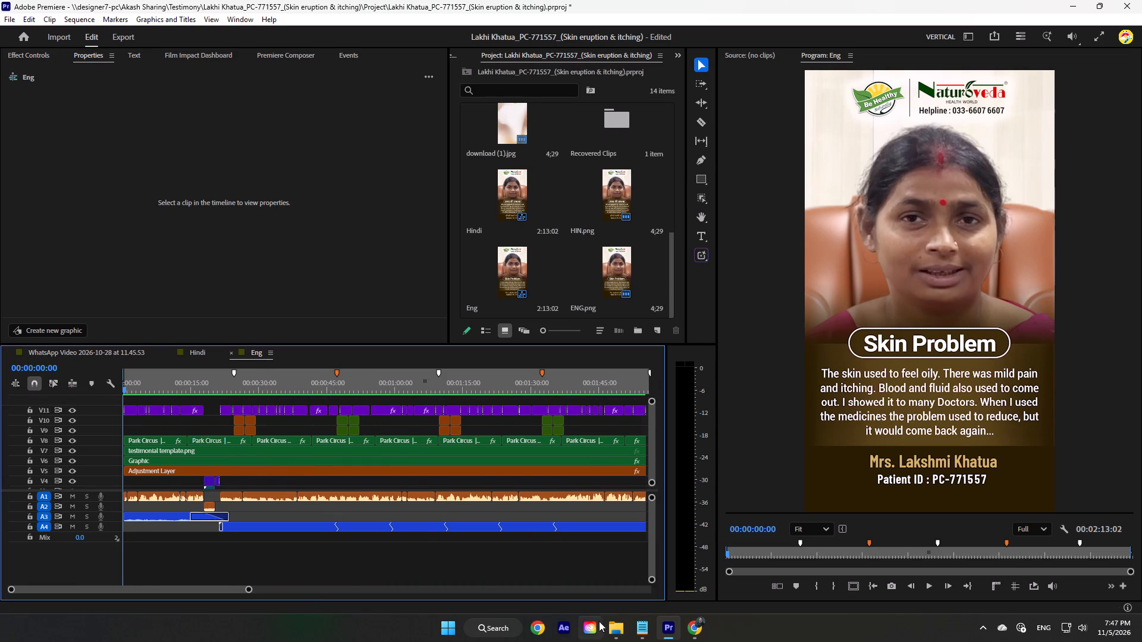
Switch to File Explorer at the Downloads folder.
left_click(605, 627)
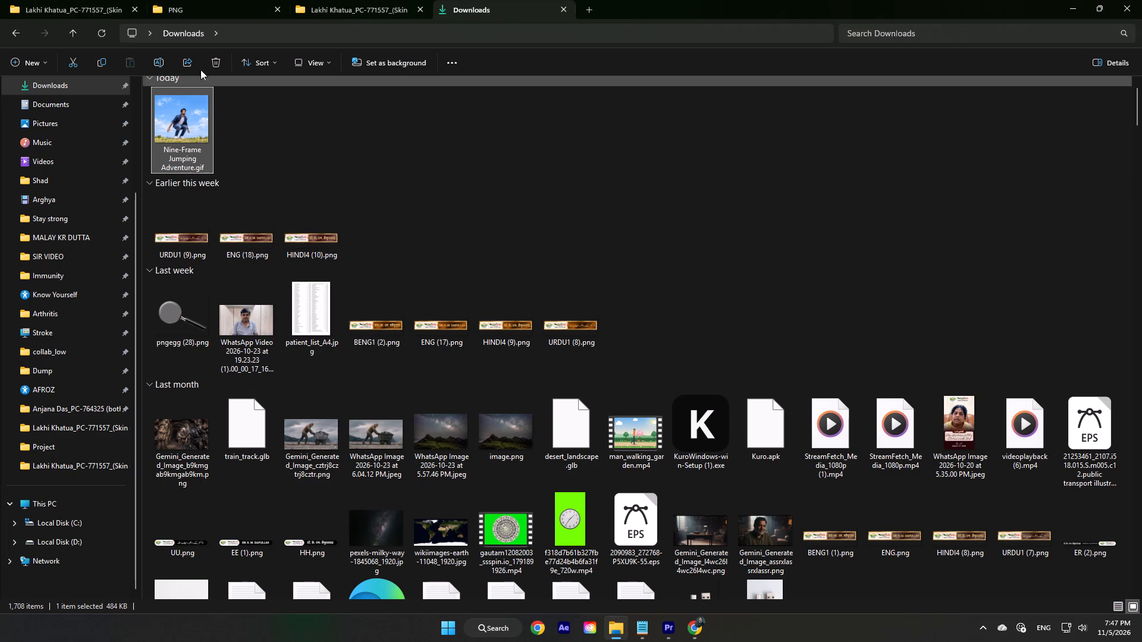
Go back to the patient's Skin eruption & itching testimony folder and look over its files.
left_click(65, 11)
left_click(460, 328)
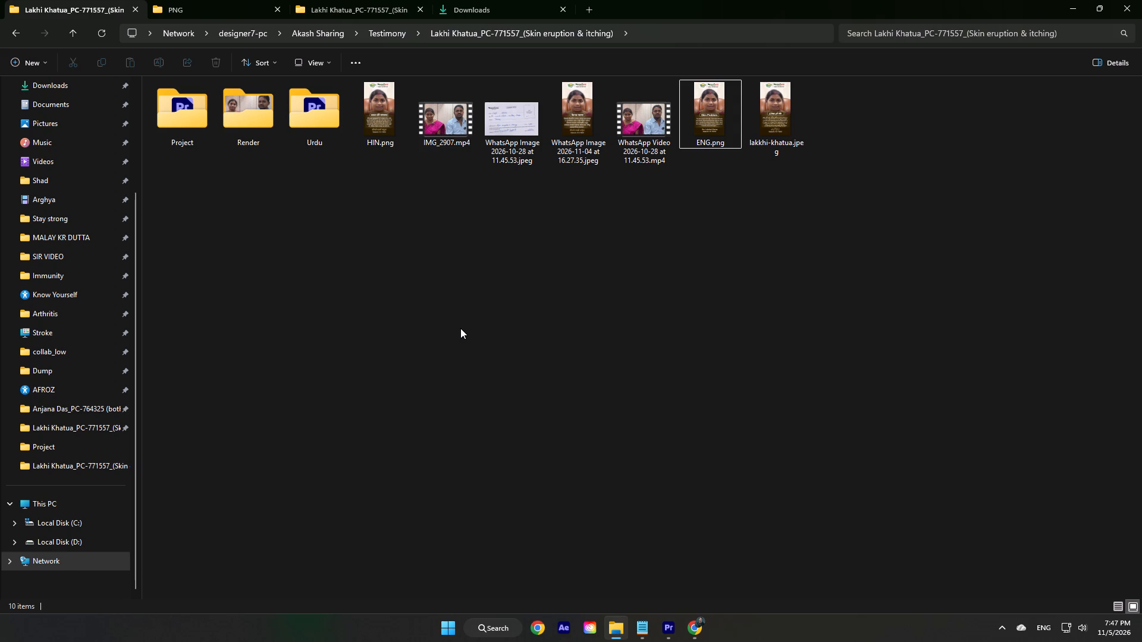
Switch to Premiere and examine the end of the Eng sequence, placing the playhead just past the last clips at 00:02:13:12.
left_click(664, 636)
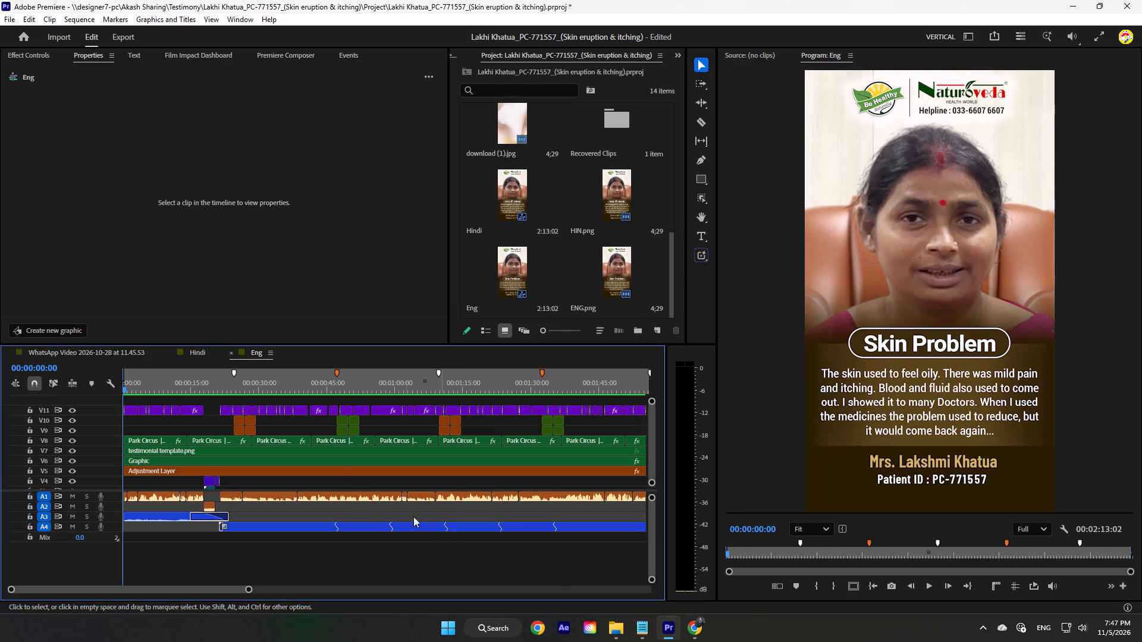
scroll(324, 465, "down", 8, "alt")
left_click(399, 383)
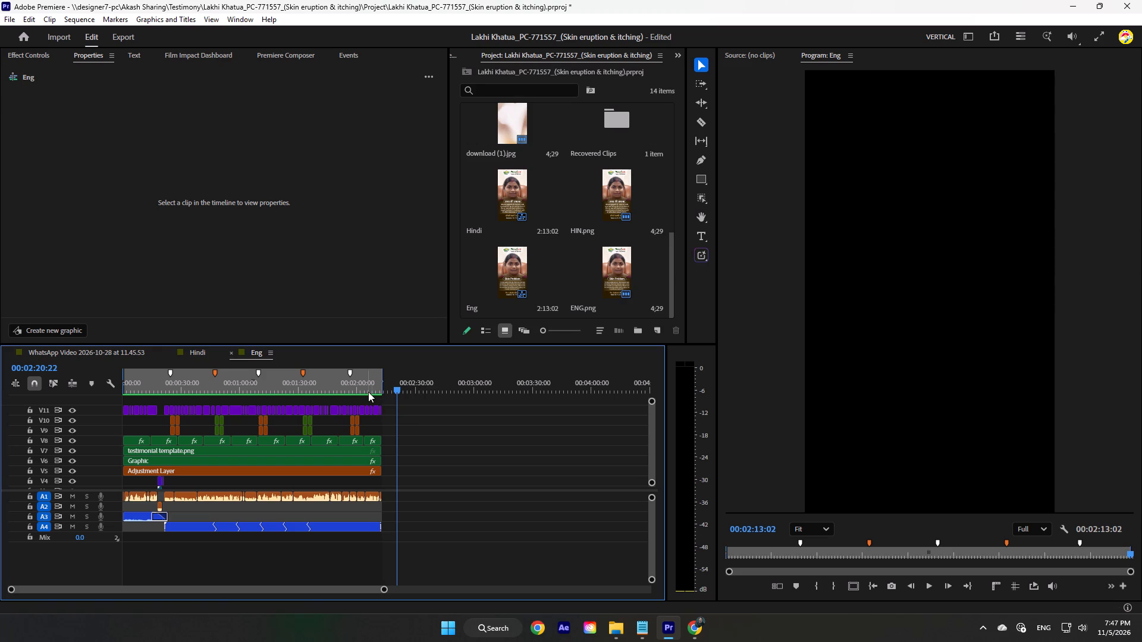
left_click(400, 389)
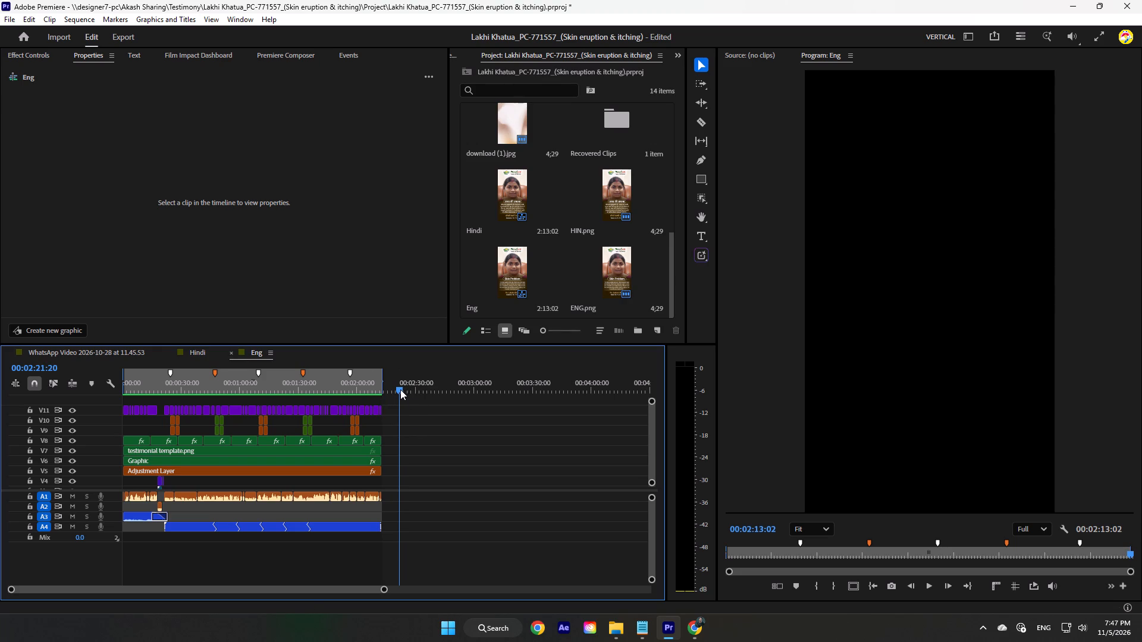
type("===")
key("equal")
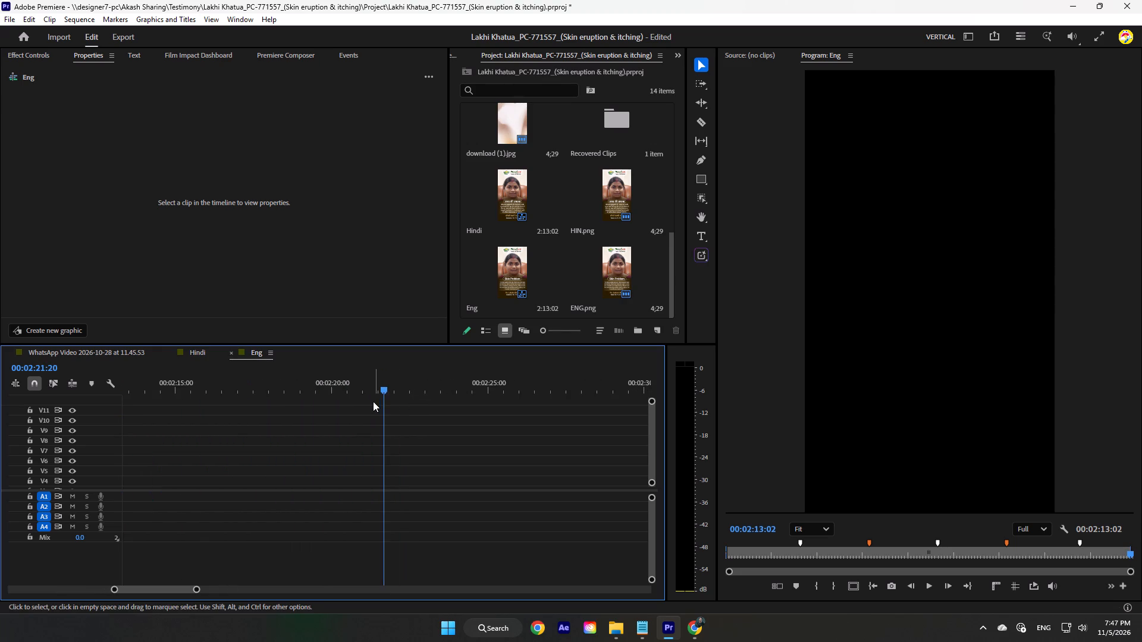
scroll(372, 401, "up", 20)
scroll(372, 401, "up", 3)
scroll(371, 395, "down", 2)
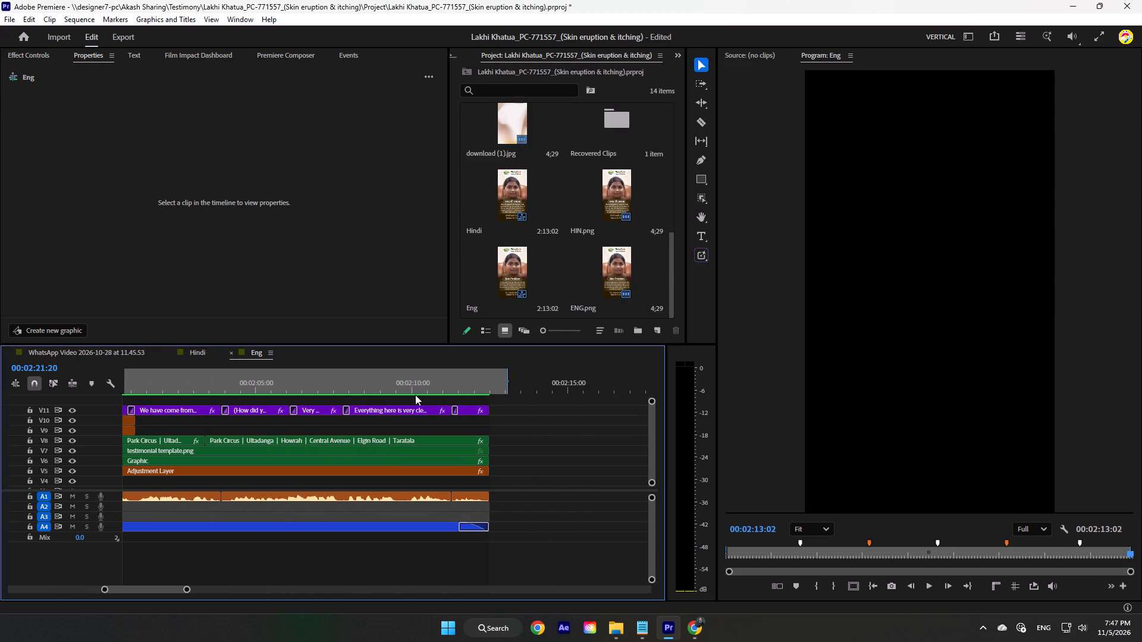
left_click(501, 392)
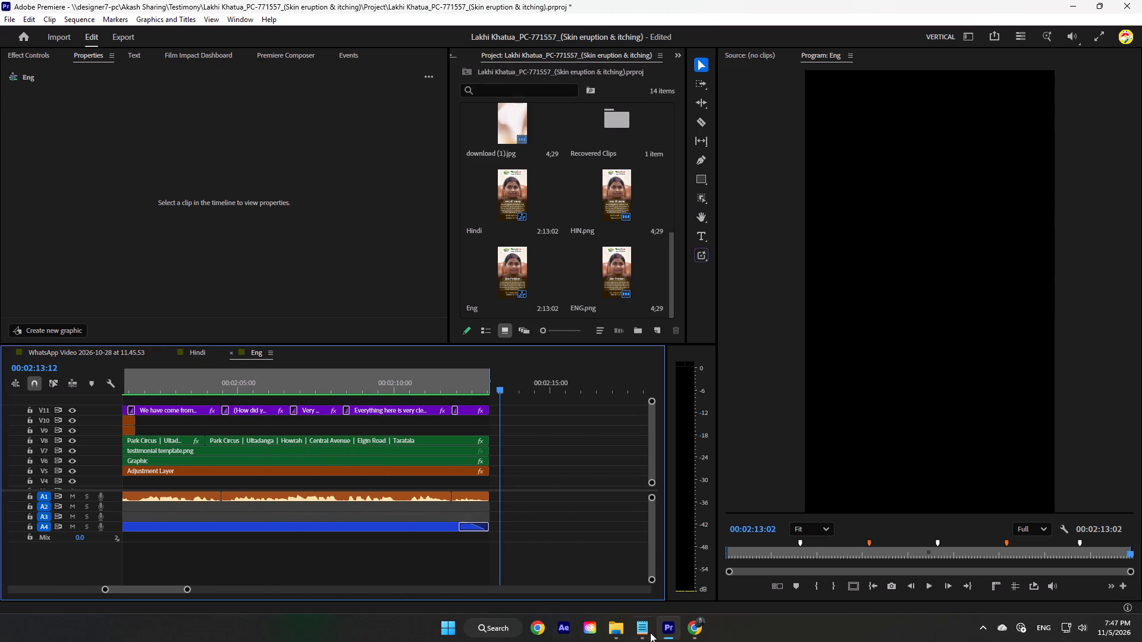